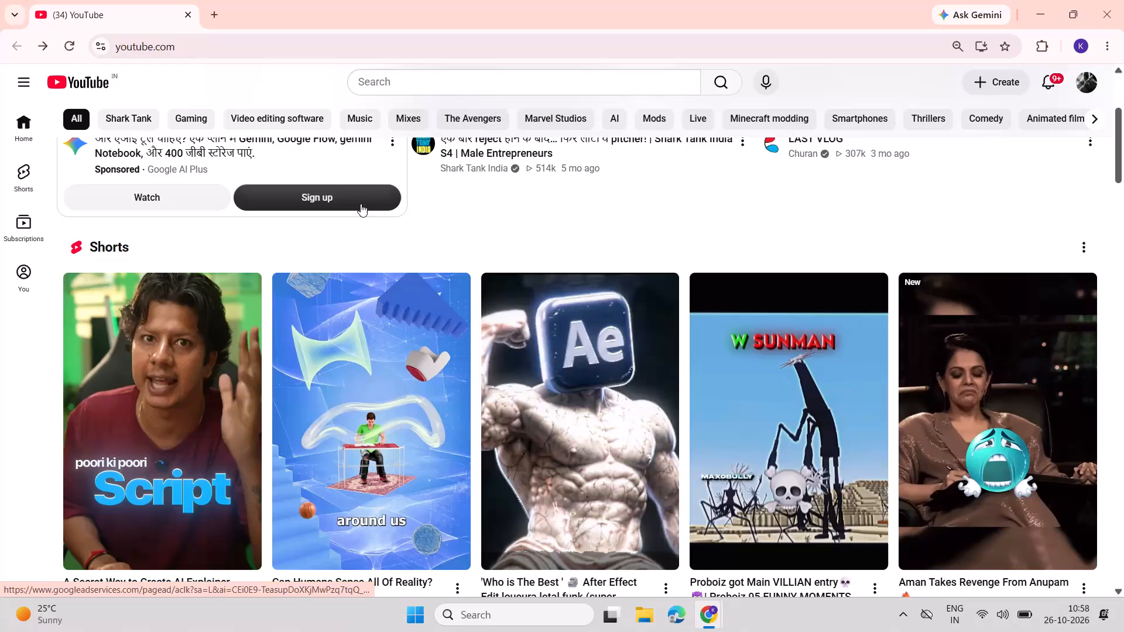
Play the After Effects edit Short titled 'Who is The Best' from the home feed and adjust its volume.
scroll(534, 363, down, 1)
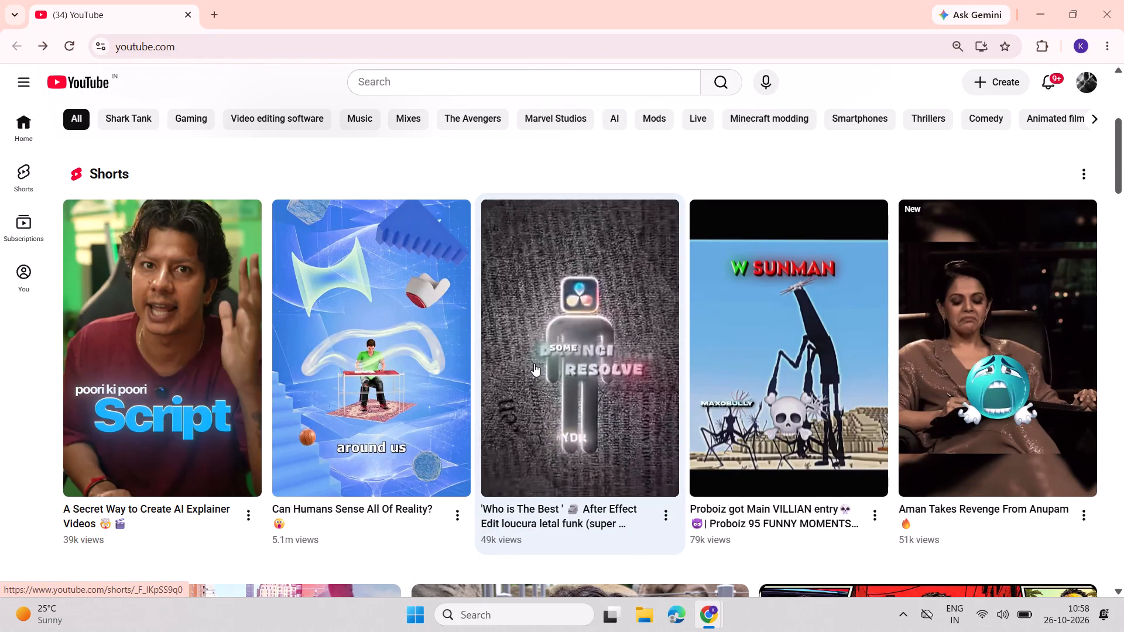
click(534, 363)
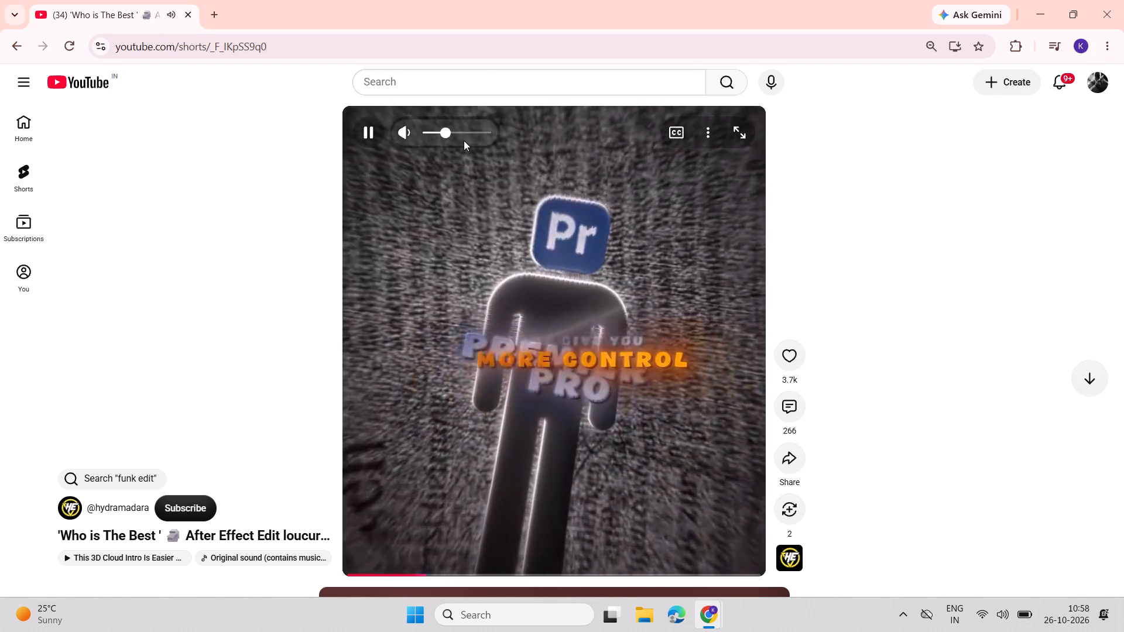
click(454, 139)
click(455, 135)
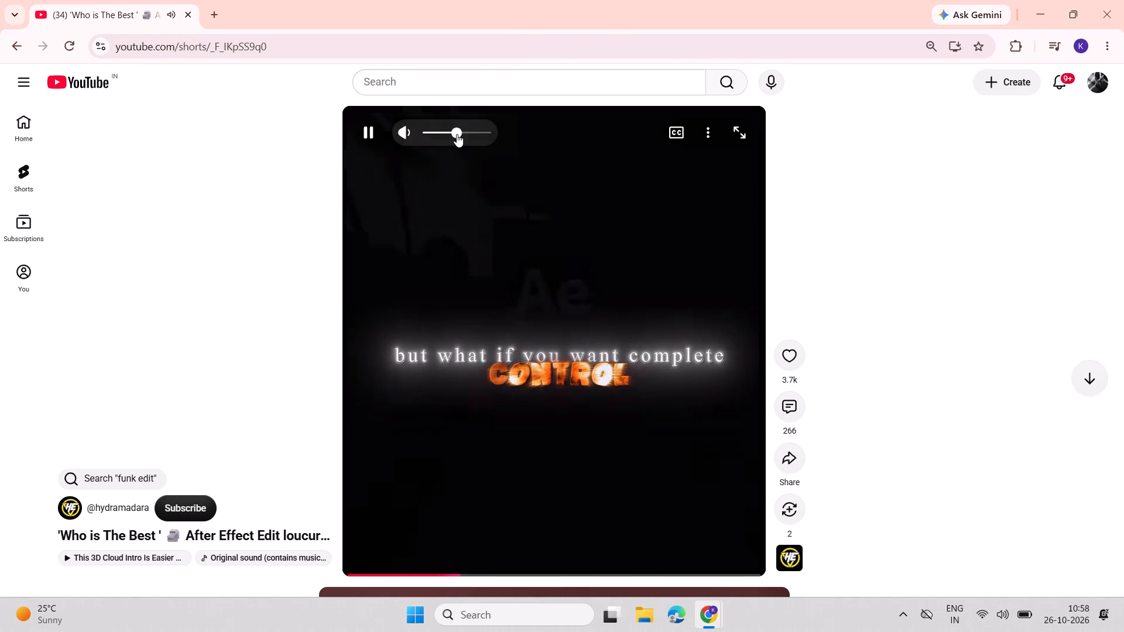
click(457, 134)
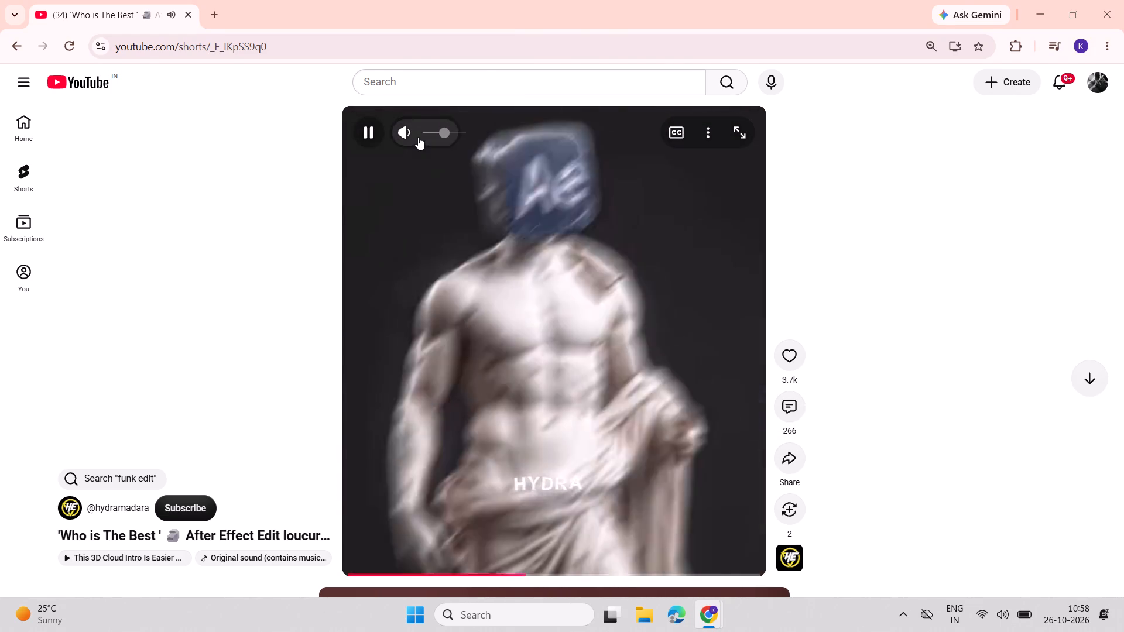
click(444, 133)
click(444, 133)
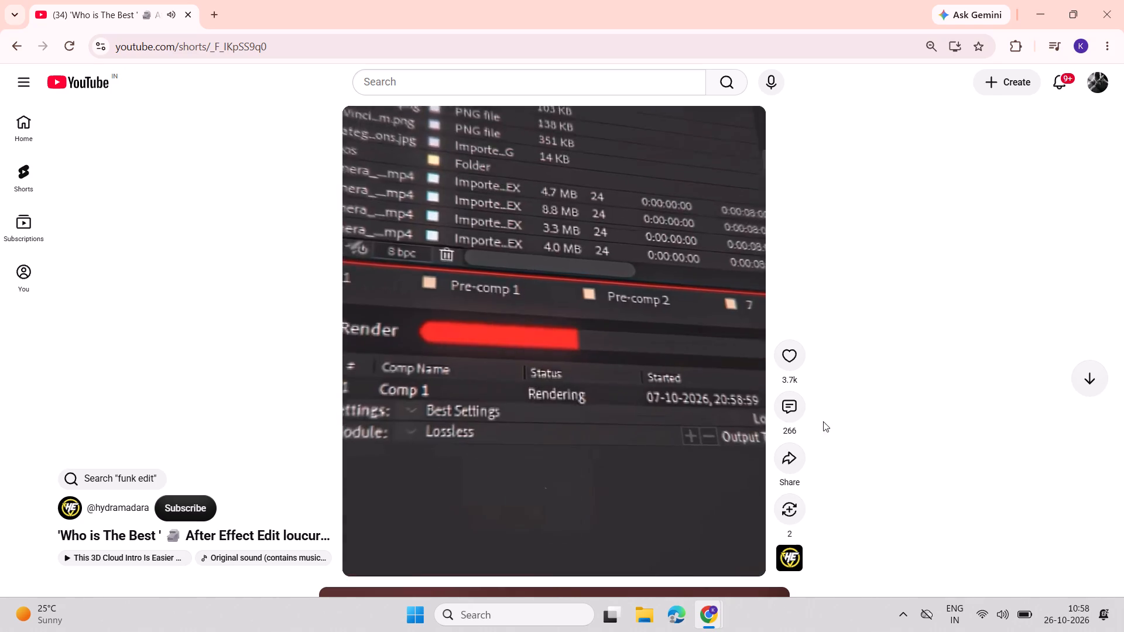
Read the Short's comments, close them and return to the YouTube home feed.
click(796, 403)
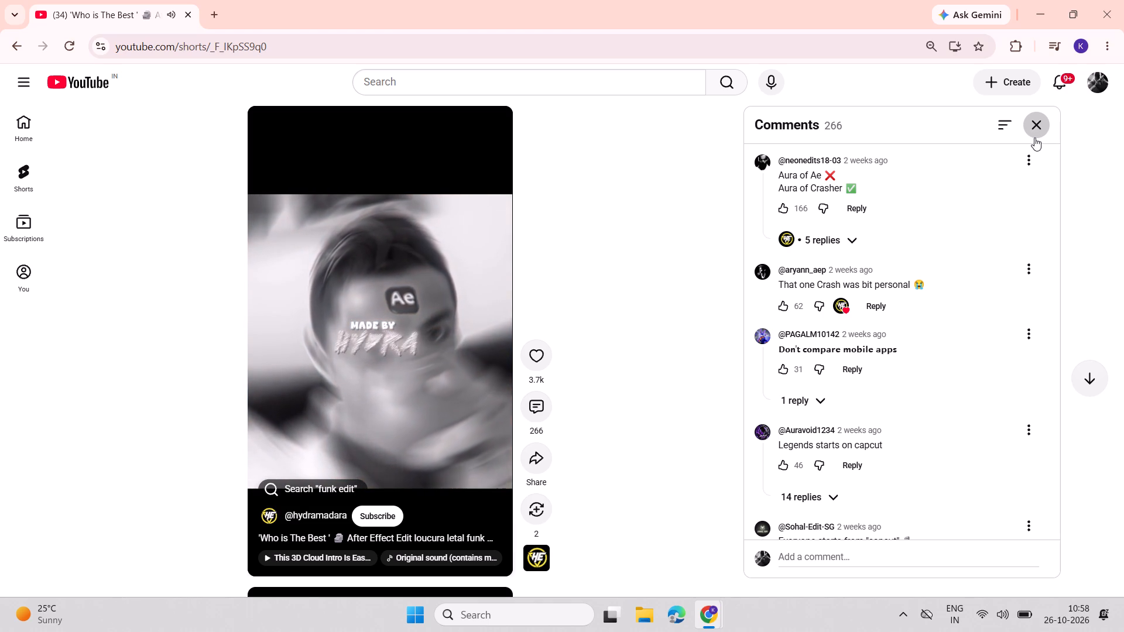
click(1033, 138)
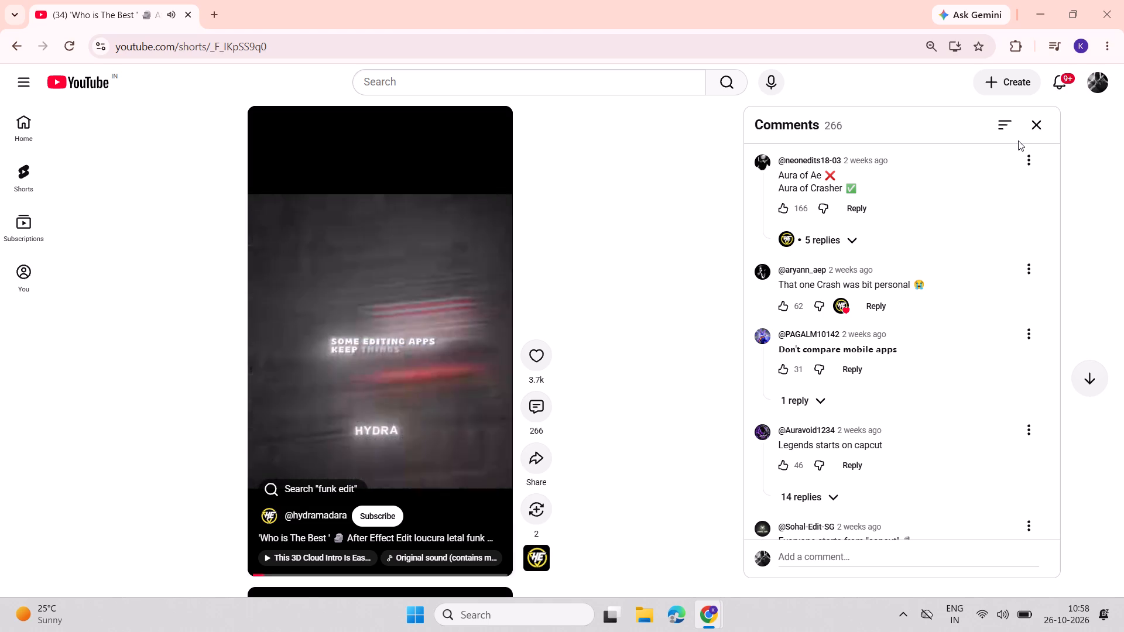
click(1033, 133)
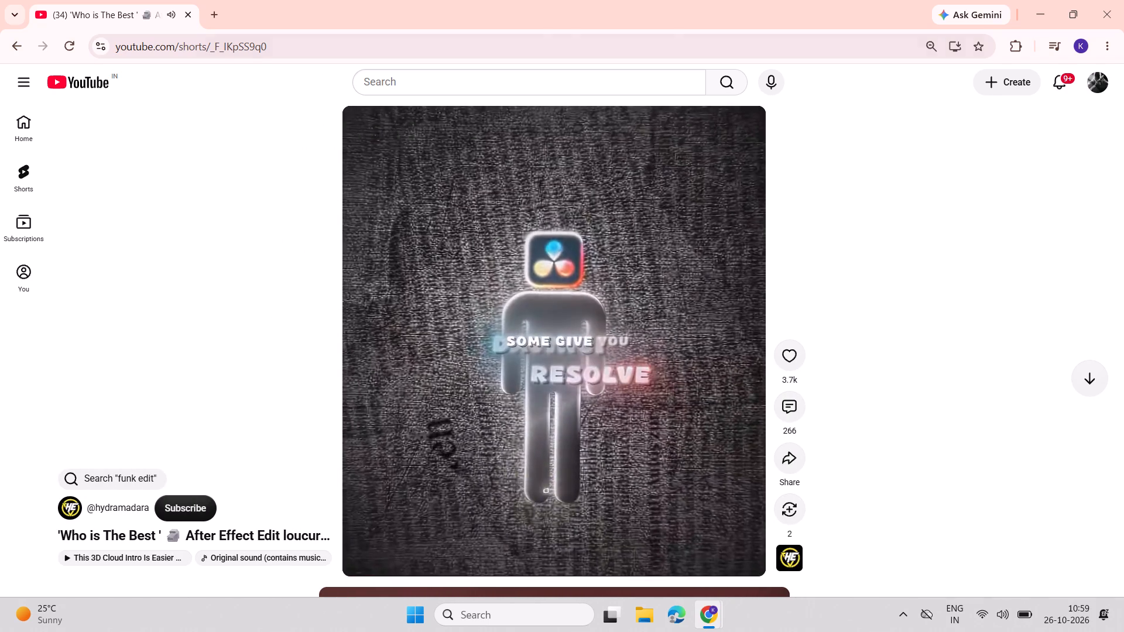
click(10, 59)
click(16, 39)
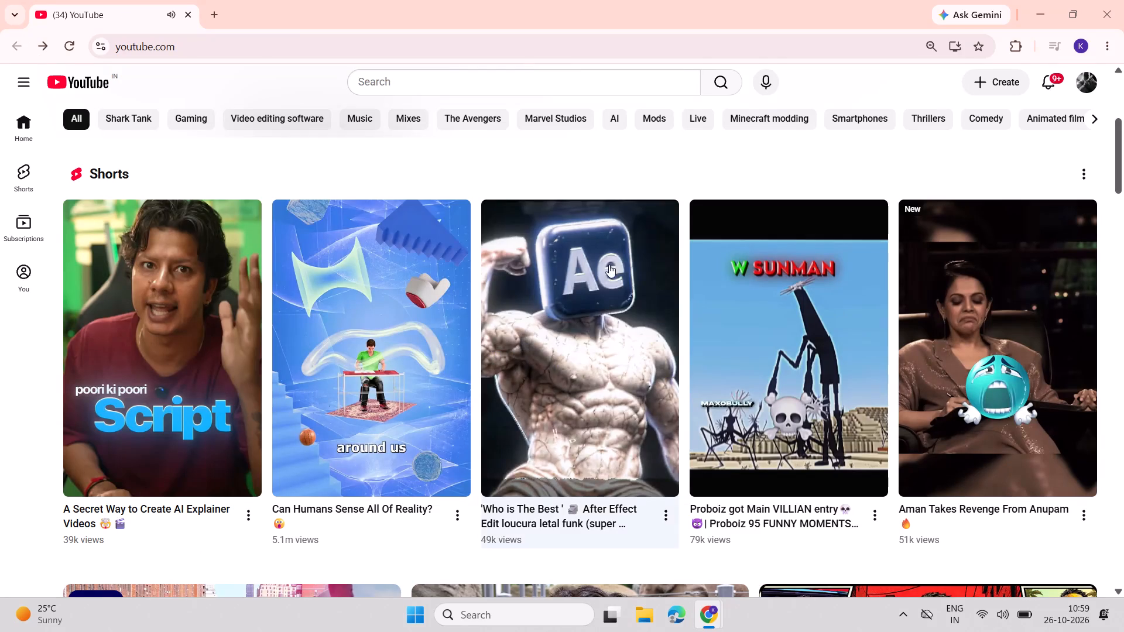
Browse the recommended videos and Shorts further down the home feed.
scroll(618, 267, down, 1)
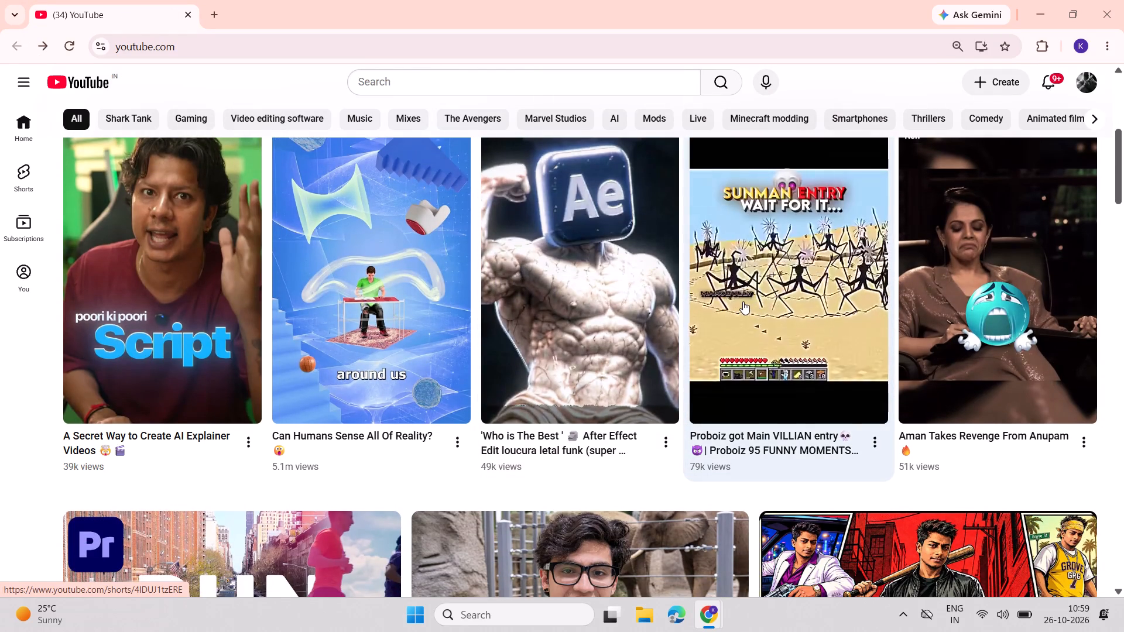
scroll(214, 321, down, 2)
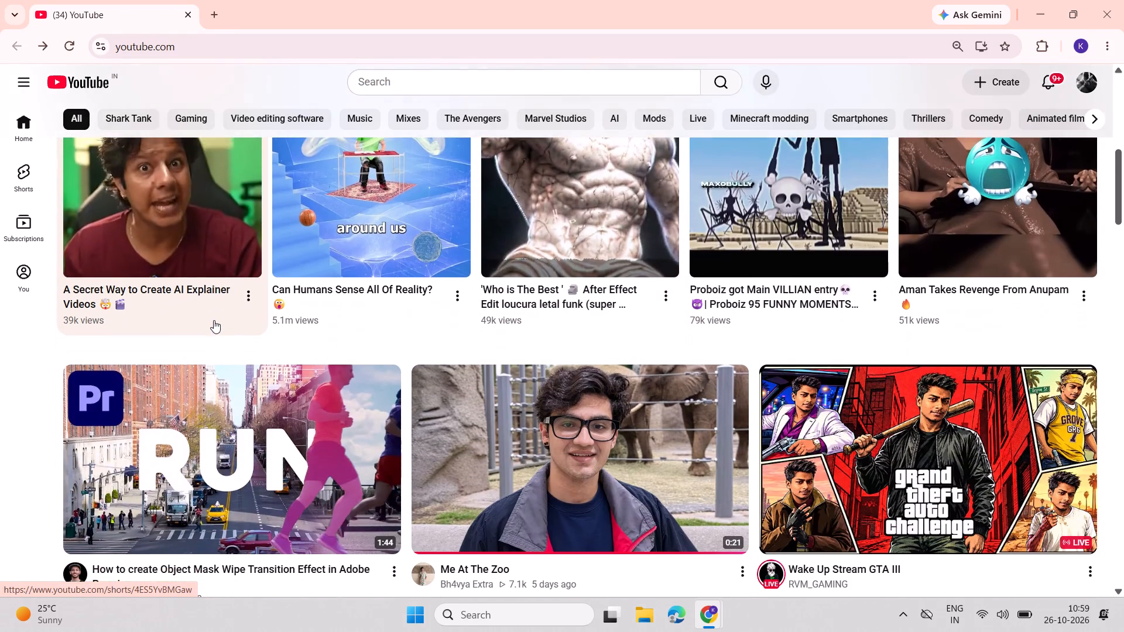
scroll(214, 320, down, 2)
scroll(313, 342, down, 1)
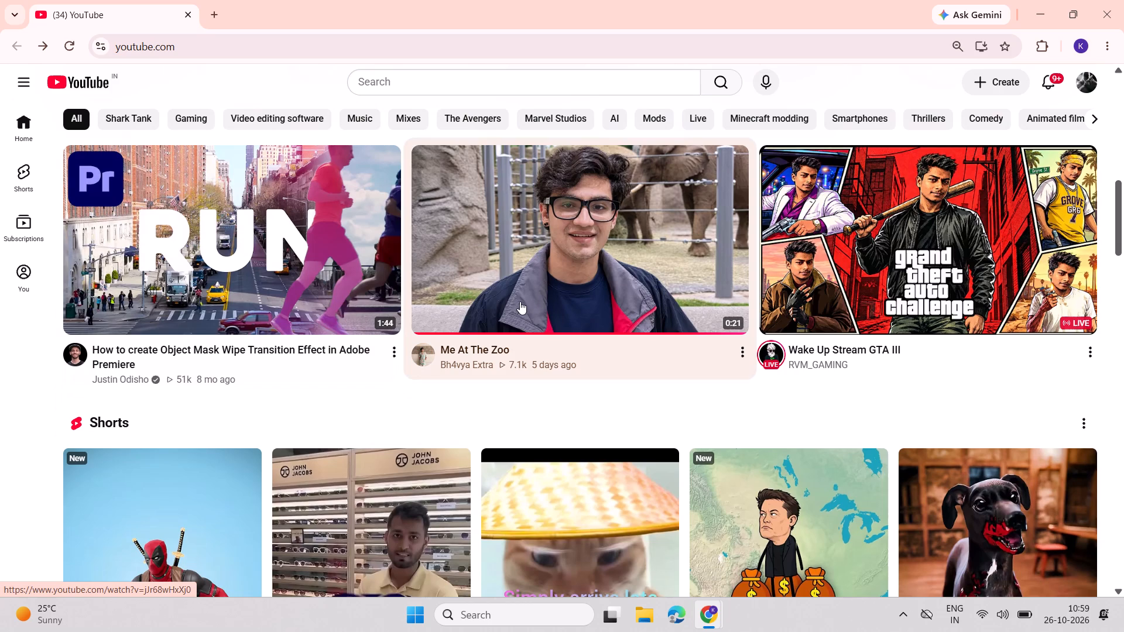
scroll(518, 303, down, 2)
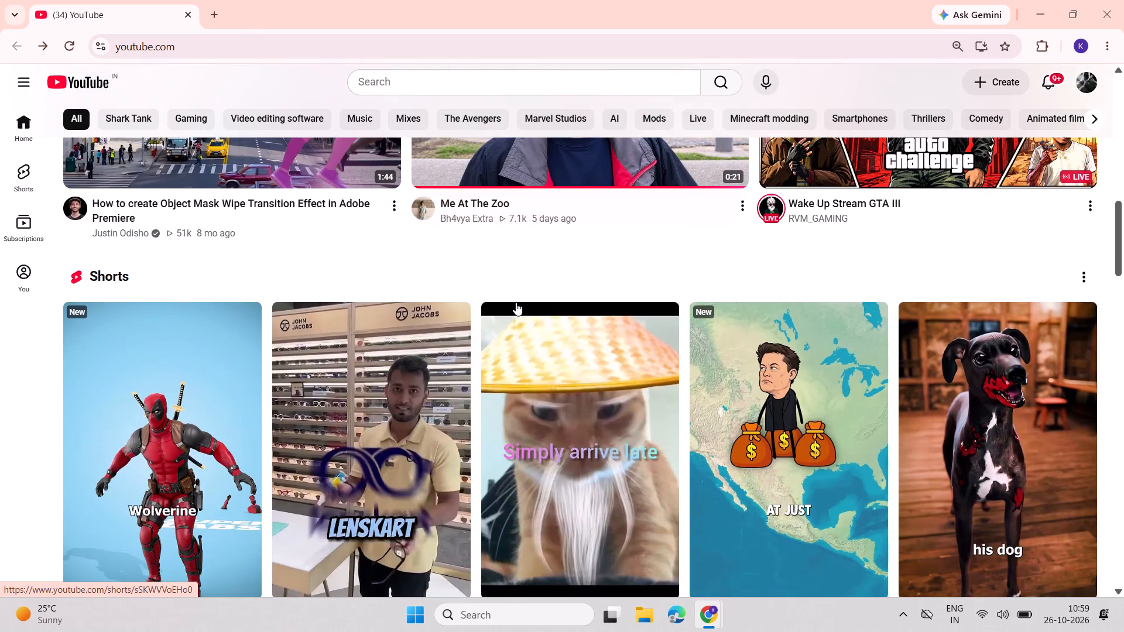
scroll(509, 300, up, 2)
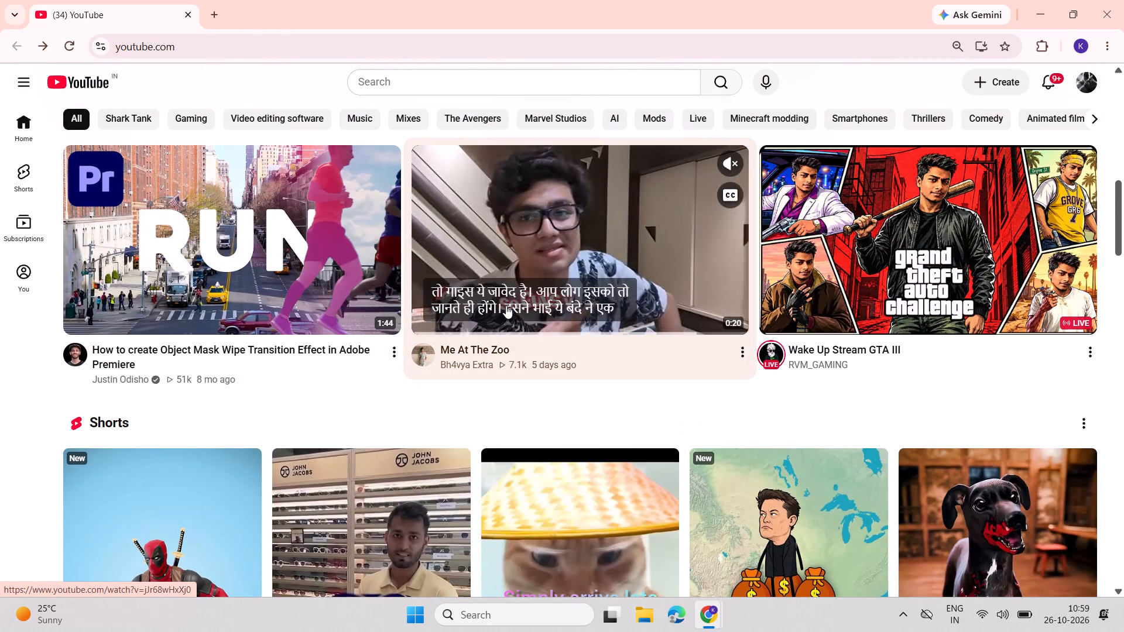
Open the PREMIERE PRO WORK folder of the Google Drive portfolio in a new browser tab.
click(207, 14)
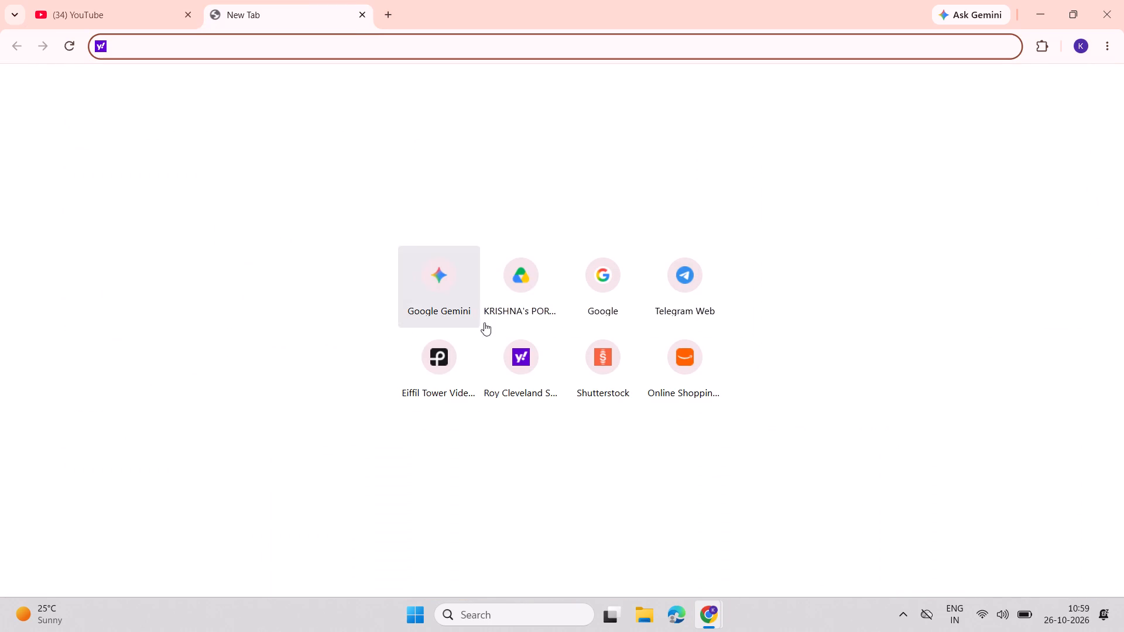
click(533, 288)
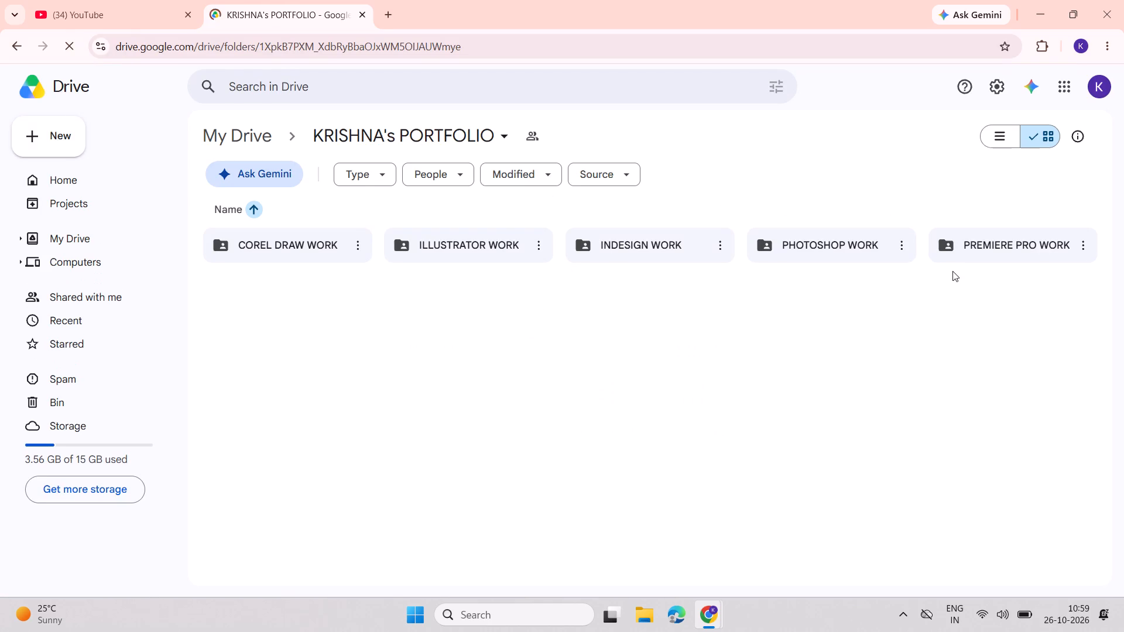
double_click(955, 255)
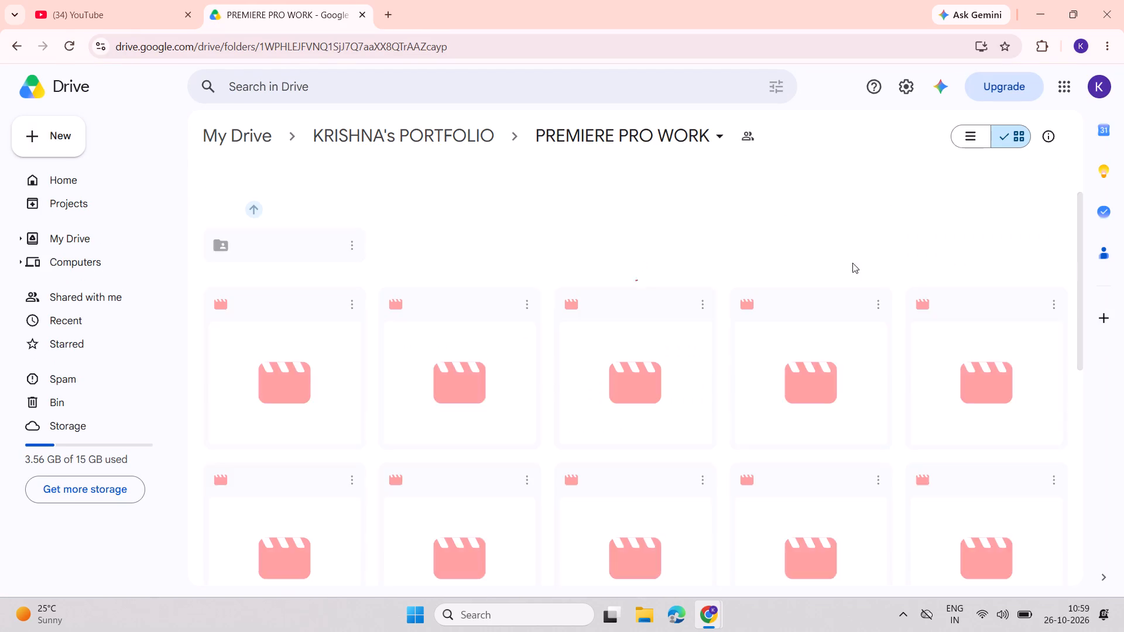
Look through the folder's videos and preview Color Matte_2.mp4, closing the preview when done.
scroll(601, 298, down, 7)
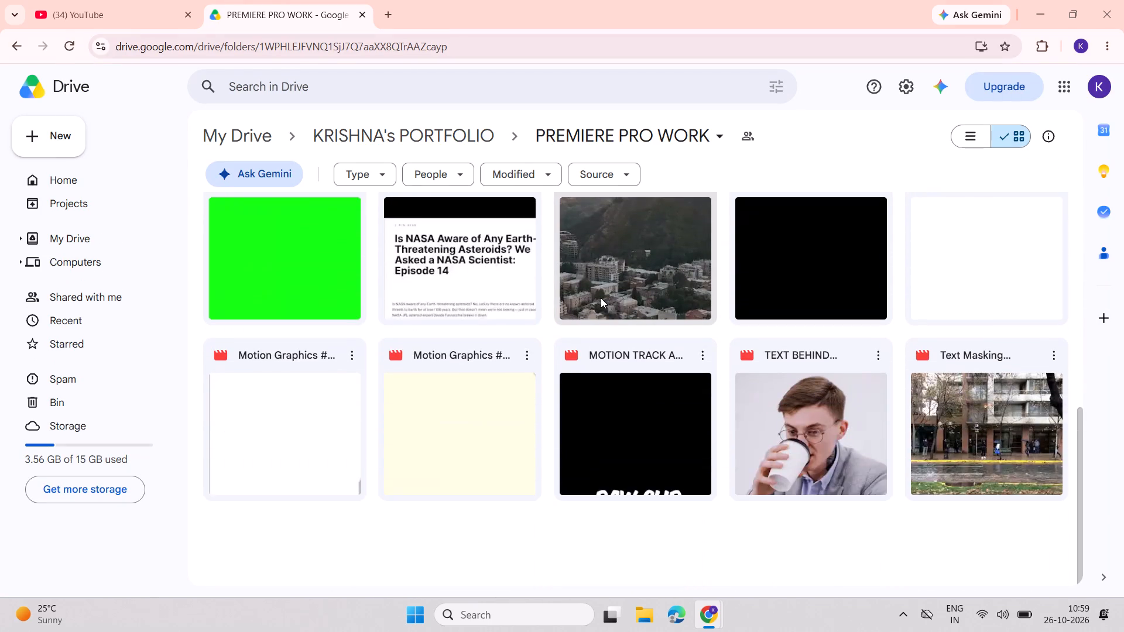
scroll(601, 298, up, 6)
scroll(605, 317, down, 2)
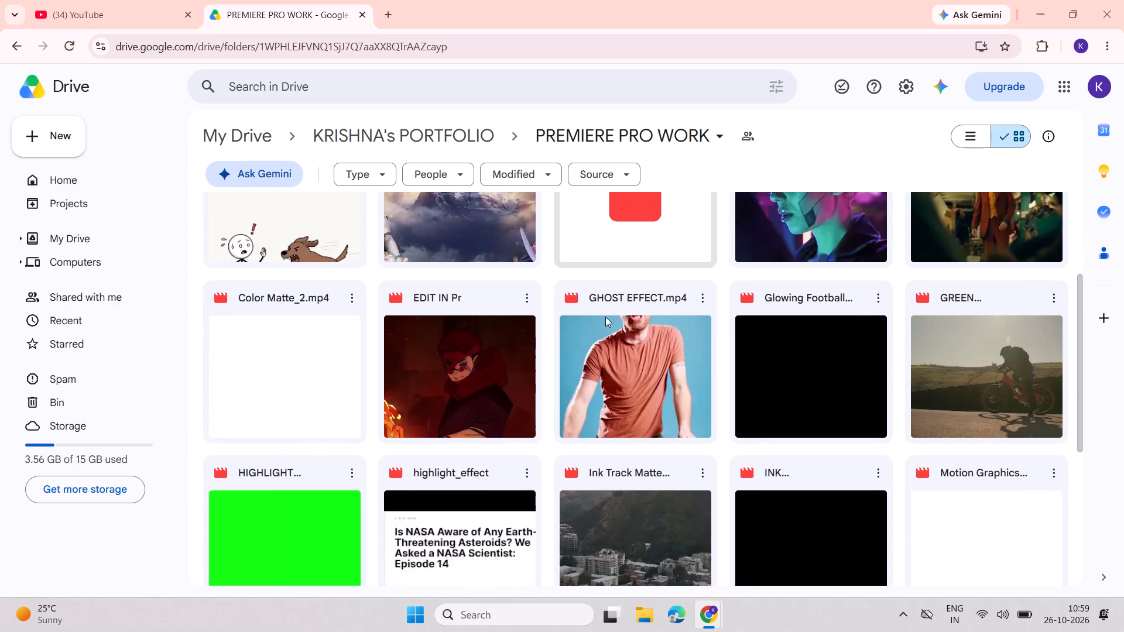
double_click(288, 399)
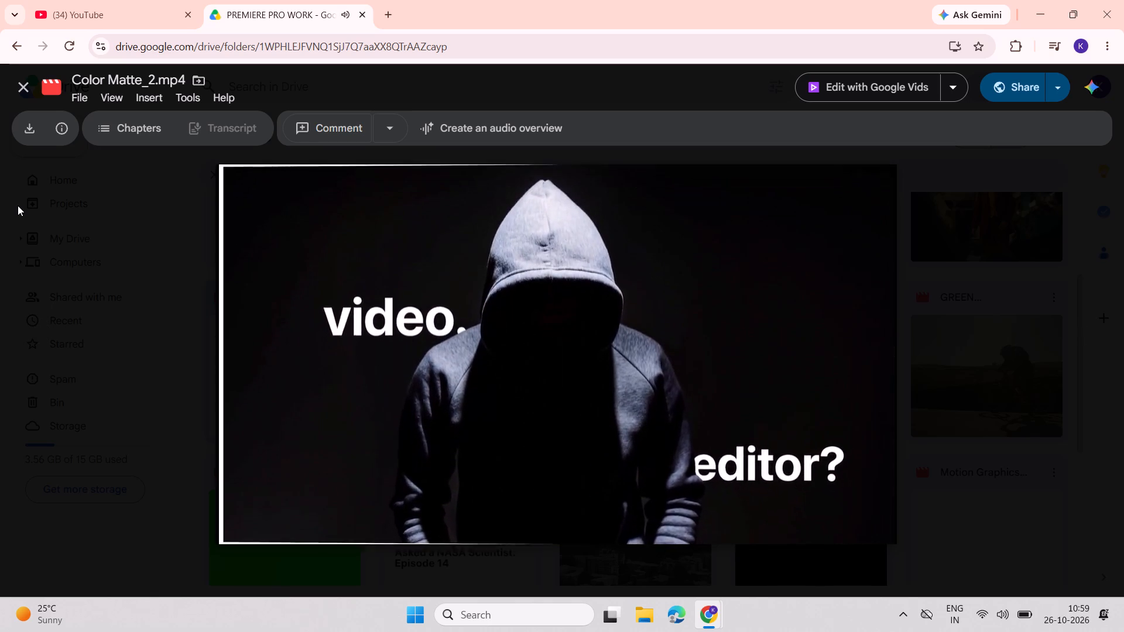
click(23, 75)
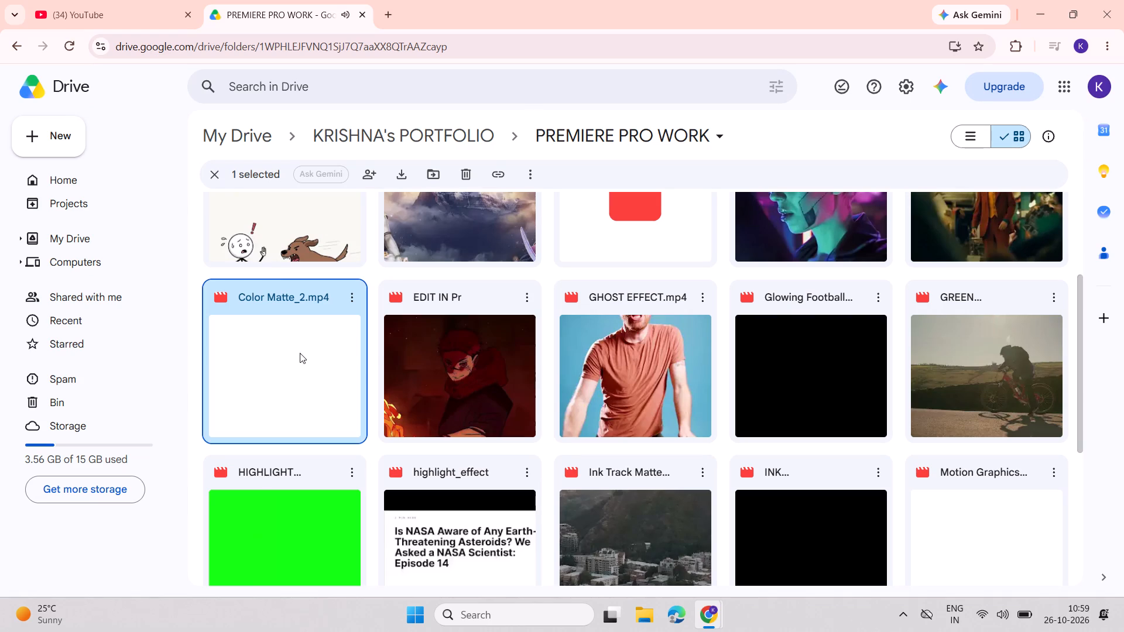
Rename Color Matte_2.mp4 in the Drive folder to "portfolio video.mp4".
right_click(299, 355)
click(377, 155)
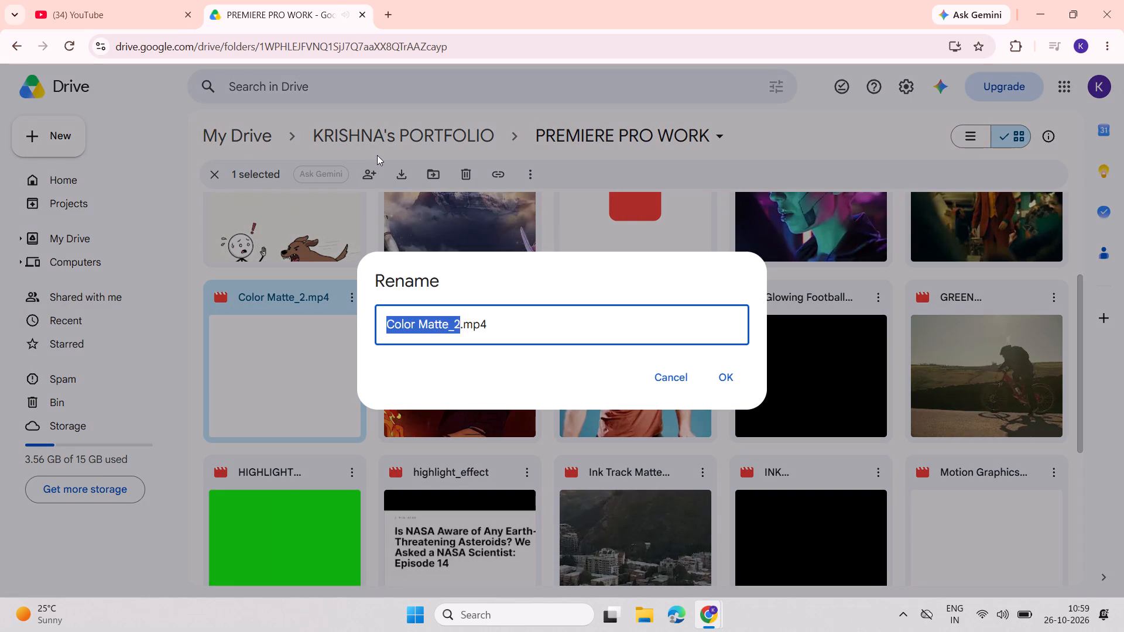
text(portfoi)
key(BackSpace)
text(lio)
key(space)
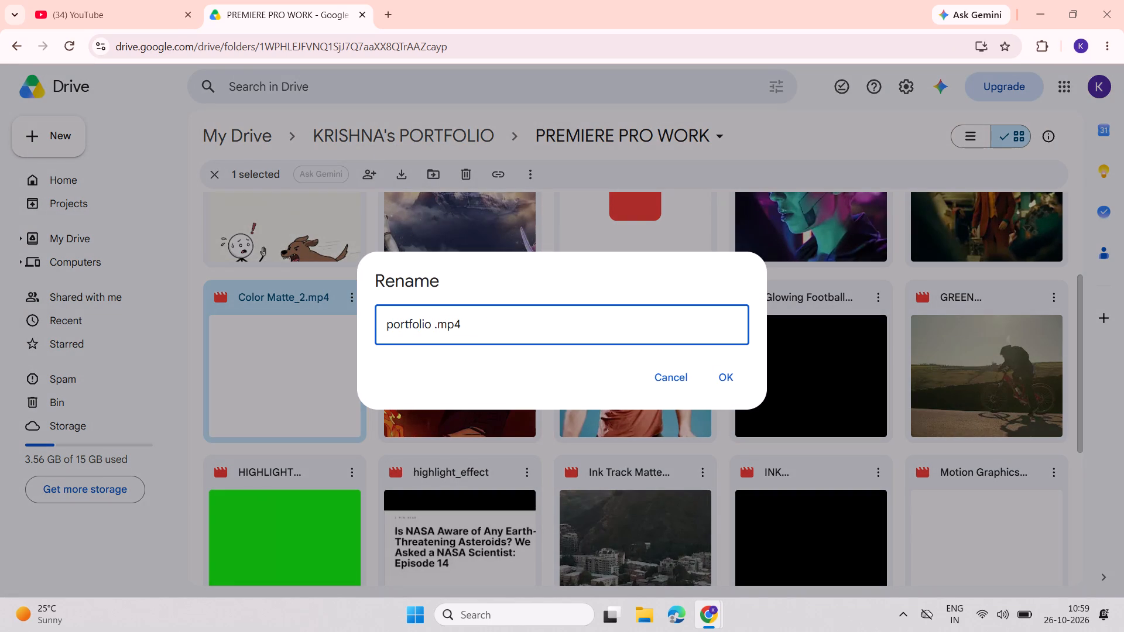
text(video)
key(Return)
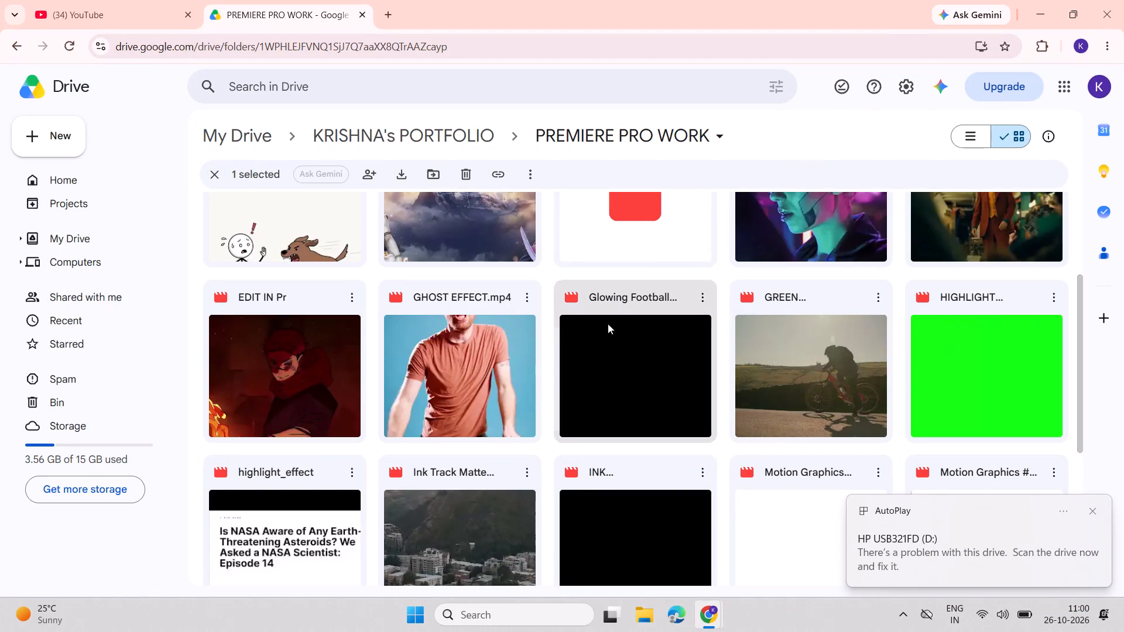
Open the HP USB321FD (D:) drive in File Explorer and copy the "Create Most Trending Effect in Premiere Pro" video to Downloads.
click(958, 554)
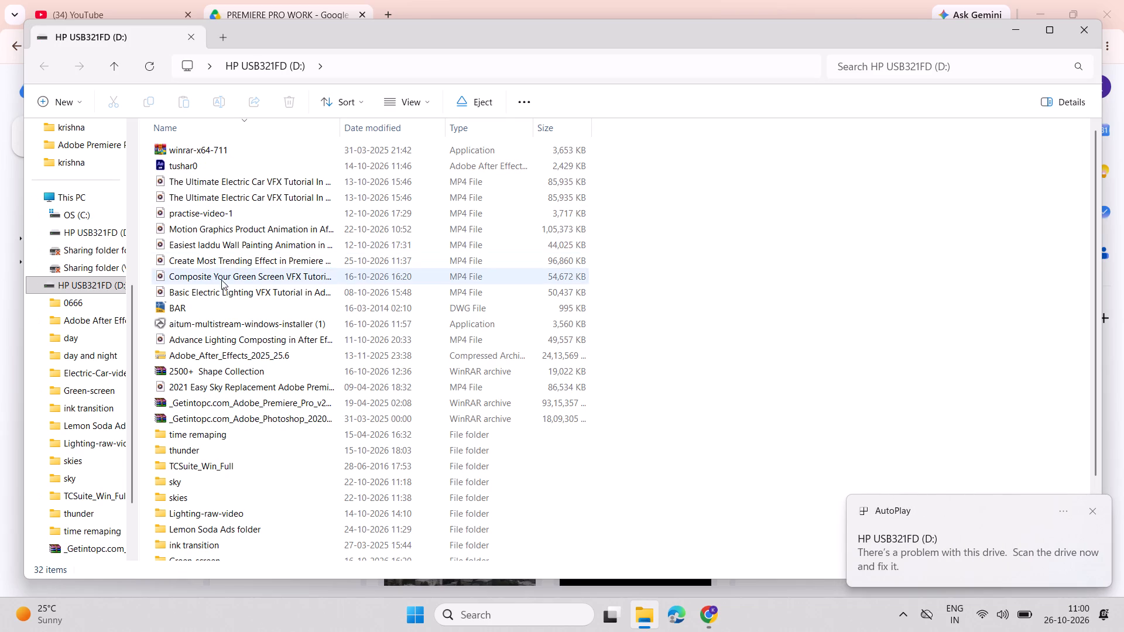
click(225, 265)
drag(228, 260, 111, 209)
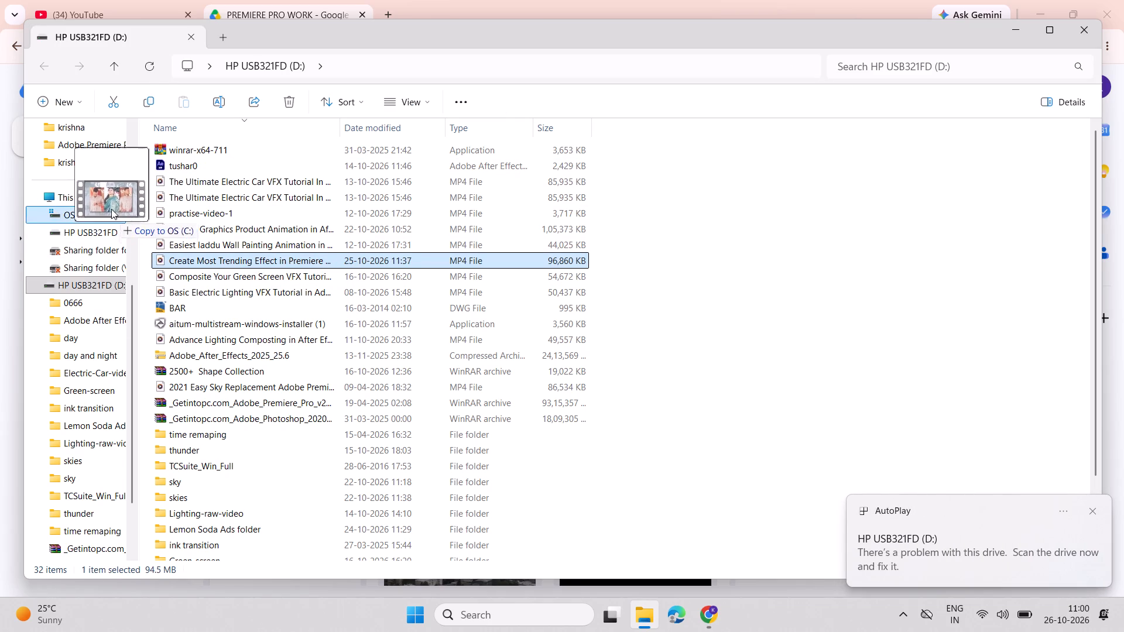
drag(111, 209, 100, 139)
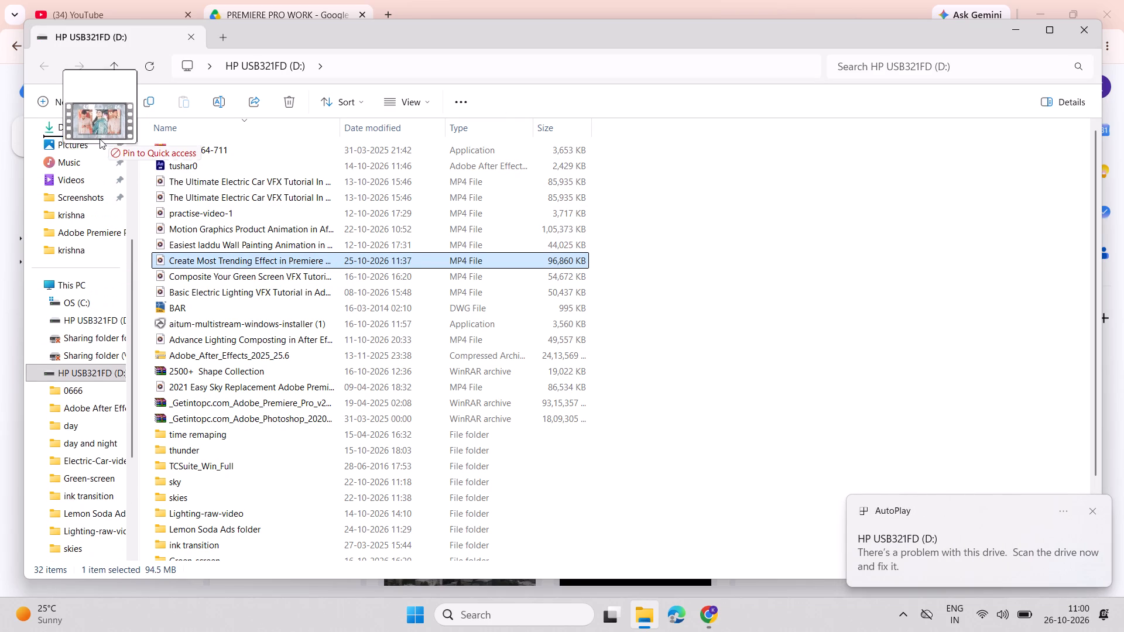
drag(100, 139, 101, 164)
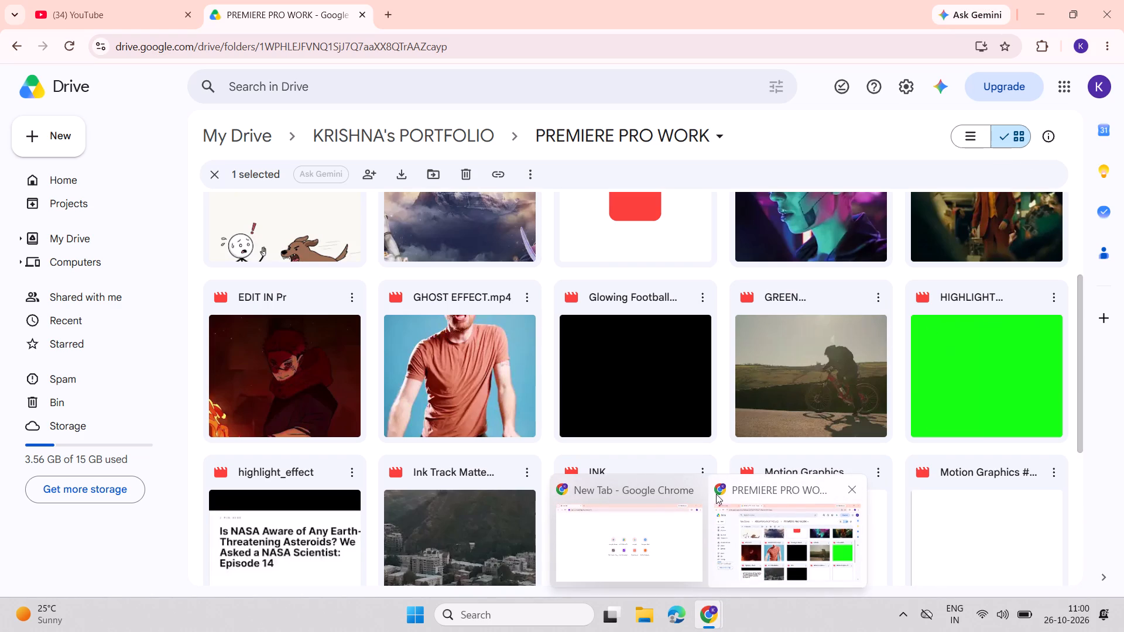
Open the Downloads folder in File Explorer and play the copied "Create Most Trending Effect in Premiere Pro" video.
click(698, 489)
click(638, 621)
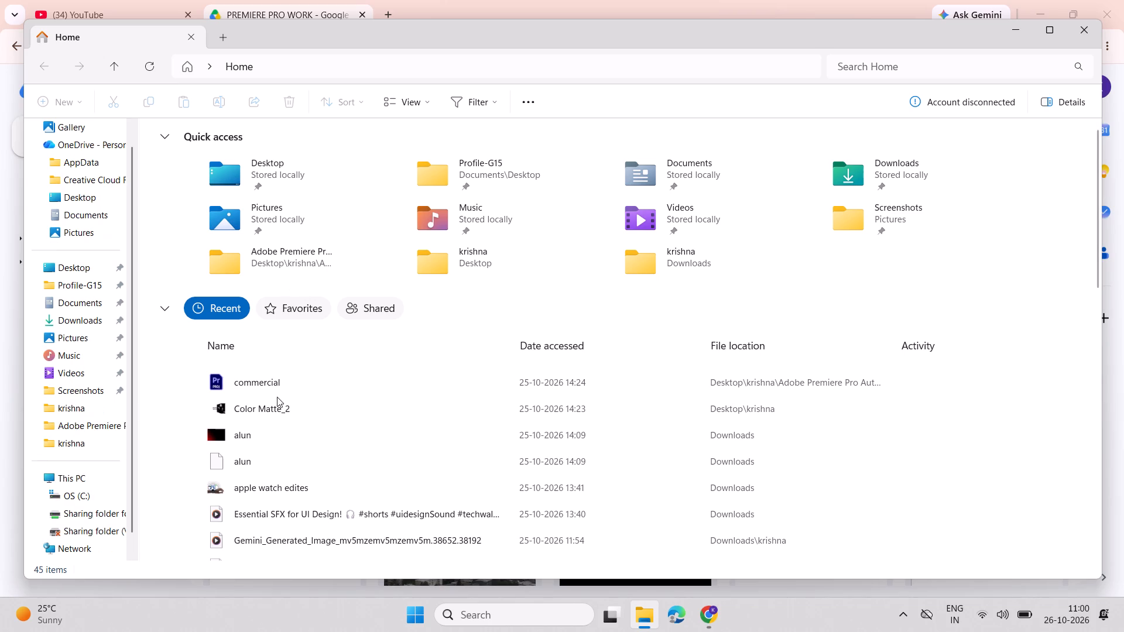
click(32, 363)
click(51, 308)
click(54, 312)
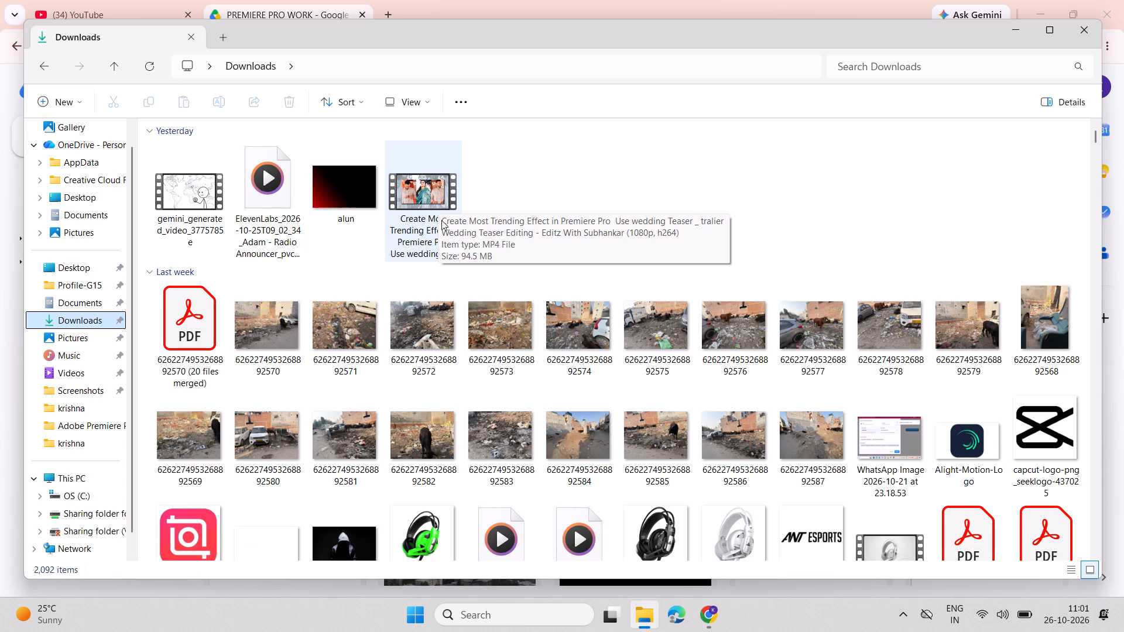
double_click(431, 207)
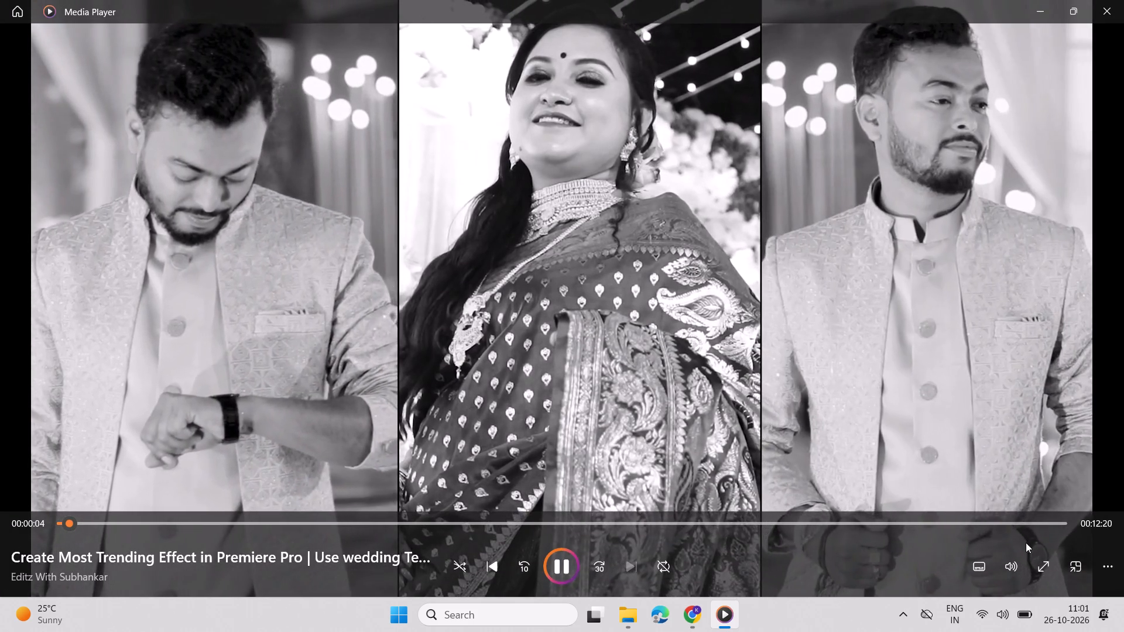
Adjust the playback volume of the wedding teaser tutorial in Media Player.
click(1019, 571)
drag(1018, 531, 1012, 528)
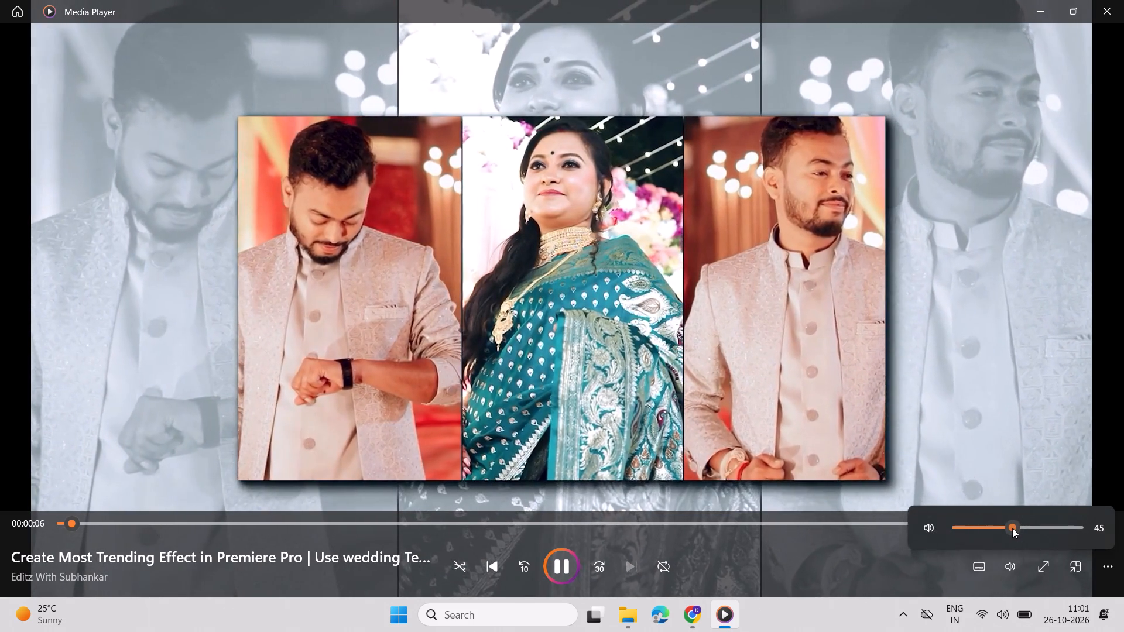
drag(1012, 528, 1009, 528)
drag(1009, 528, 1018, 530)
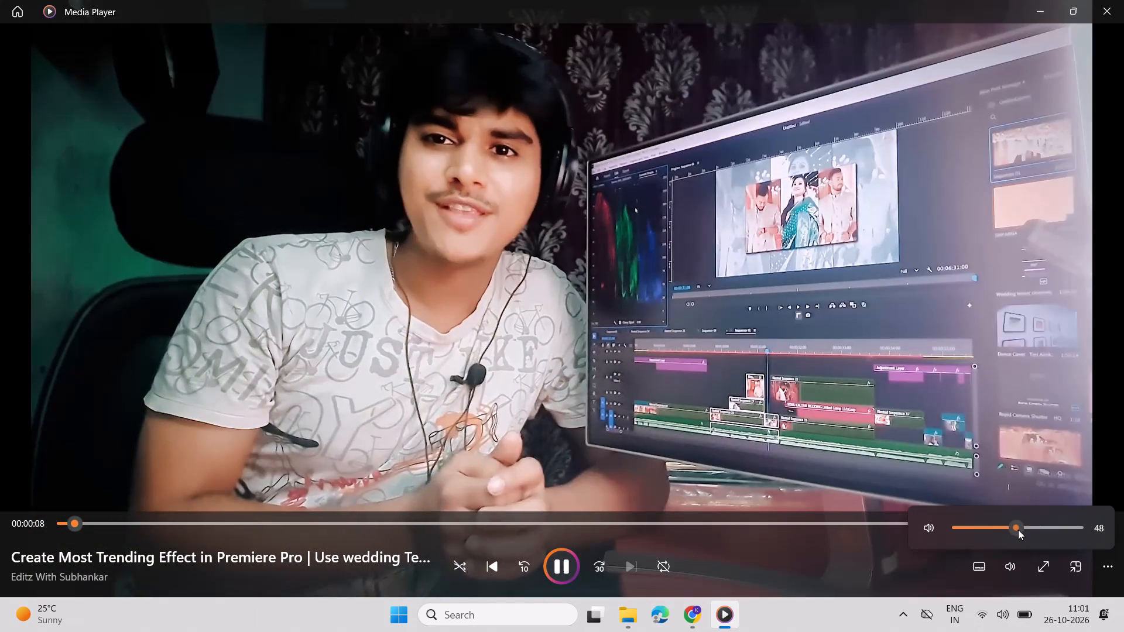
drag(1018, 530, 1019, 530)
click(857, 555)
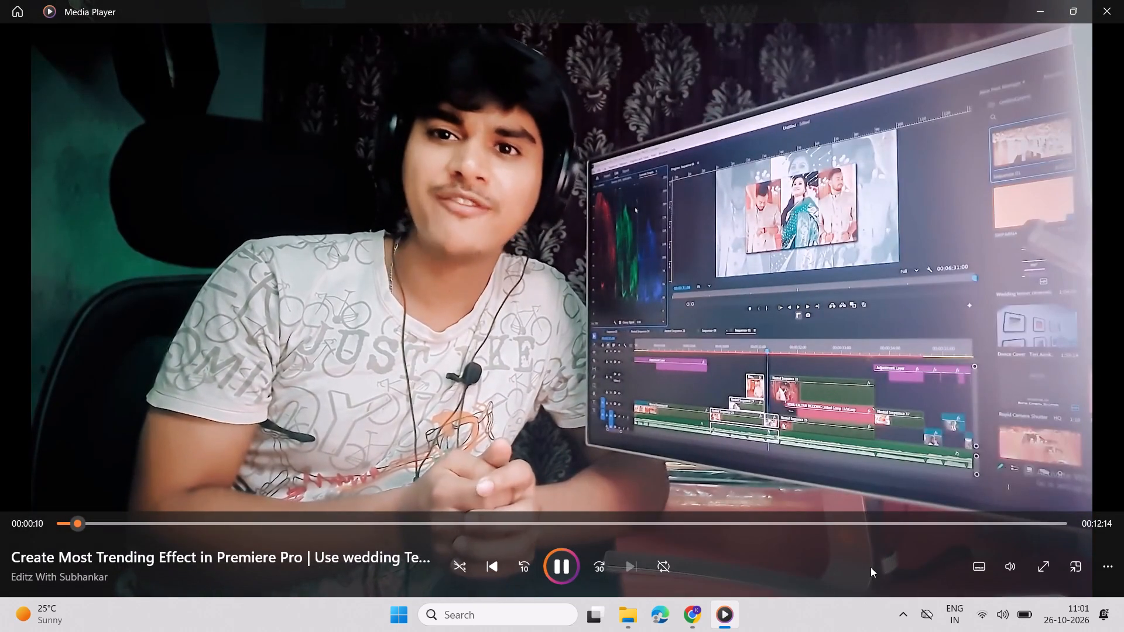
click(1014, 559)
drag(1029, 524, 1037, 526)
click(838, 544)
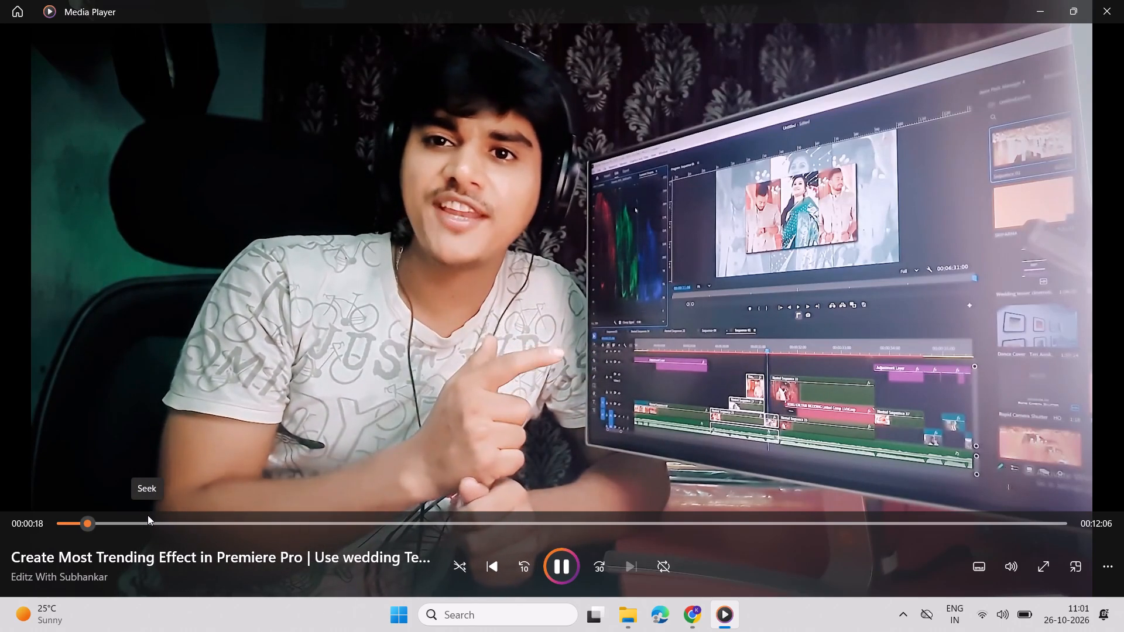
Skim ahead in the wedding teaser tutorial past the introduction to the opening project setup, beyond about 1:00.
click(148, 515)
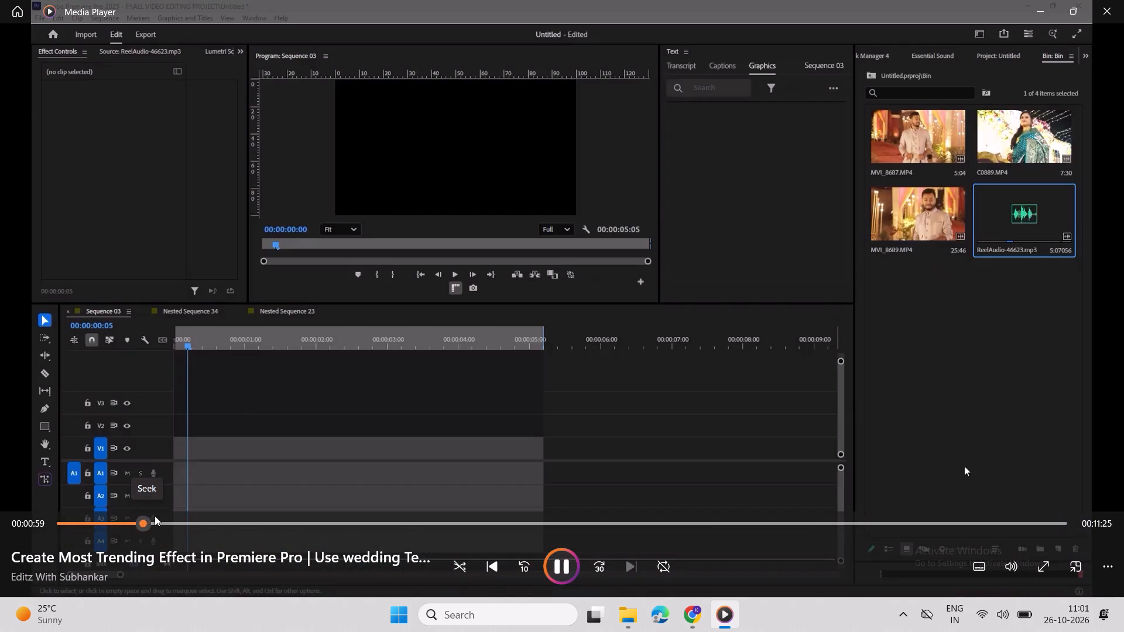
click(156, 516)
click(187, 514)
Return to the start of the tutorial and examine the three-panel wedding effect preview, pausing and resuming playback.
drag(172, 523, 58, 530)
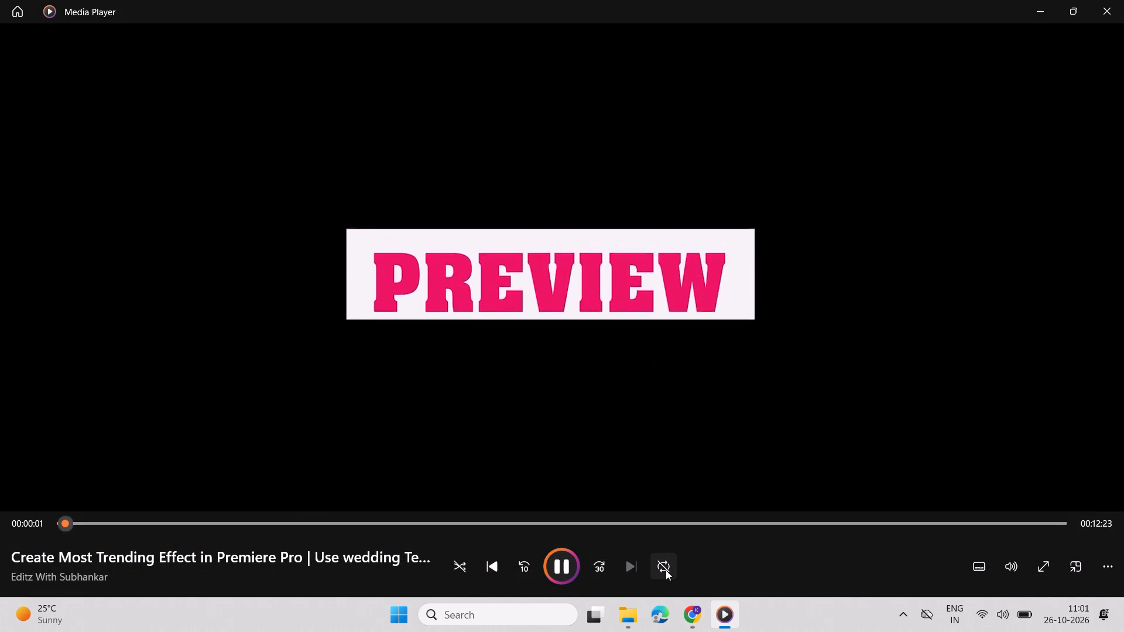
click(550, 572)
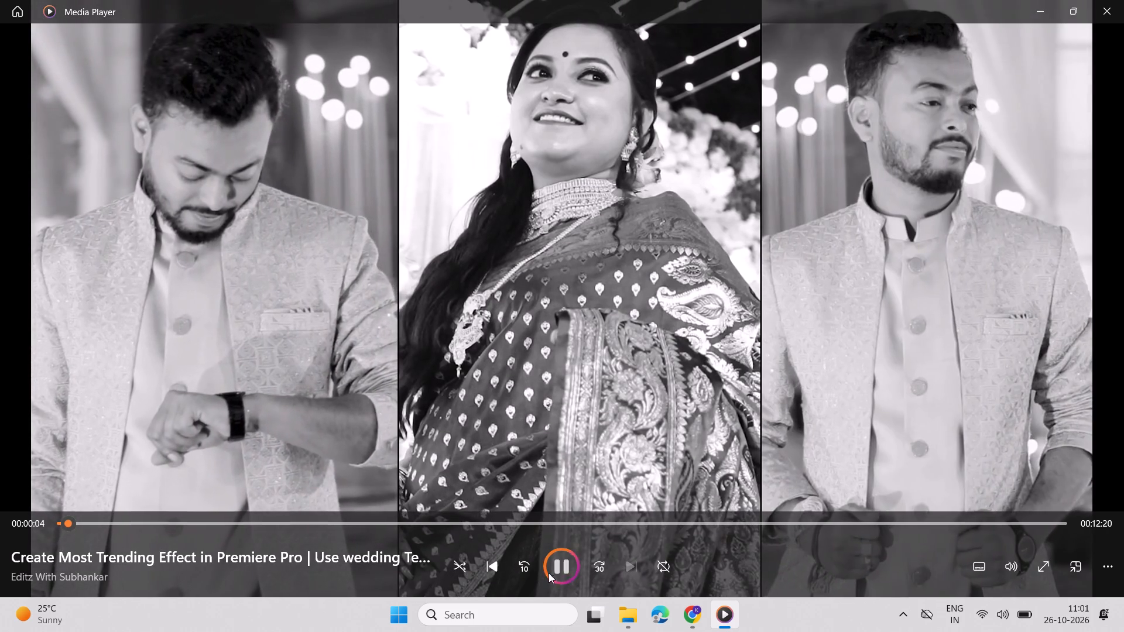
click(555, 575)
click(555, 575)
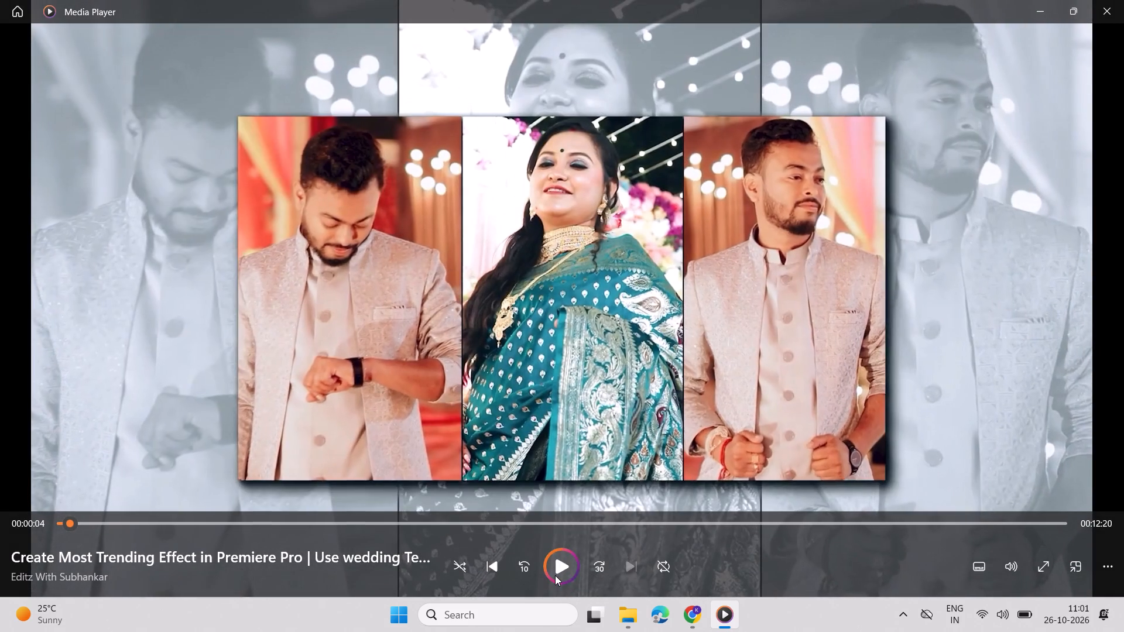
click(555, 575)
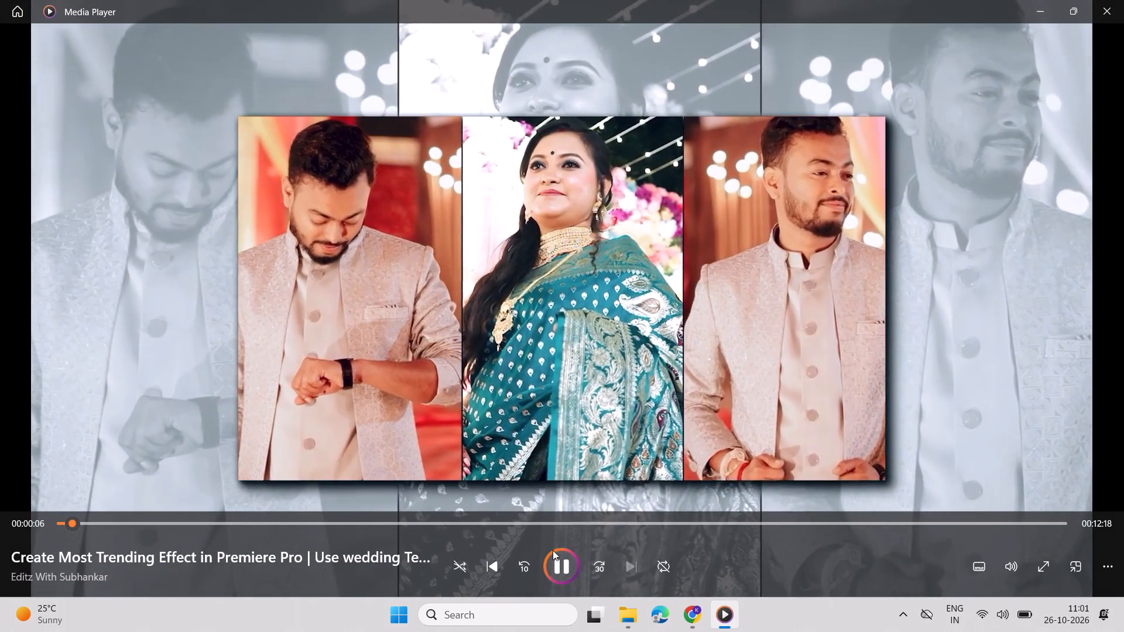
click(557, 554)
click(553, 549)
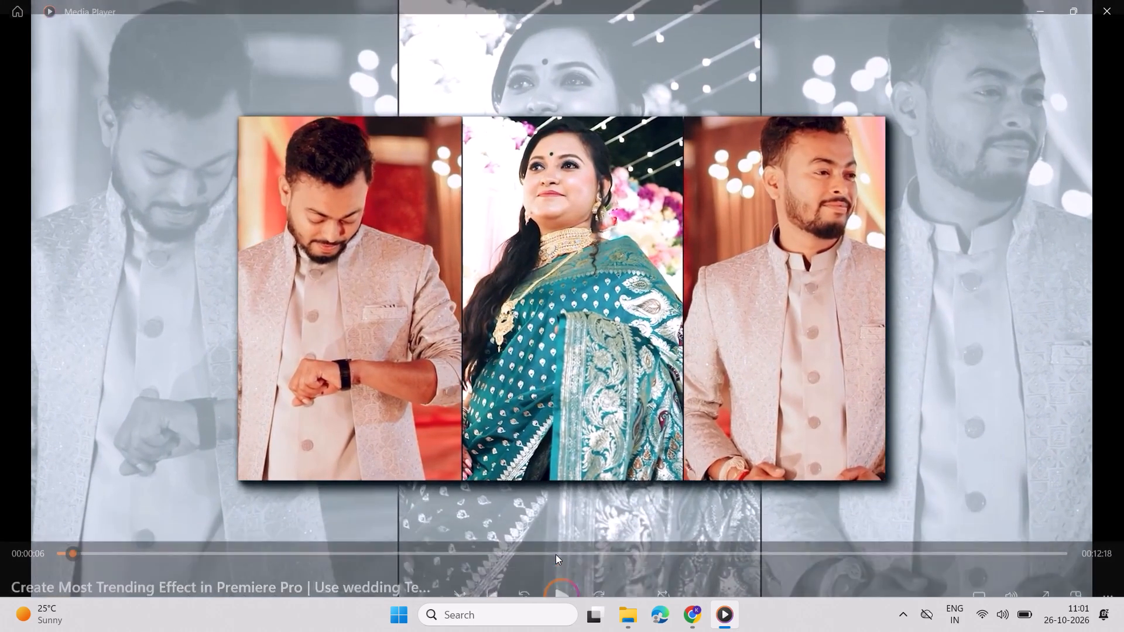
click(556, 554)
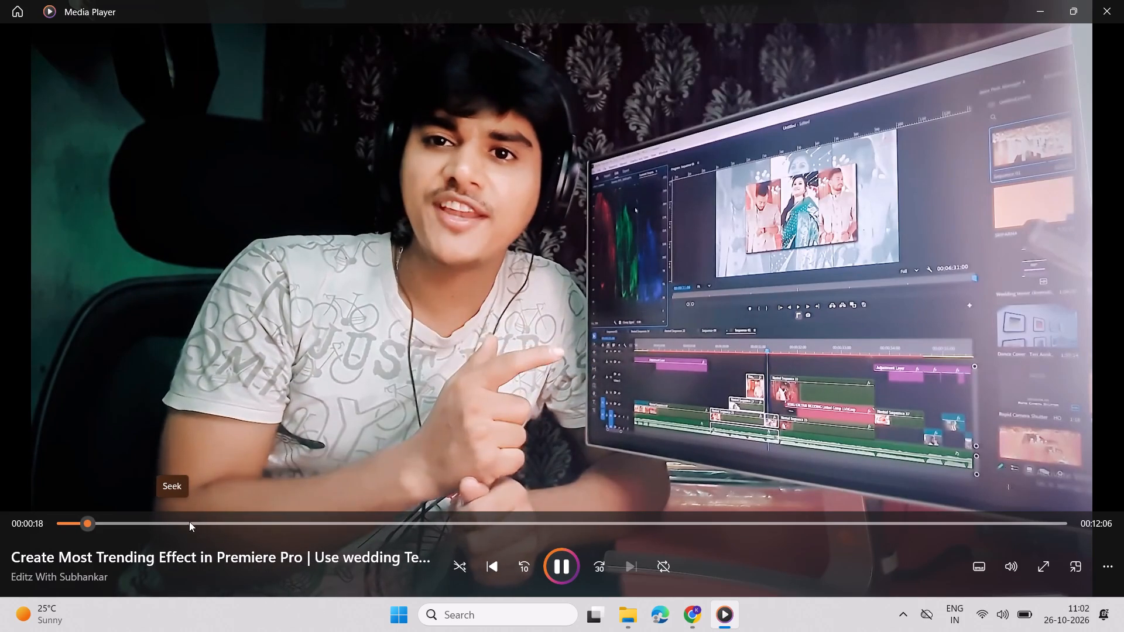
Skim the tutorial from the introduction through the music and clip layering in Sequence 04, to about 3:50.
click(172, 519)
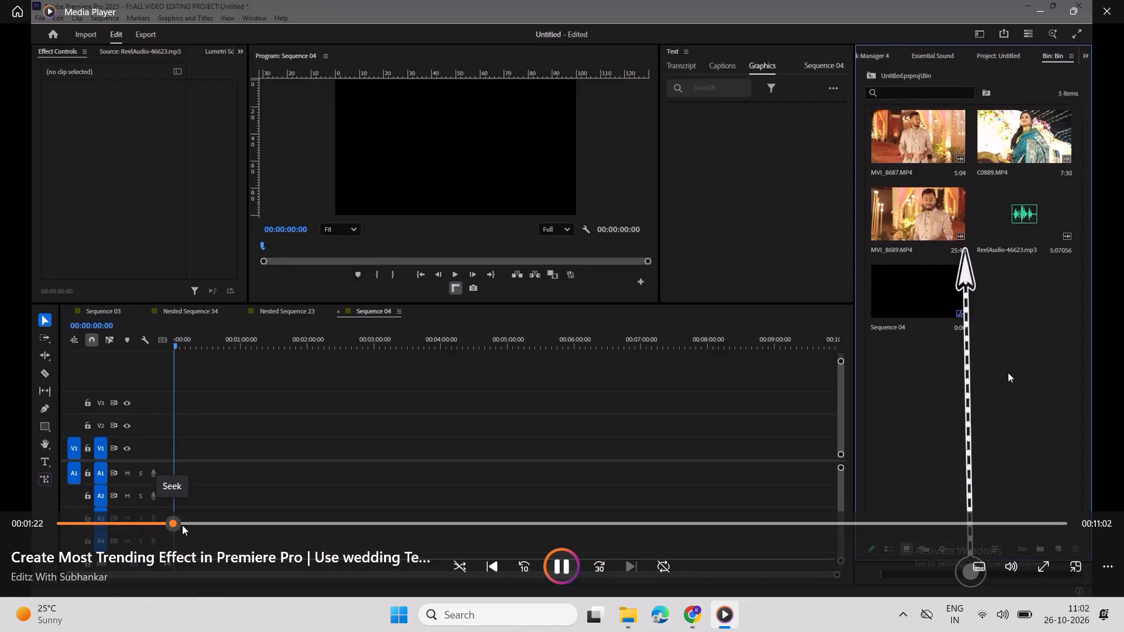
click(182, 525)
click(197, 525)
click(225, 523)
click(231, 523)
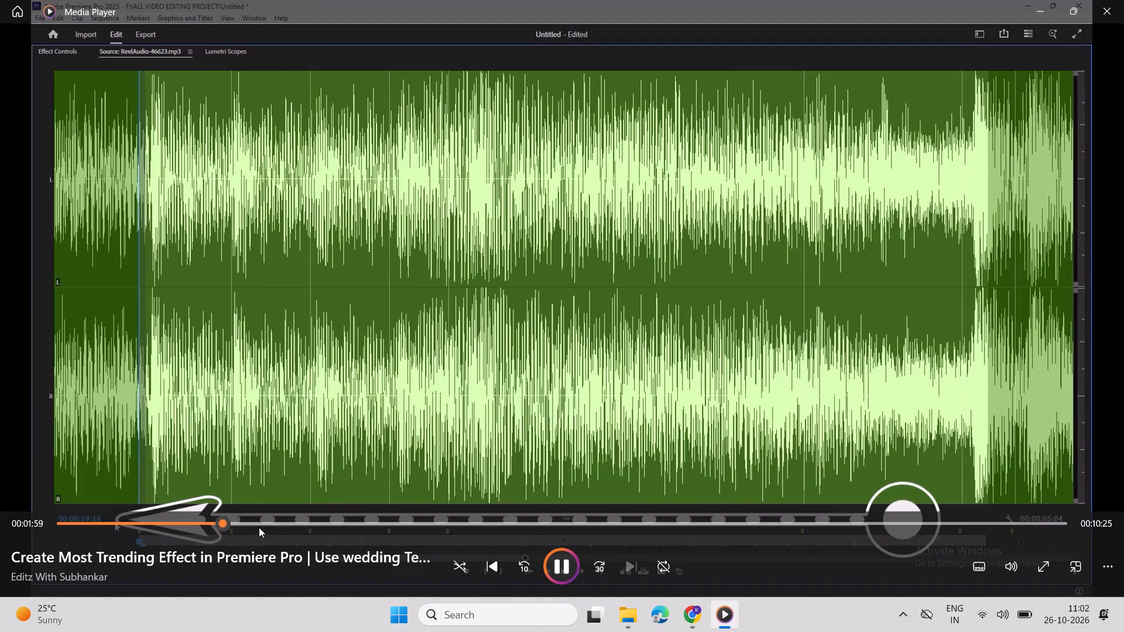
click(273, 530)
click(295, 532)
click(335, 528)
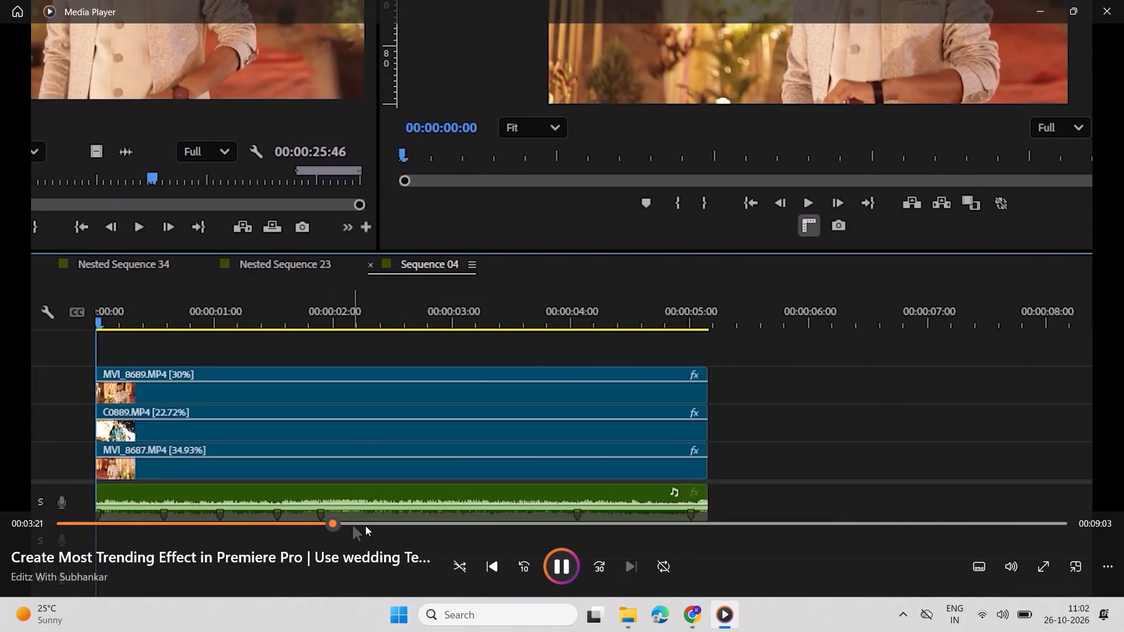
click(365, 525)
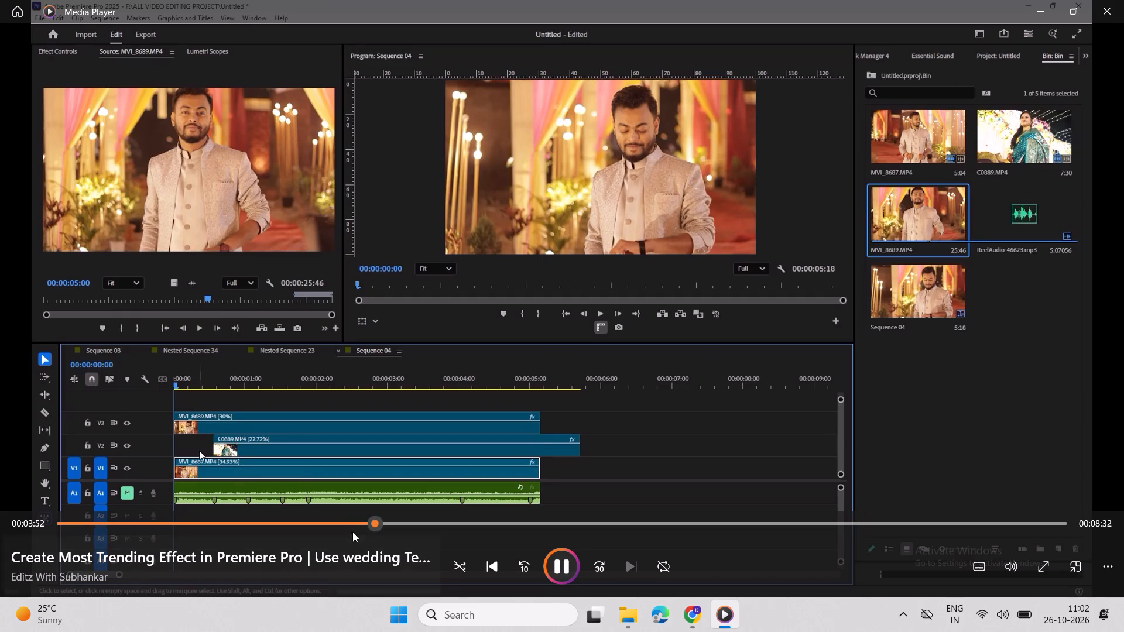
Go back to the beginning of the tutorial and re-examine the wedding effect preview with pauses in playback.
drag(370, 523, 0, 506)
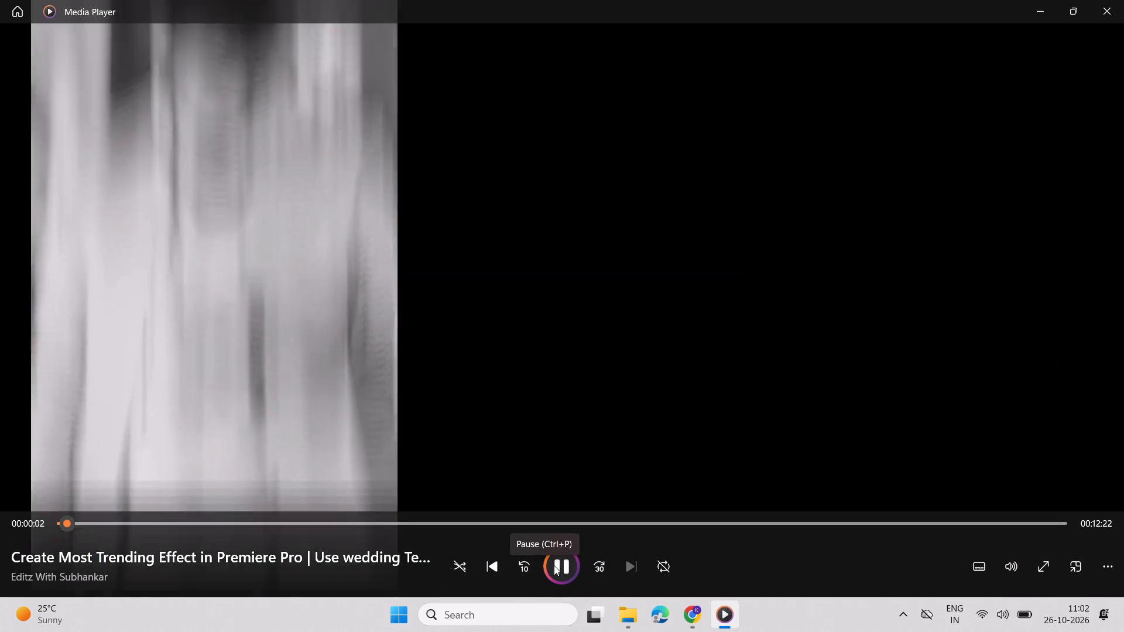
click(554, 565)
click(554, 565)
click(554, 565)
click(554, 565)
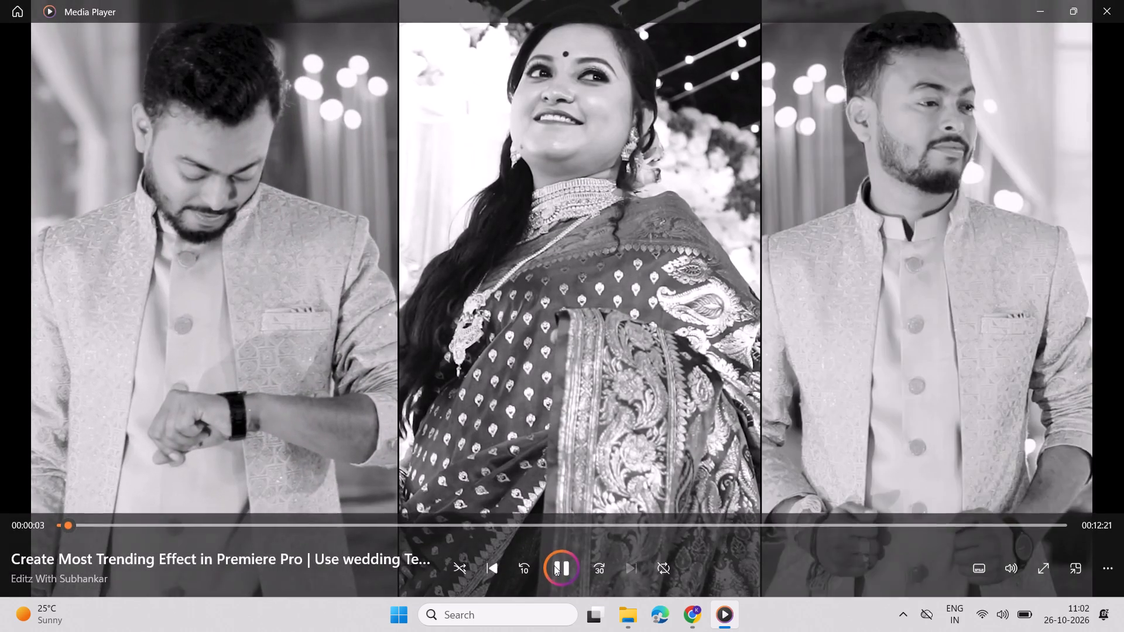
click(554, 565)
click(554, 565)
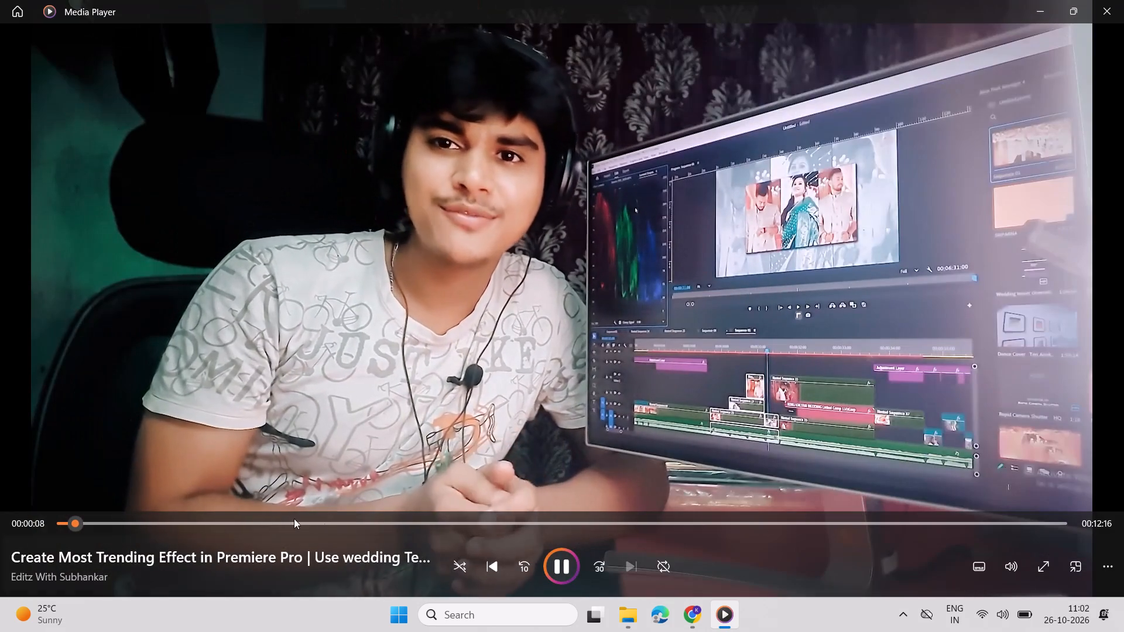
Skim the tutorial's sequence creation, music and clip-staggering sections again, up to about 4:05.
click(155, 525)
click(183, 522)
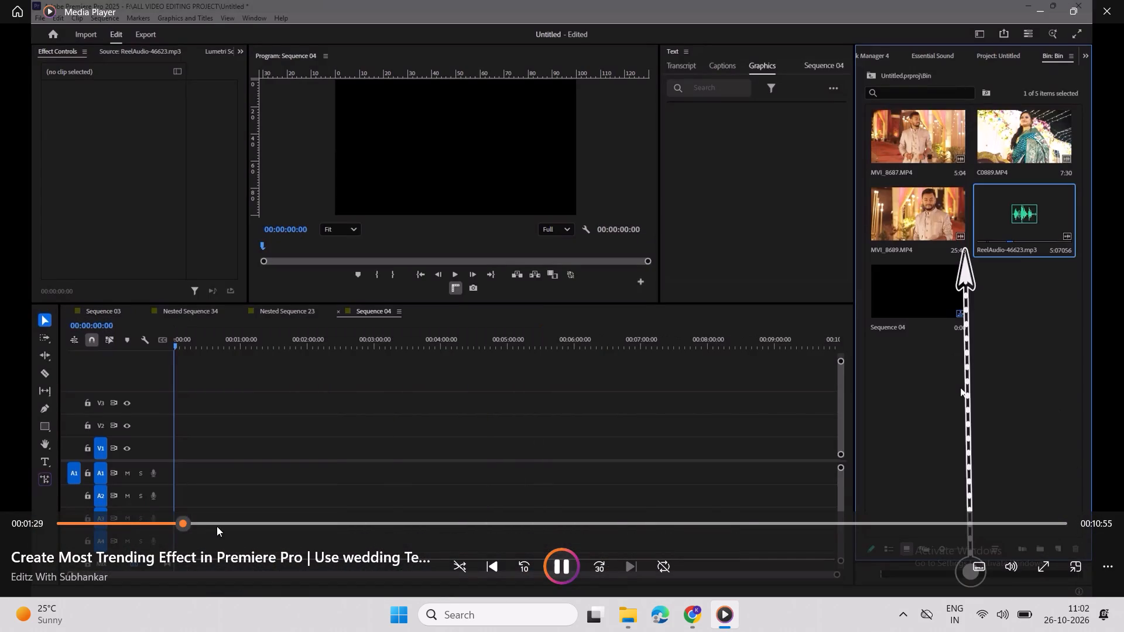
click(222, 525)
click(242, 525)
click(274, 525)
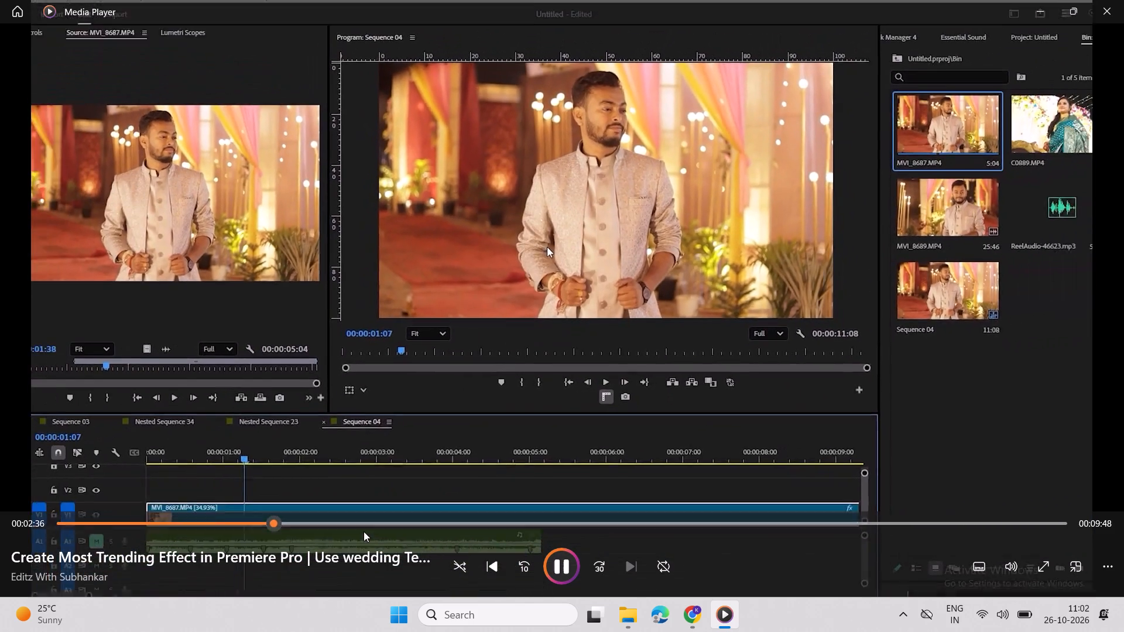
click(355, 527)
click(390, 528)
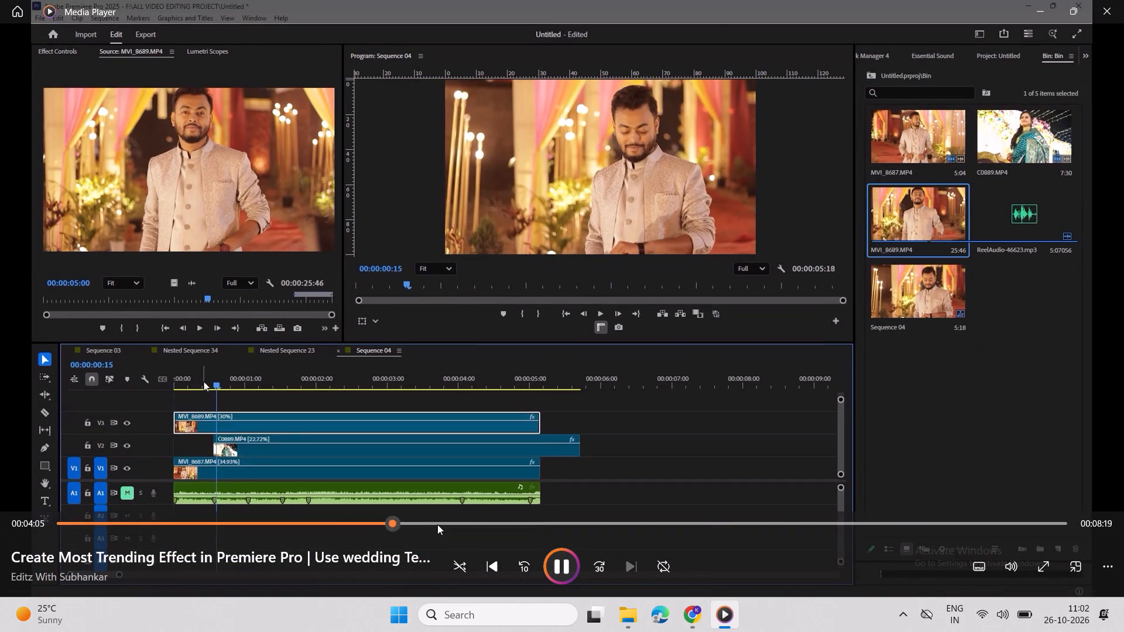
Skim the section on cropping and positioning the three clips side by side, up to about 7:49.
click(437, 524)
click(459, 524)
click(476, 524)
click(494, 524)
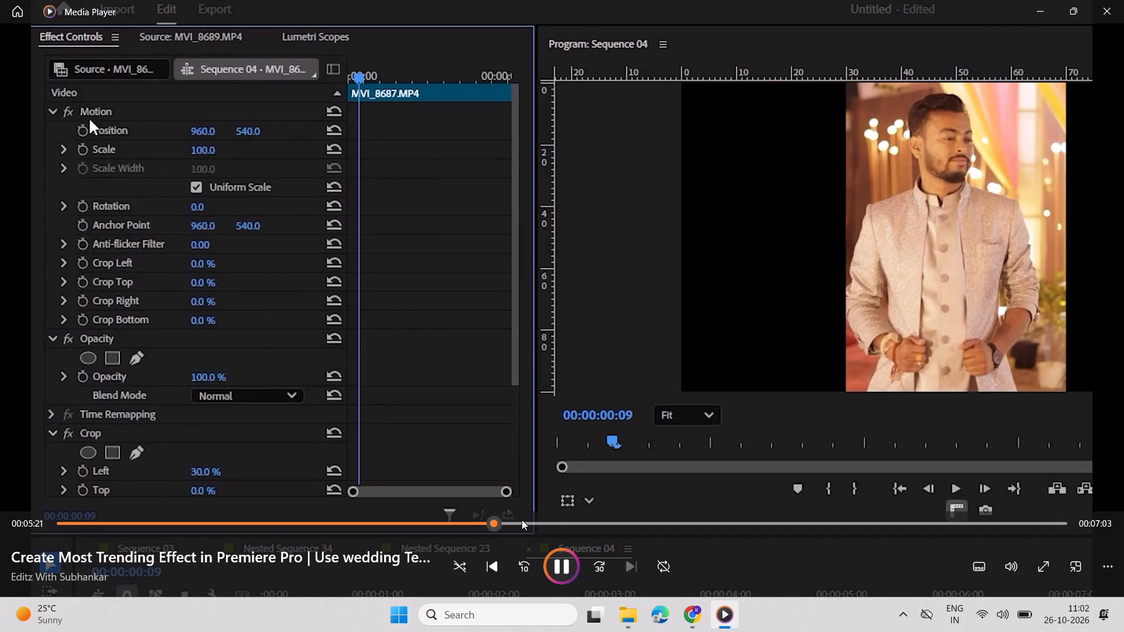
click(546, 523)
click(577, 522)
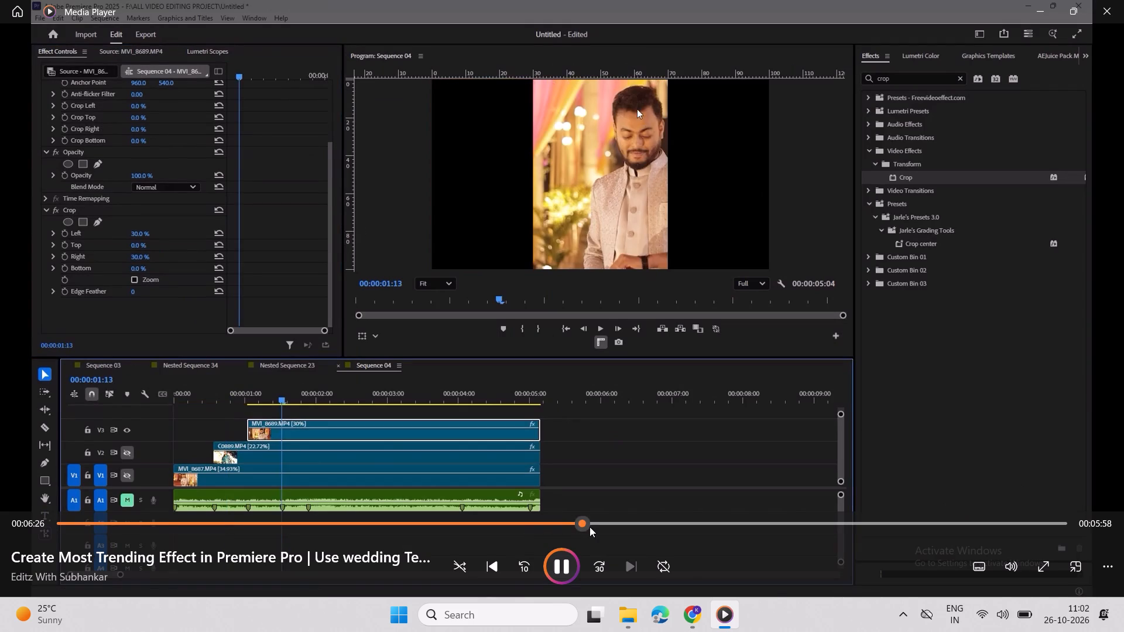
click(643, 523)
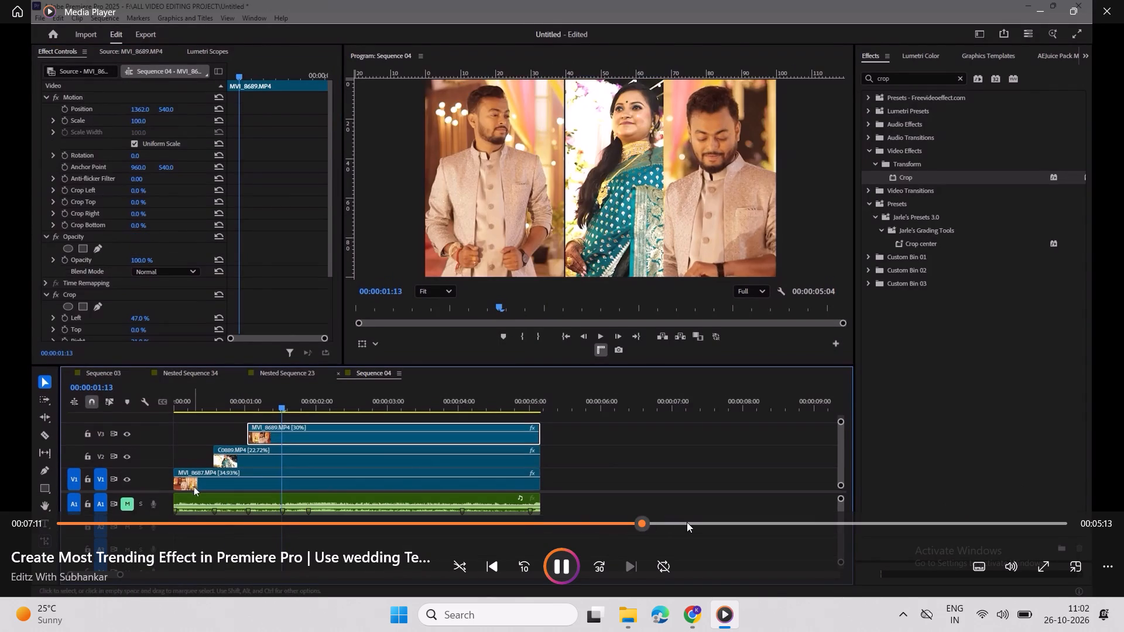
click(693, 523)
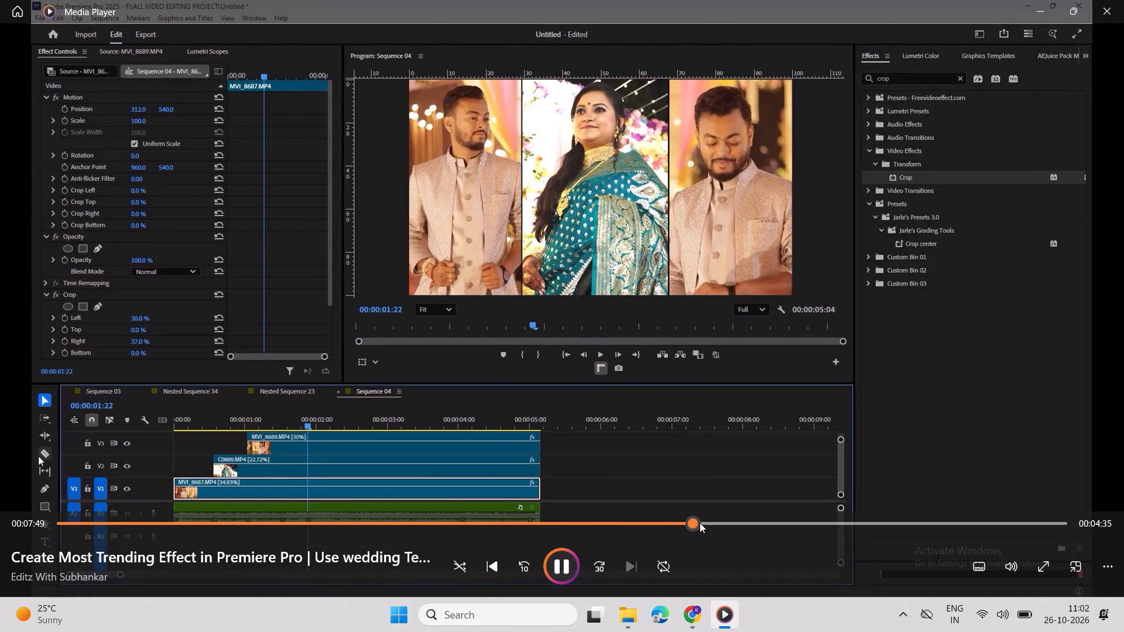
Skim the Transform position keyframe section through to the nested sequence and color matte part at about 10:32.
click(700, 523)
click(736, 521)
click(757, 521)
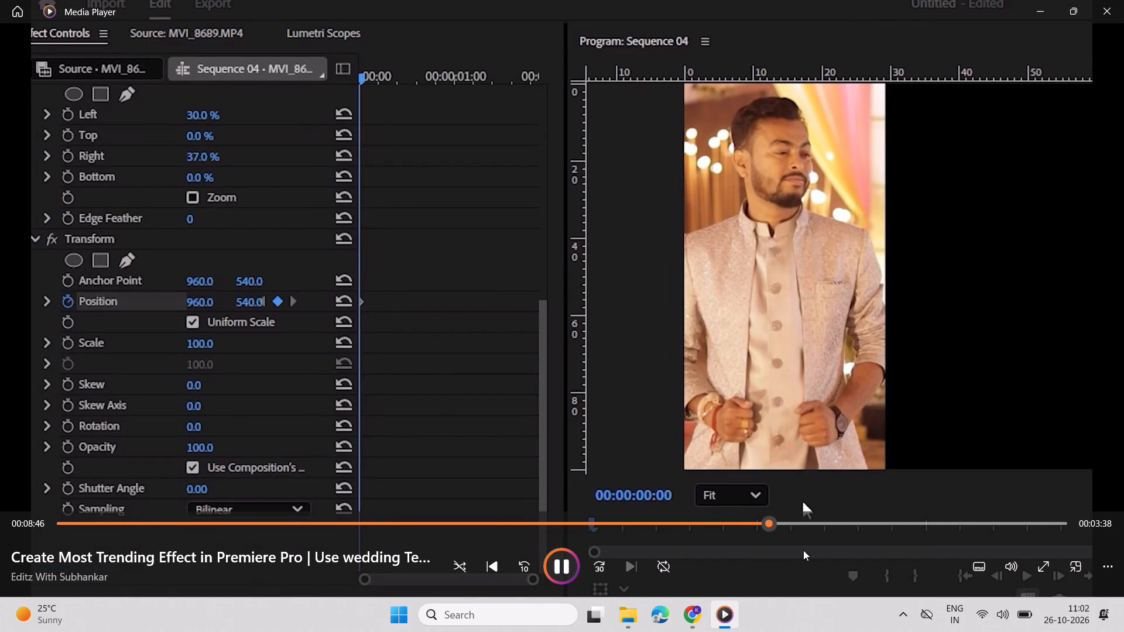
click(813, 519)
click(849, 520)
click(907, 524)
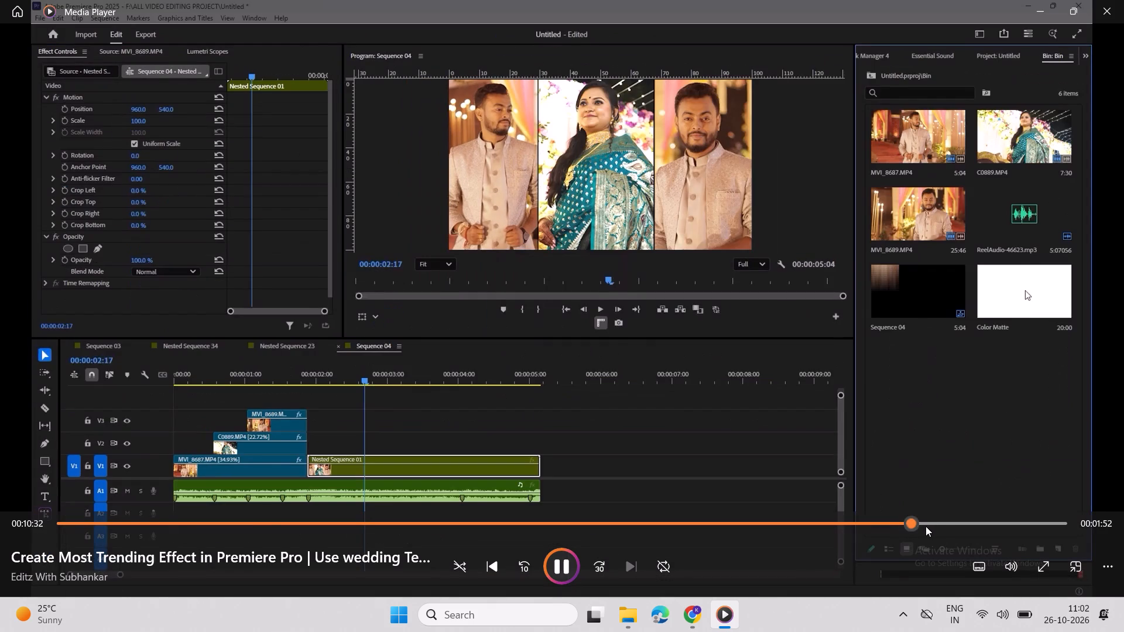
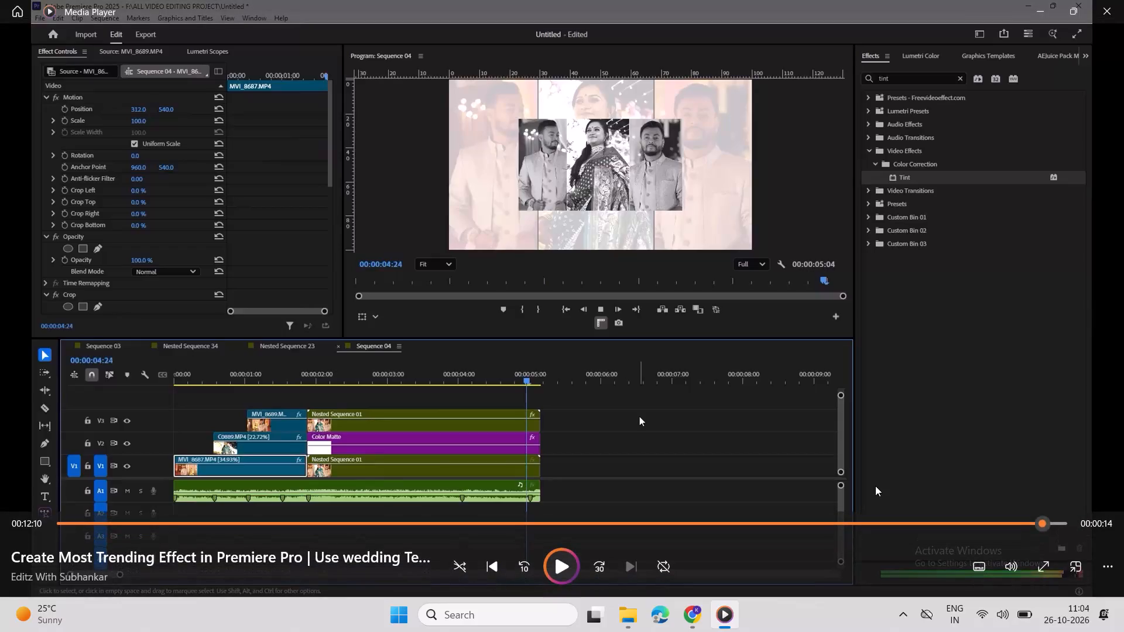
Switch to Chrome, open Pexels in a new tab and search its videos for "husband wife".
click(698, 620)
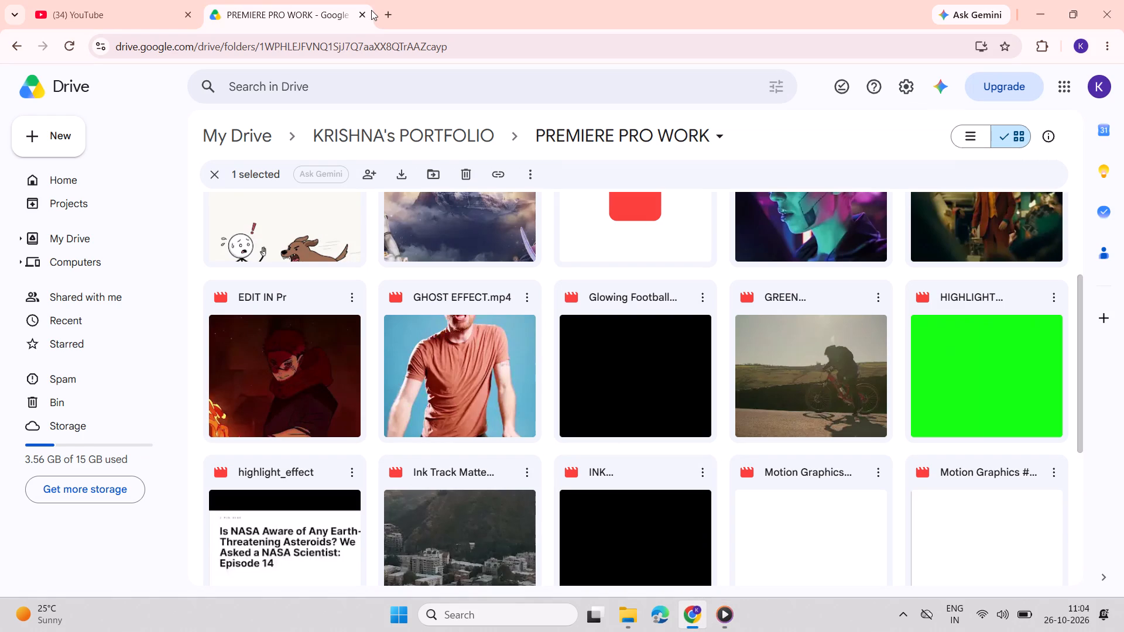
click(389, 11)
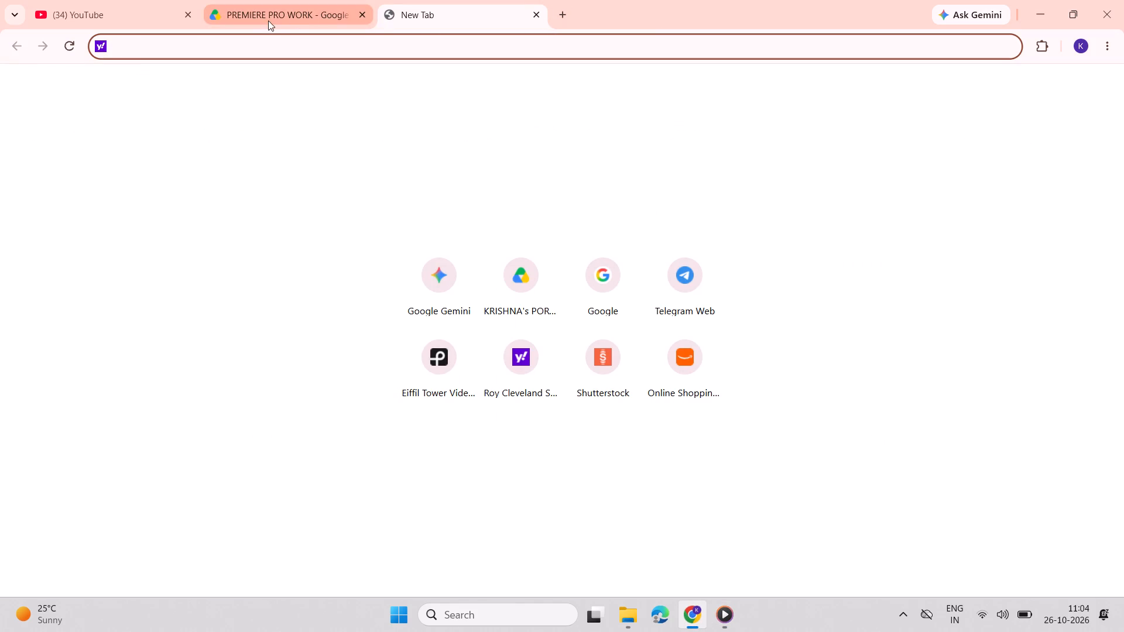
click(429, 371)
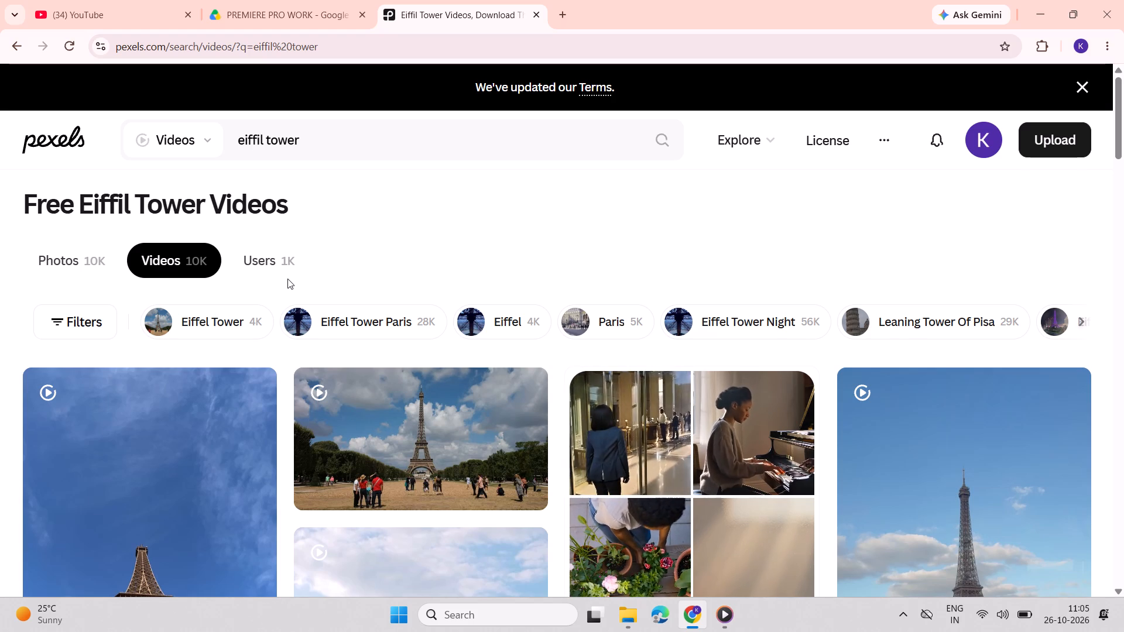
scroll(420, 270, down, 3)
scroll(407, 270, up, 3)
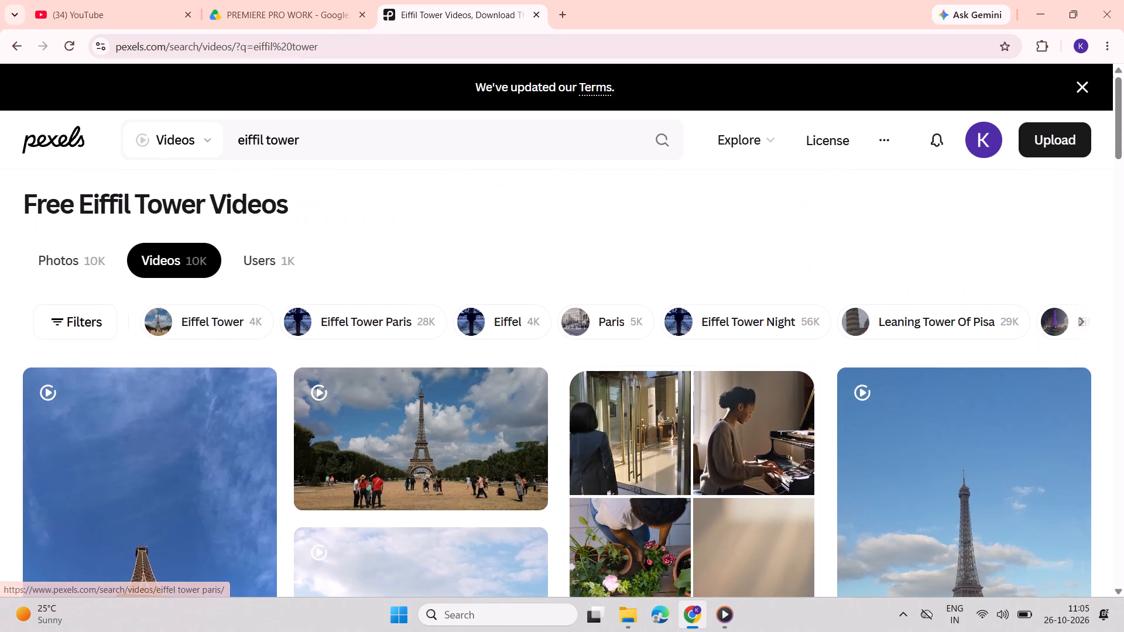
drag(383, 128, 193, 147)
text(husband wife)
key(Return)
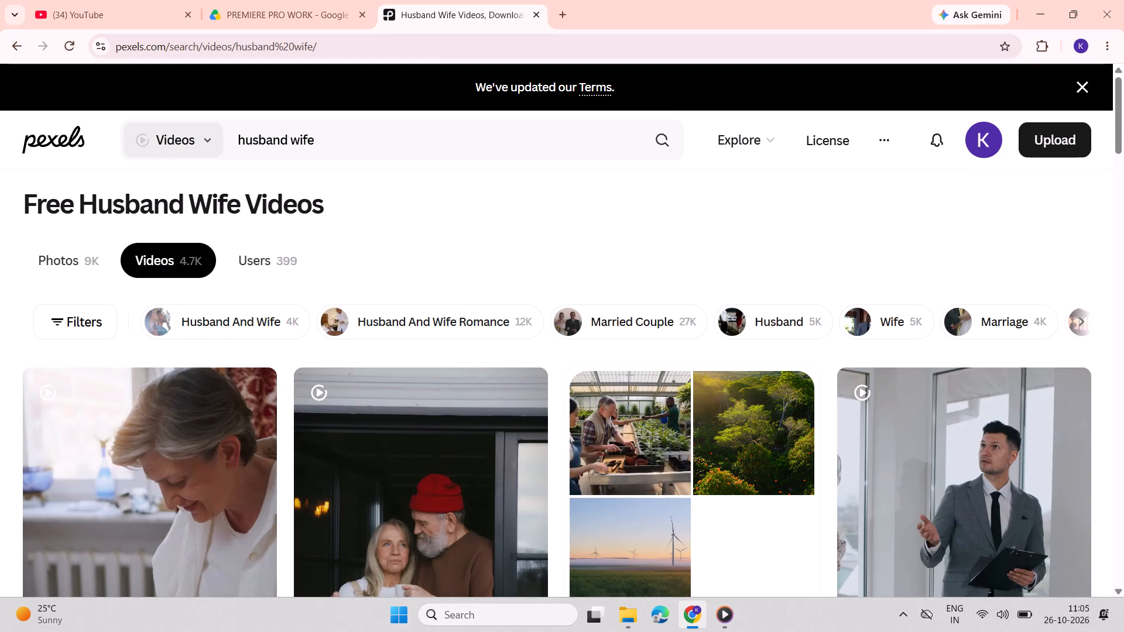
Look through the husband wife video results for couple footage suited to the wedding effect.
scroll(193, 147, down, 4)
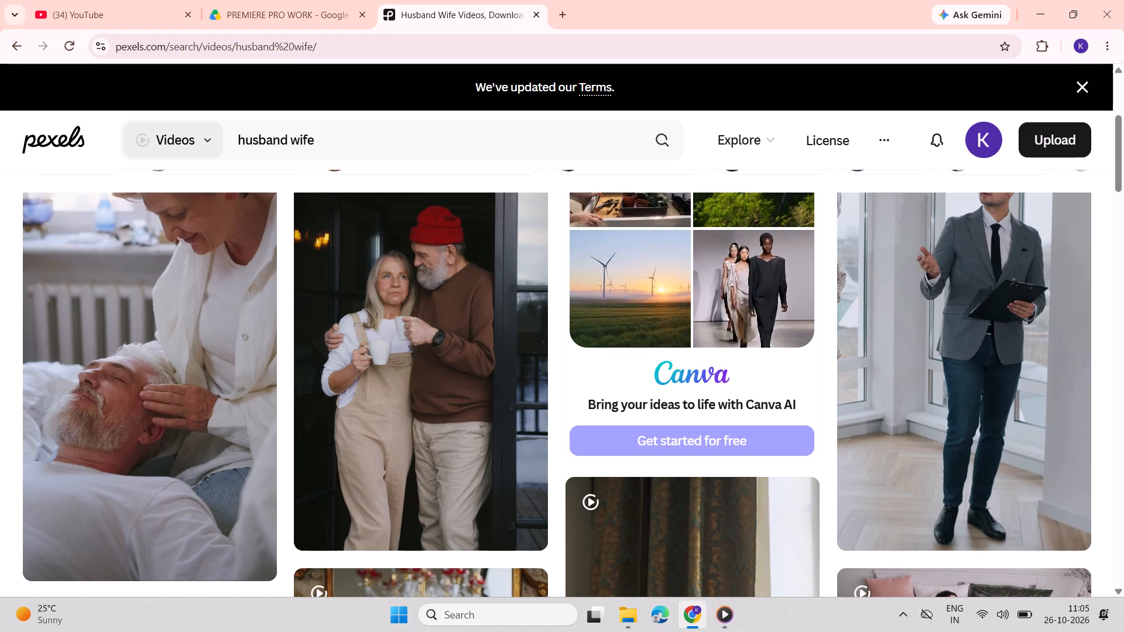
scroll(196, 184, down, 3)
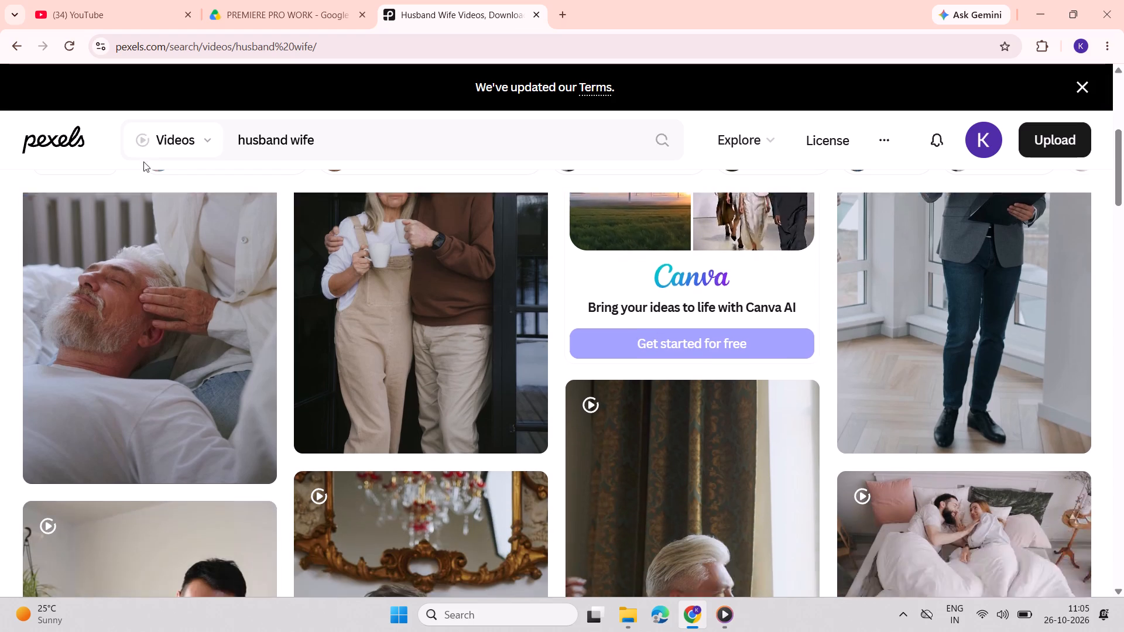
scroll(314, 332, up, 5)
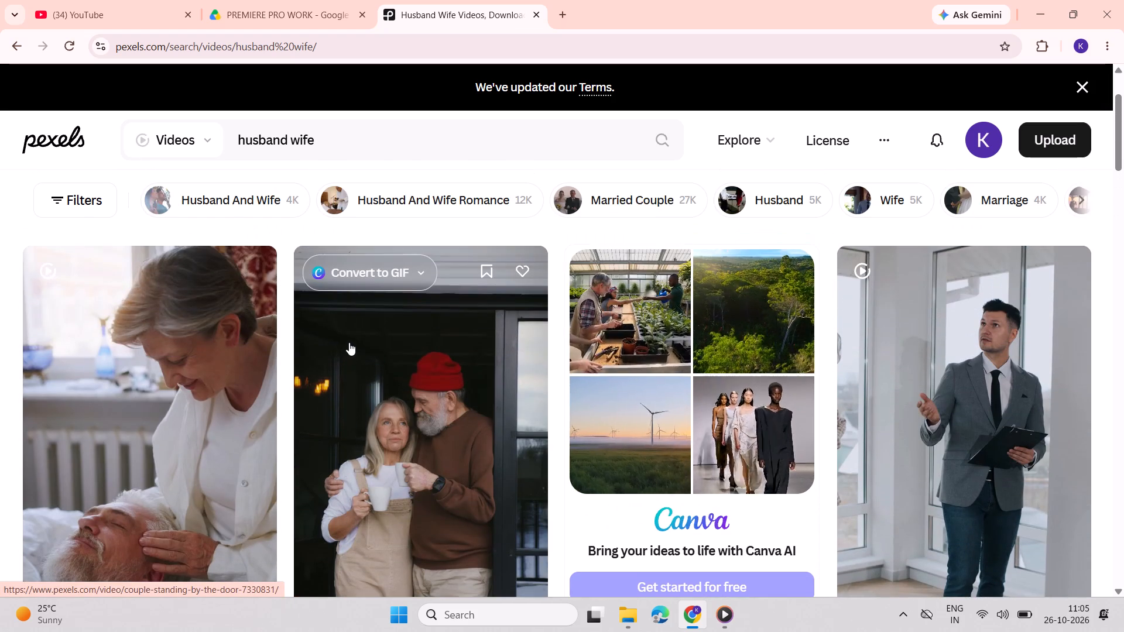
scroll(349, 341, down, 1)
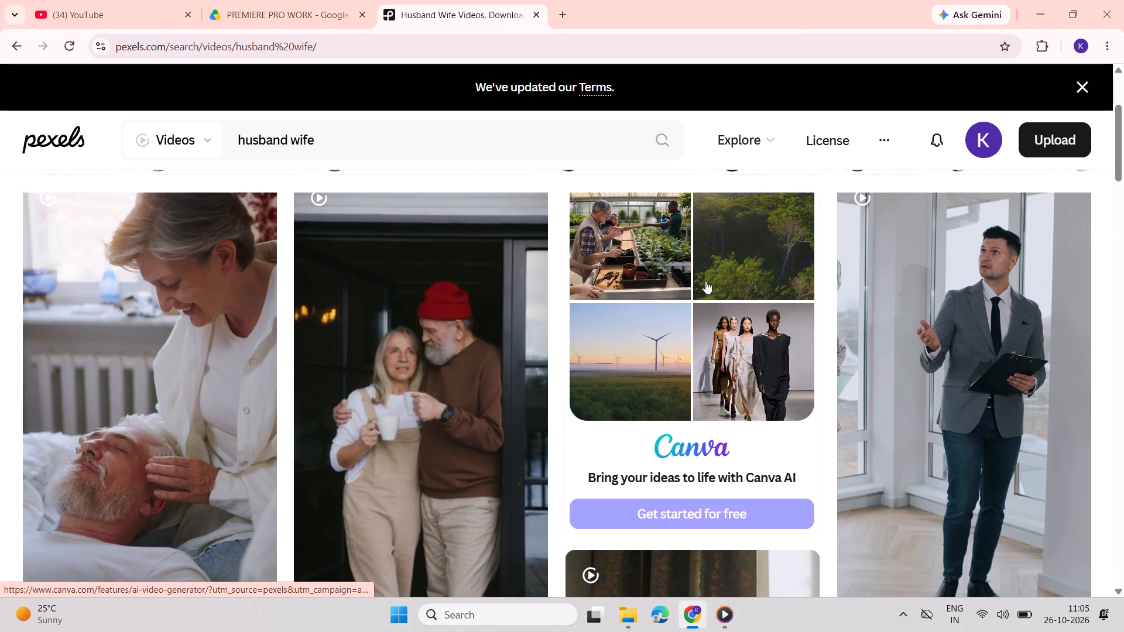
scroll(384, 308, down, 2)
scroll(321, 296, up, 1)
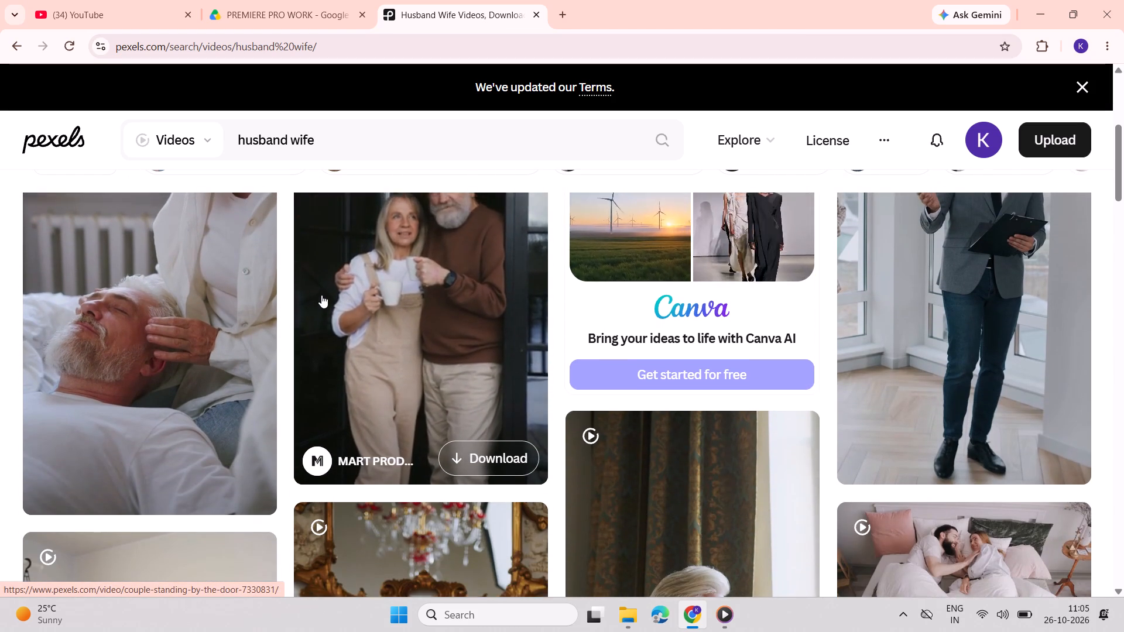
scroll(321, 295, up, 2)
scroll(310, 295, down, 2)
scroll(222, 294, down, 3)
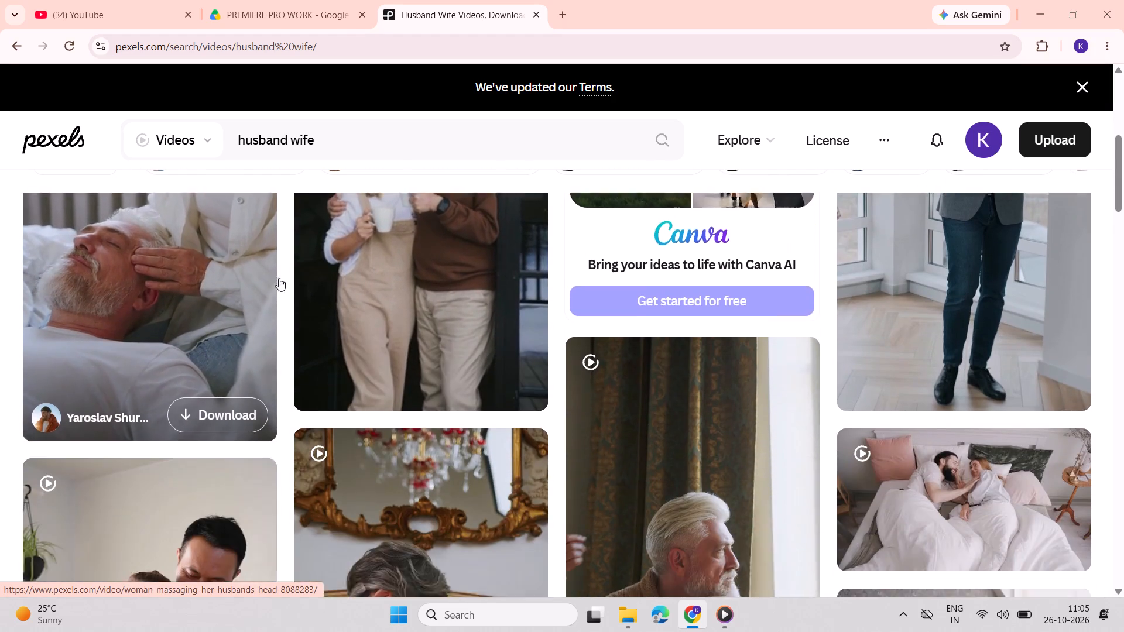
scroll(481, 229, down, 3)
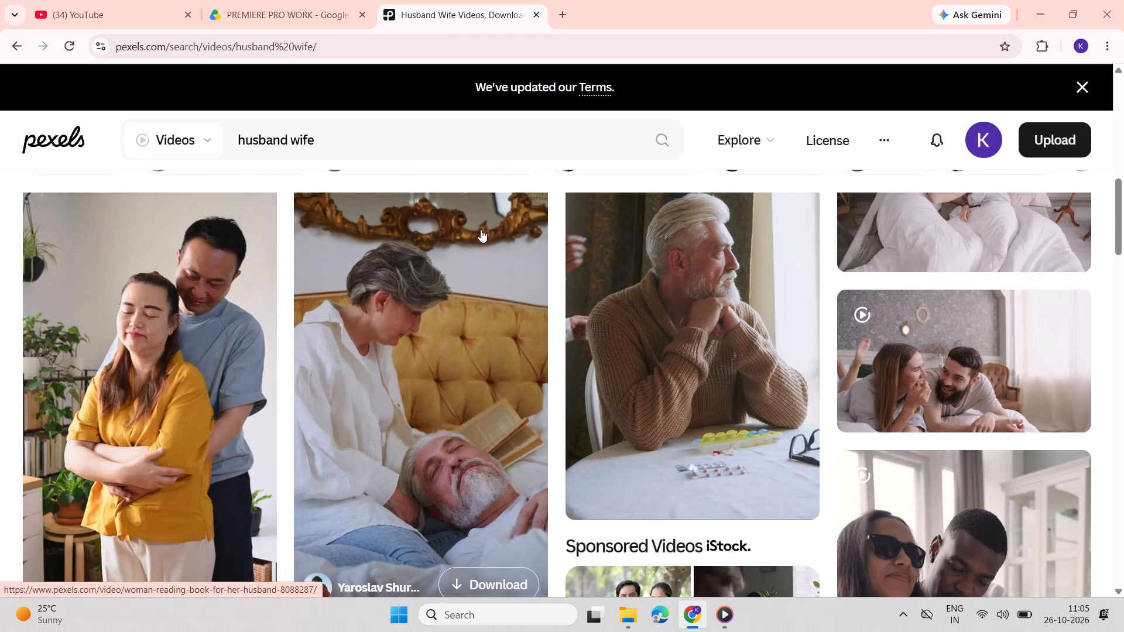
scroll(482, 229, down, 1)
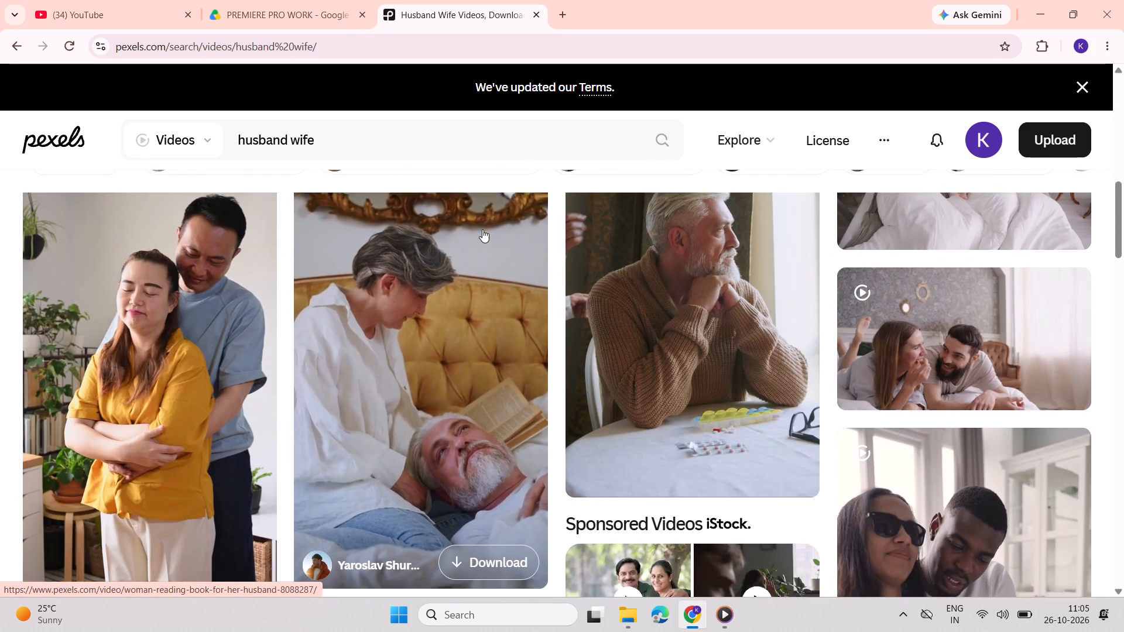
scroll(482, 229, down, 10)
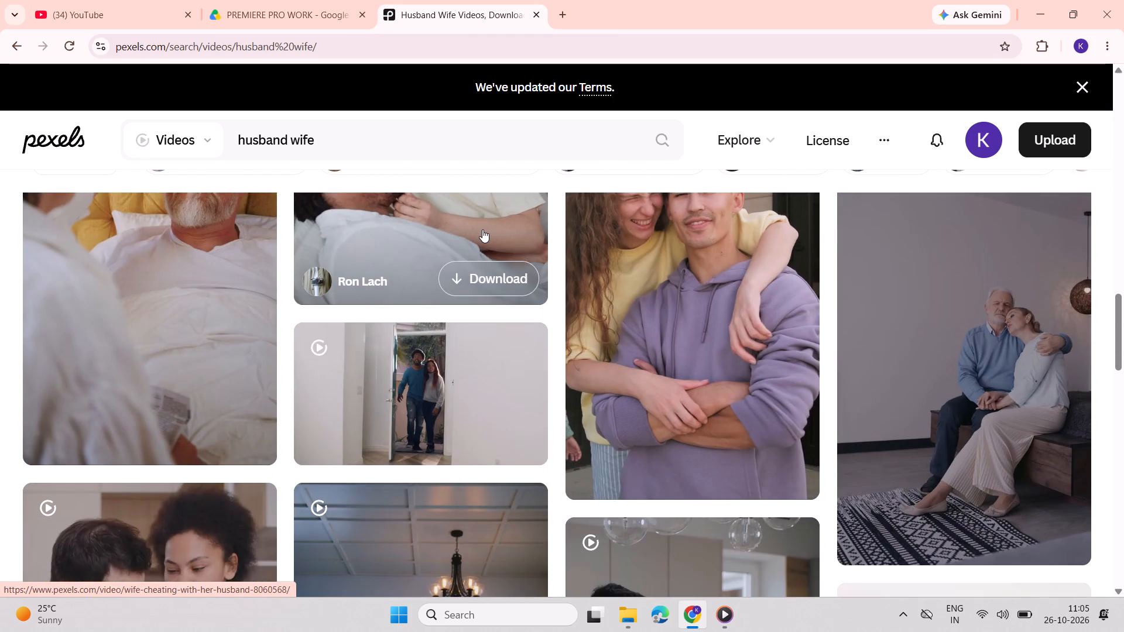
scroll(482, 229, down, 6)
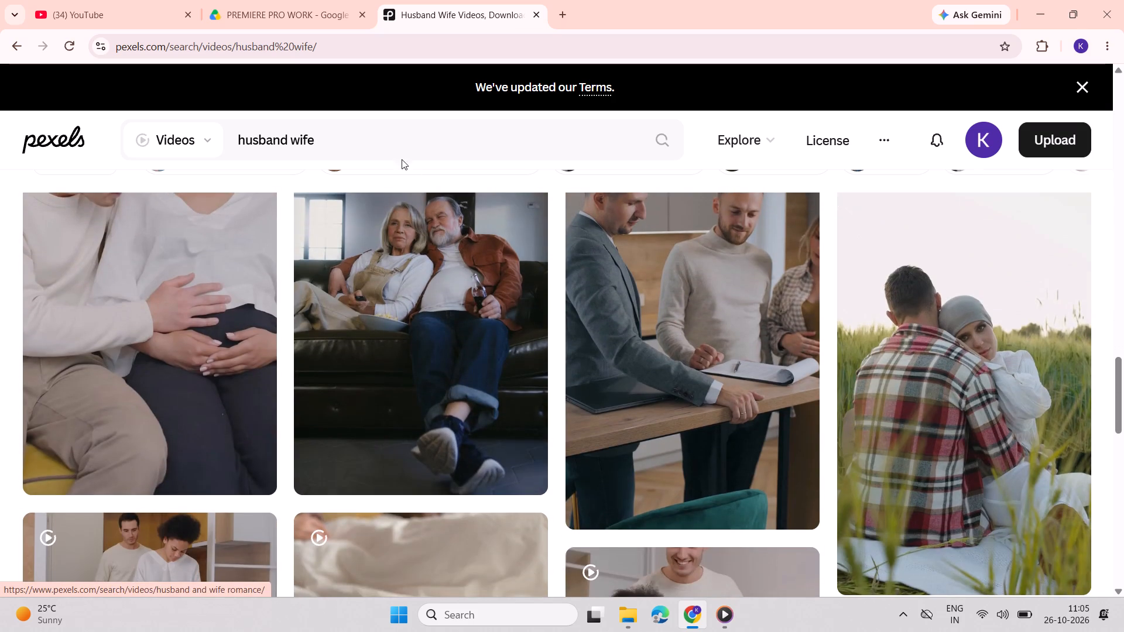
Replace the Pexels video search with "man".
drag(390, 148, 290, 157)
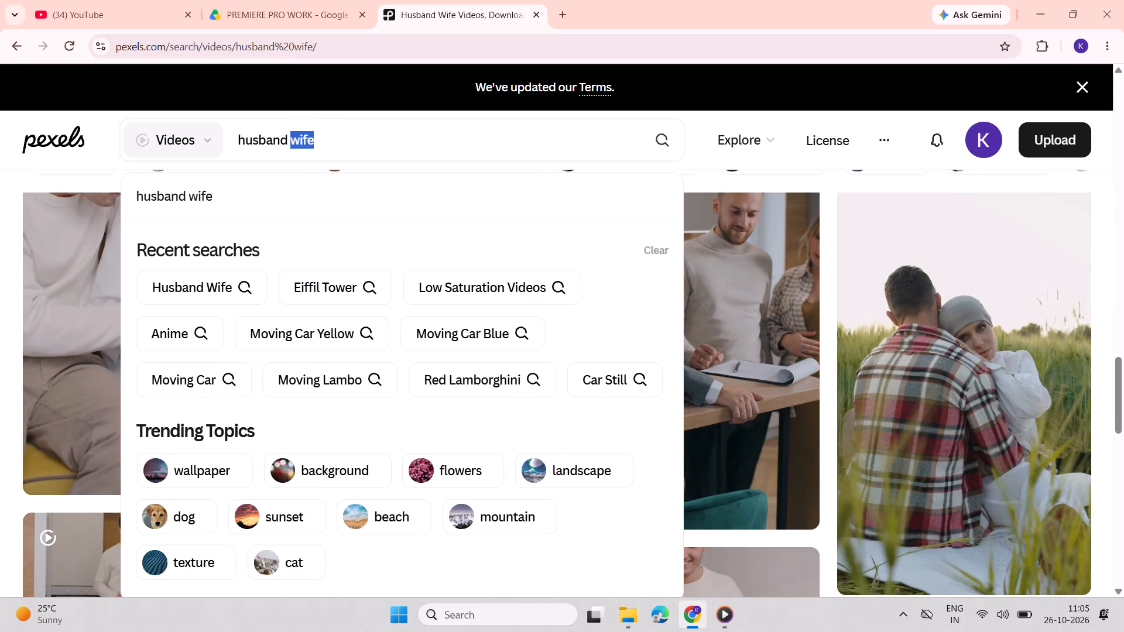
key(BackSpace)
key(BackSpace)
key(BackSpace)
key(BackSpace)
key(BackSpace)
key(BackSpace)
key(BackSpace)
key(BackSpace)
key(BackSpace)
key(BackSpace)
key(BackSpace)
key(BackSpace)
key(BackSpace)
key(BackSpace)
key(BackSpace)
text(man)
key(Return)
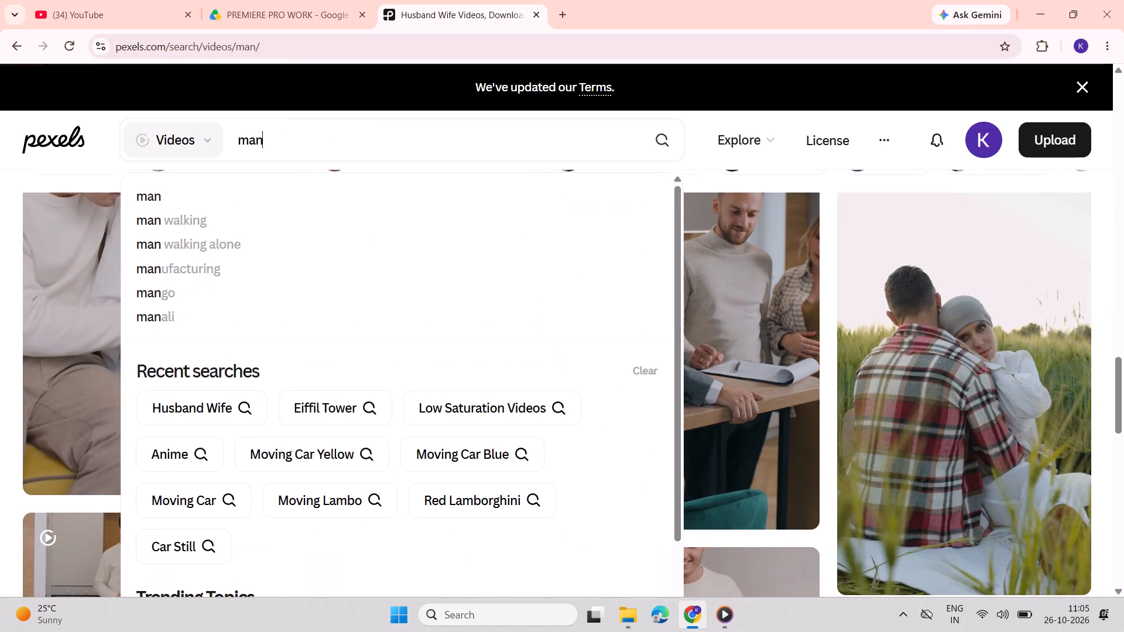
Look through the man video results for a portrait clip of a man to use as footage.
scroll(288, 143, down, 3)
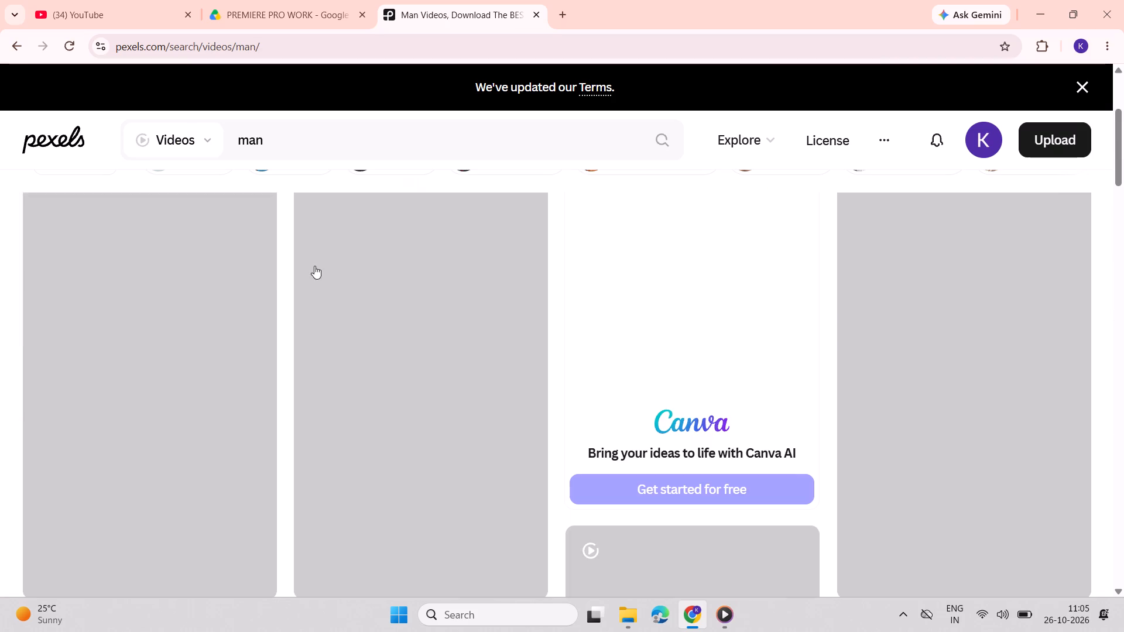
scroll(345, 266, down, 1)
scroll(340, 268, up, 1)
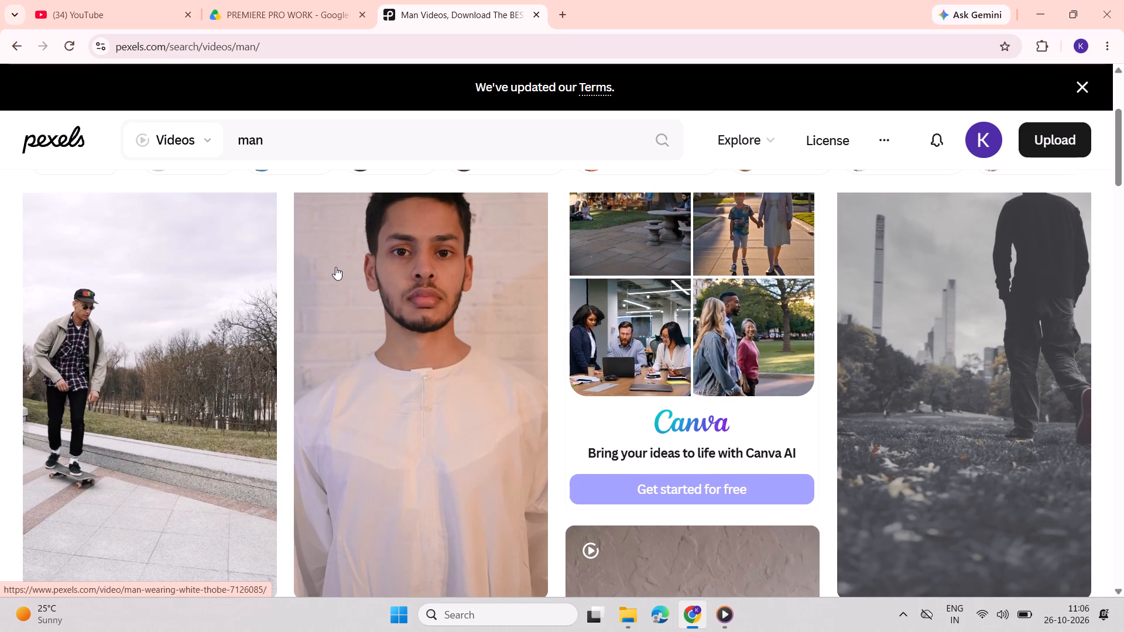
scroll(341, 319, down, 1)
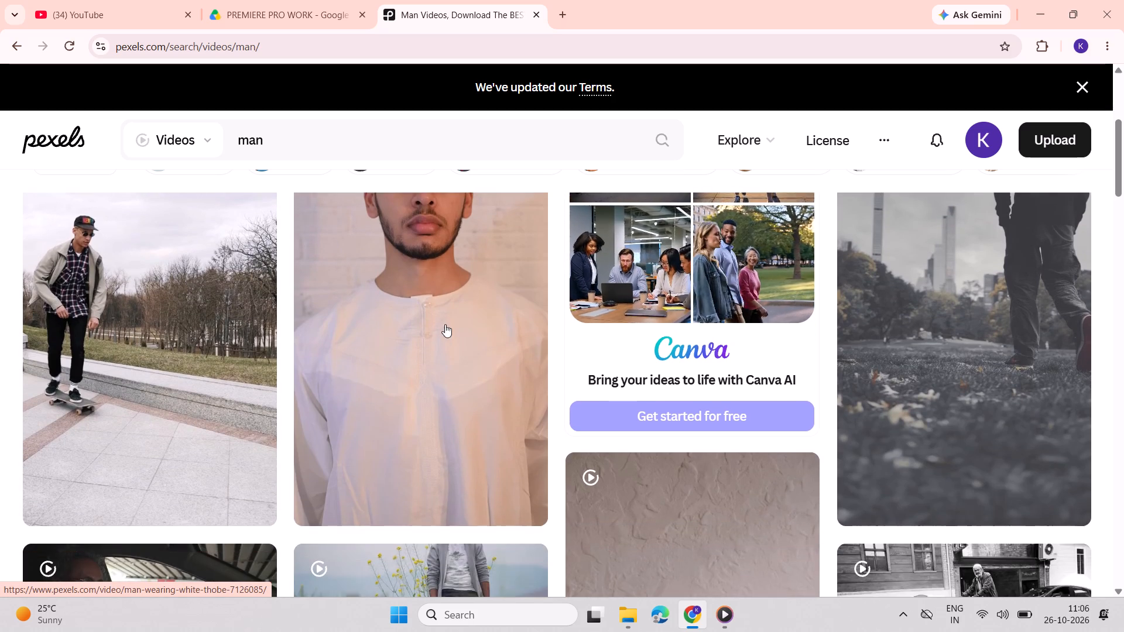
scroll(441, 325, down, 1)
scroll(389, 340, up, 3)
scroll(399, 335, down, 8)
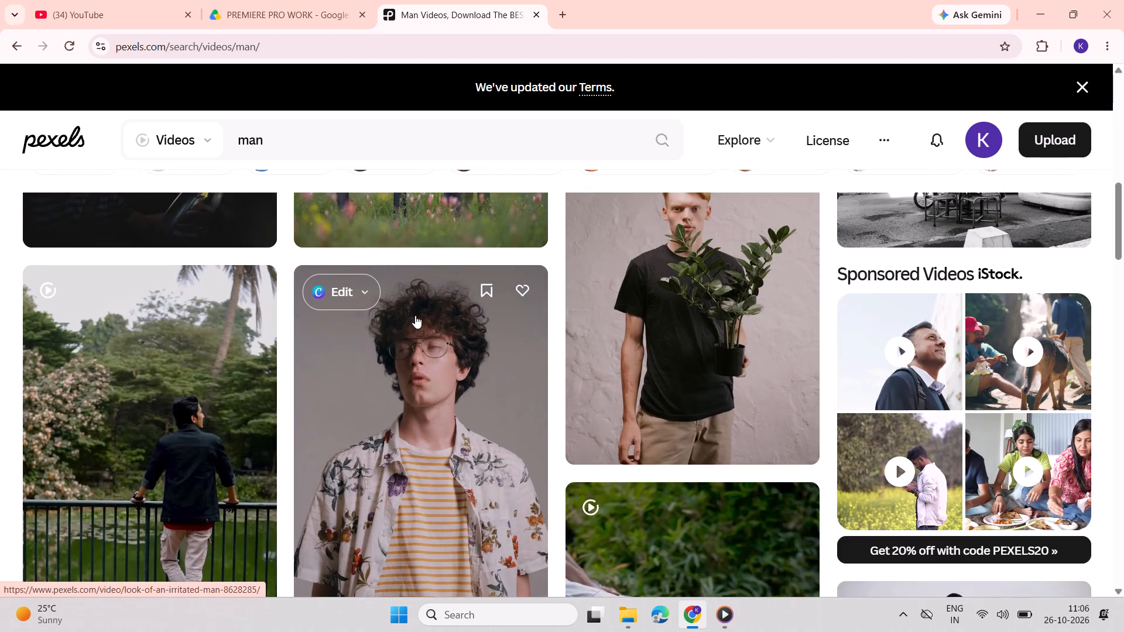
scroll(420, 305, down, 2)
scroll(421, 305, up, 1)
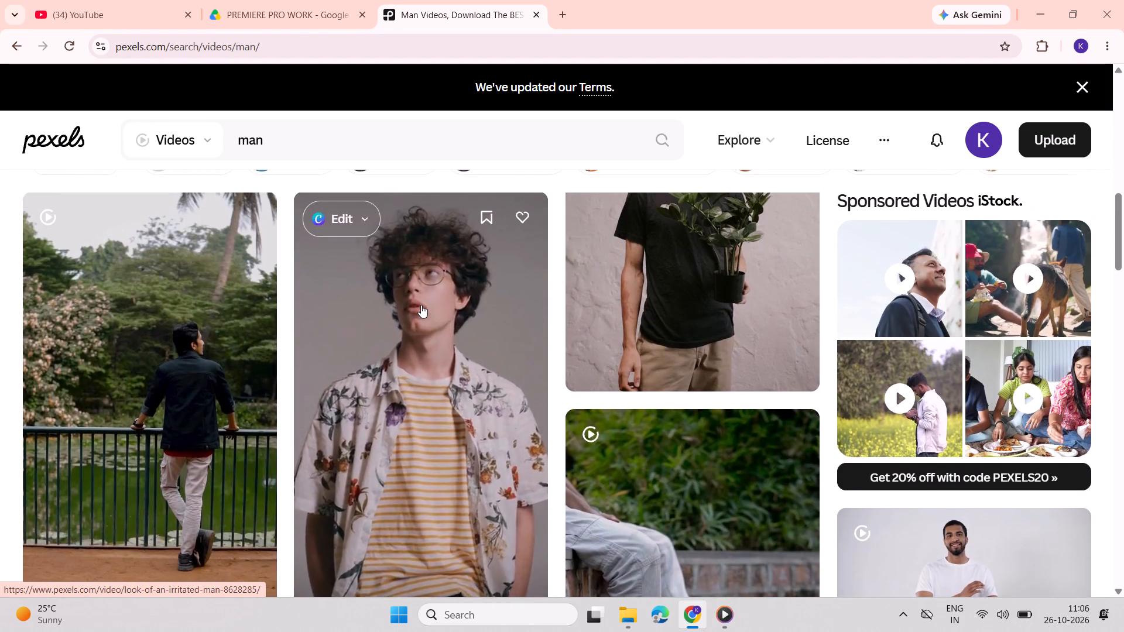
scroll(421, 305, down, 10)
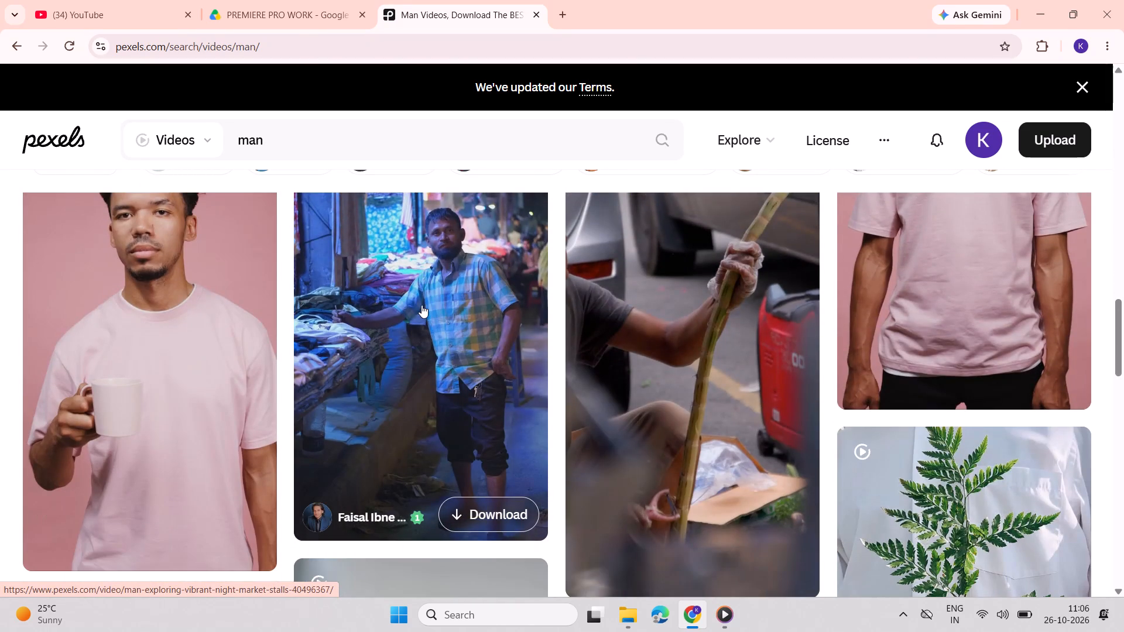
scroll(421, 305, up, 4)
scroll(421, 305, down, 11)
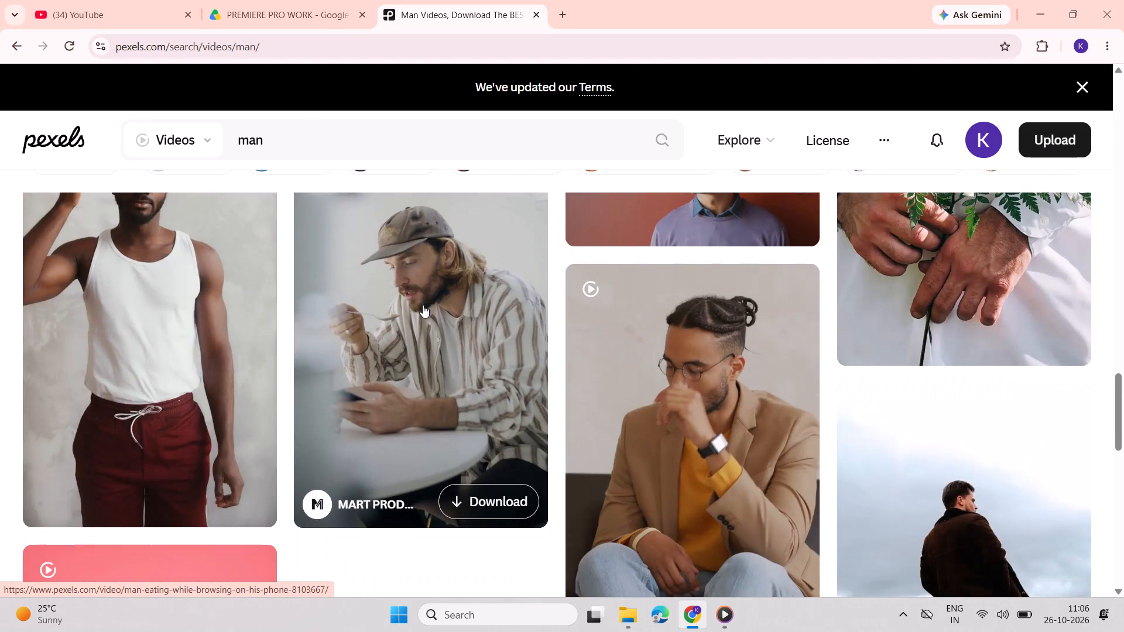
scroll(423, 305, up, 3)
scroll(423, 305, down, 11)
scroll(424, 305, up, 5)
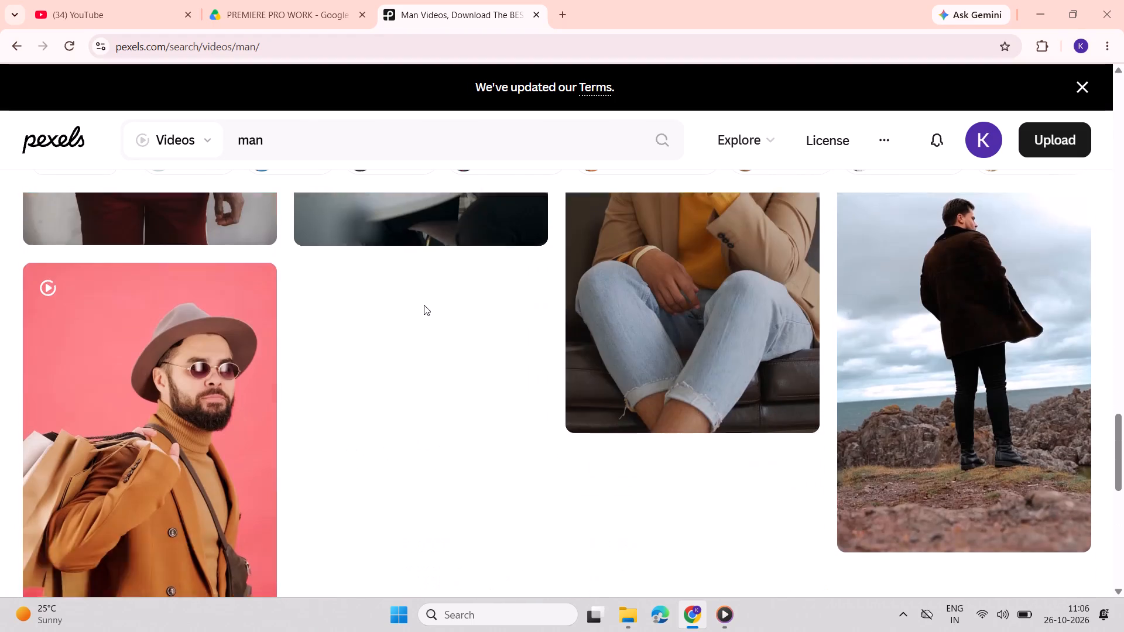
scroll(424, 304, down, 6)
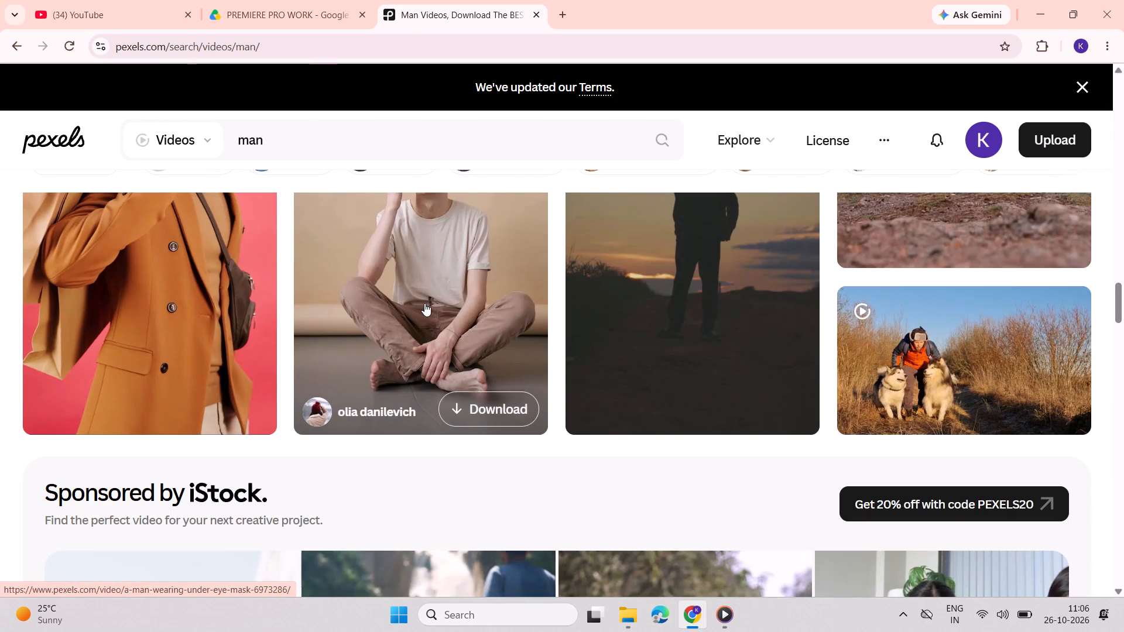
scroll(424, 303, down, 5)
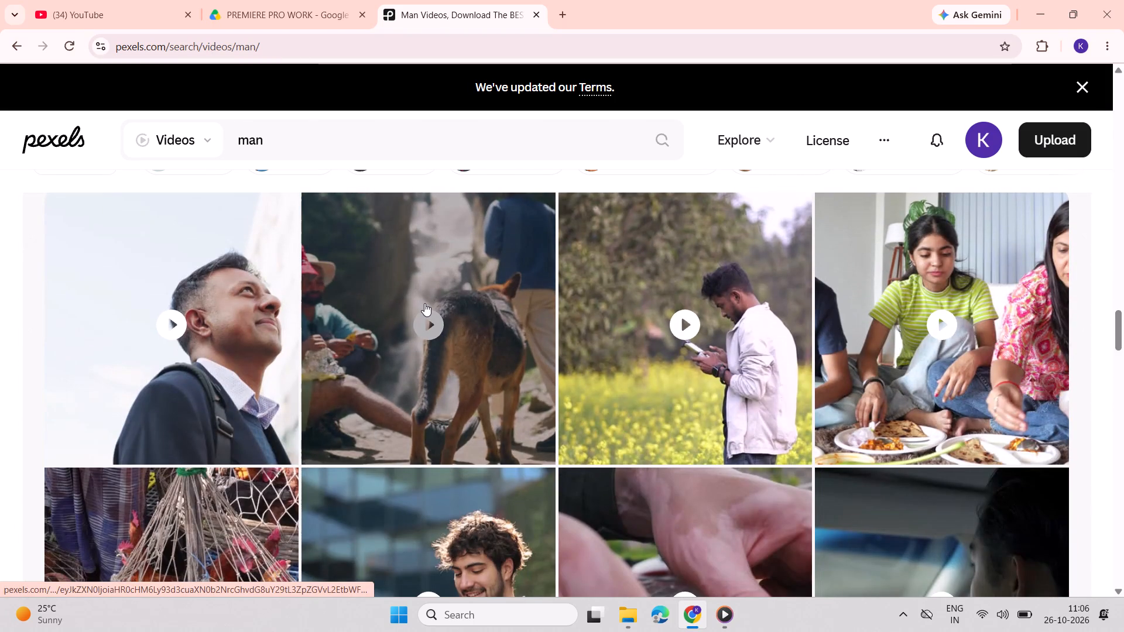
scroll(424, 303, down, 6)
scroll(424, 303, up, 3)
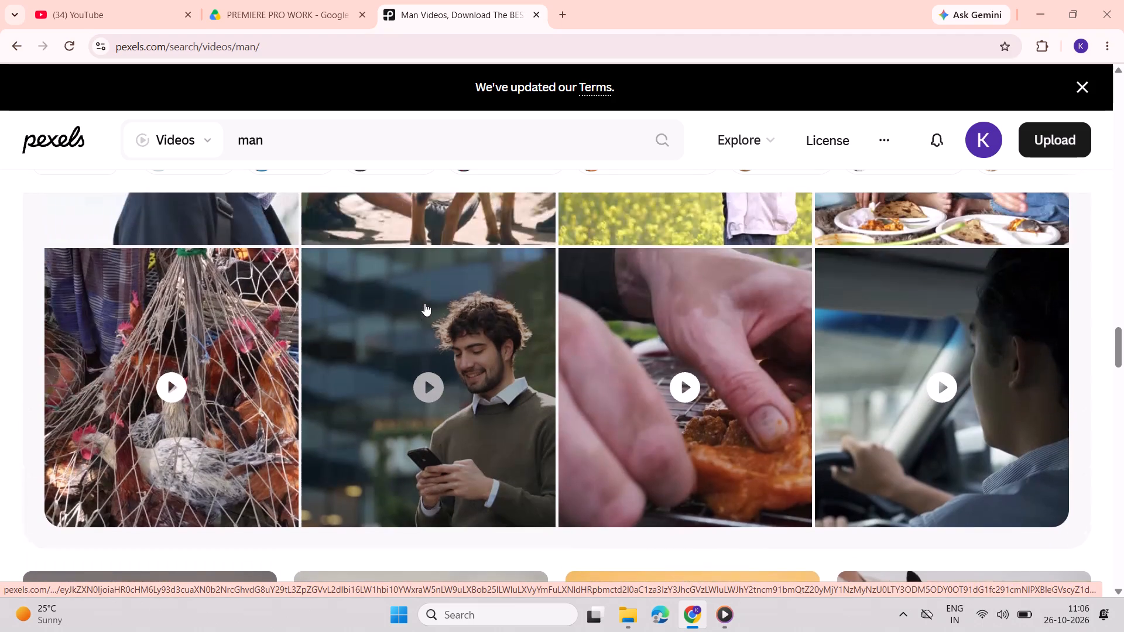
scroll(424, 303, down, 7)
scroll(424, 303, up, 1)
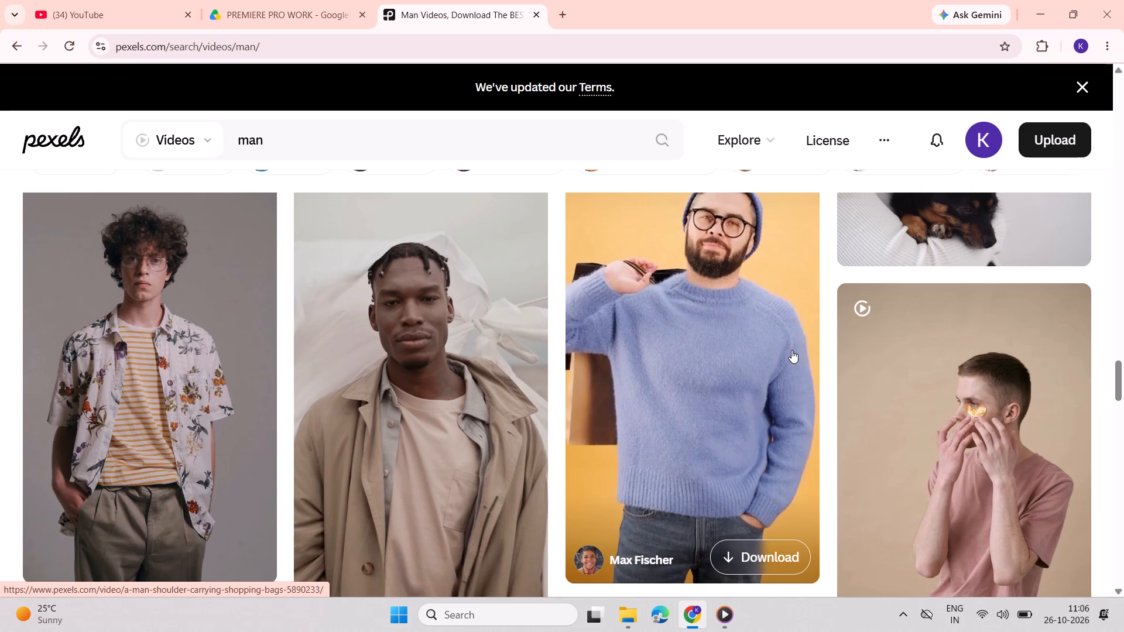
Download the clip of the bearded man in a blue sweater carrying shopping bags and check its download progress.
click(751, 549)
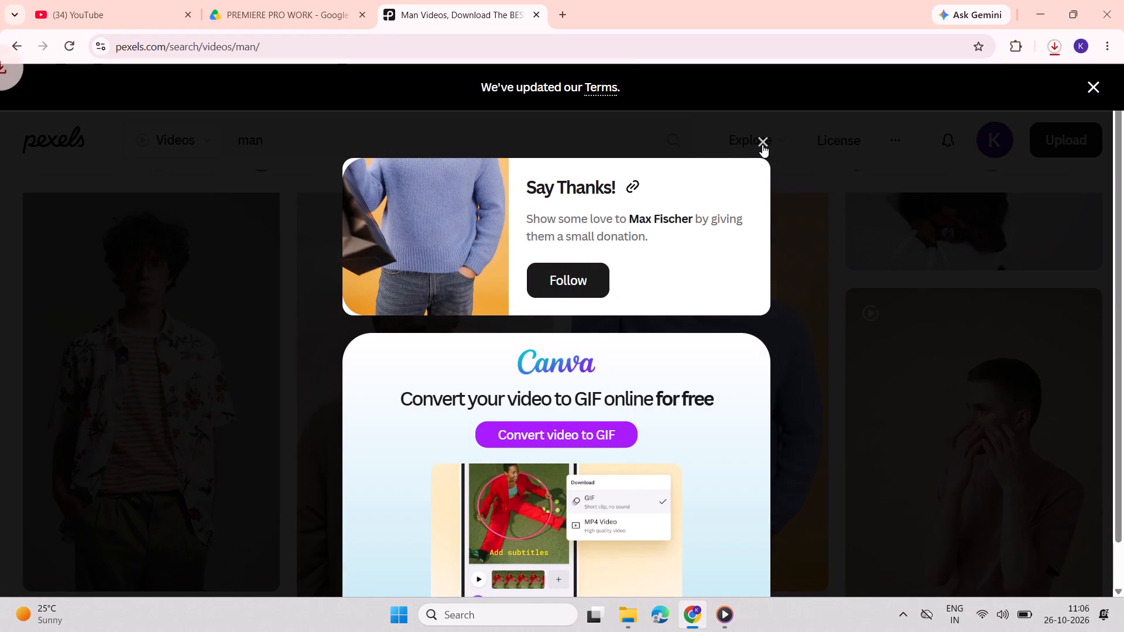
click(762, 145)
click(1061, 42)
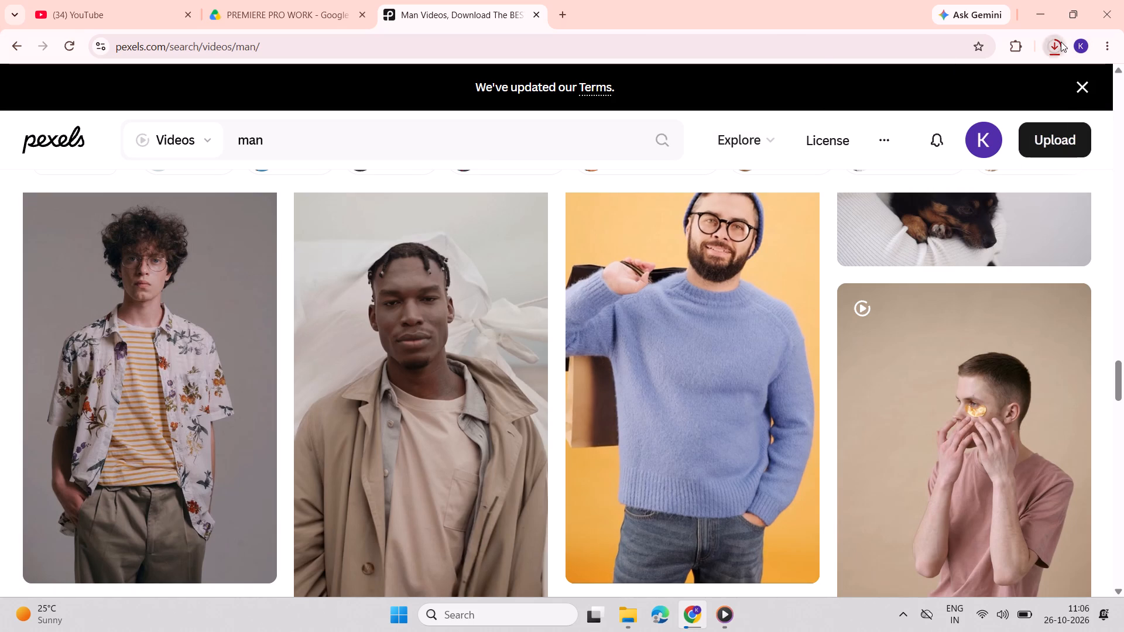
Find and download the close-up clip of the man in a dark suit coat and tie.
scroll(744, 254, down, 3)
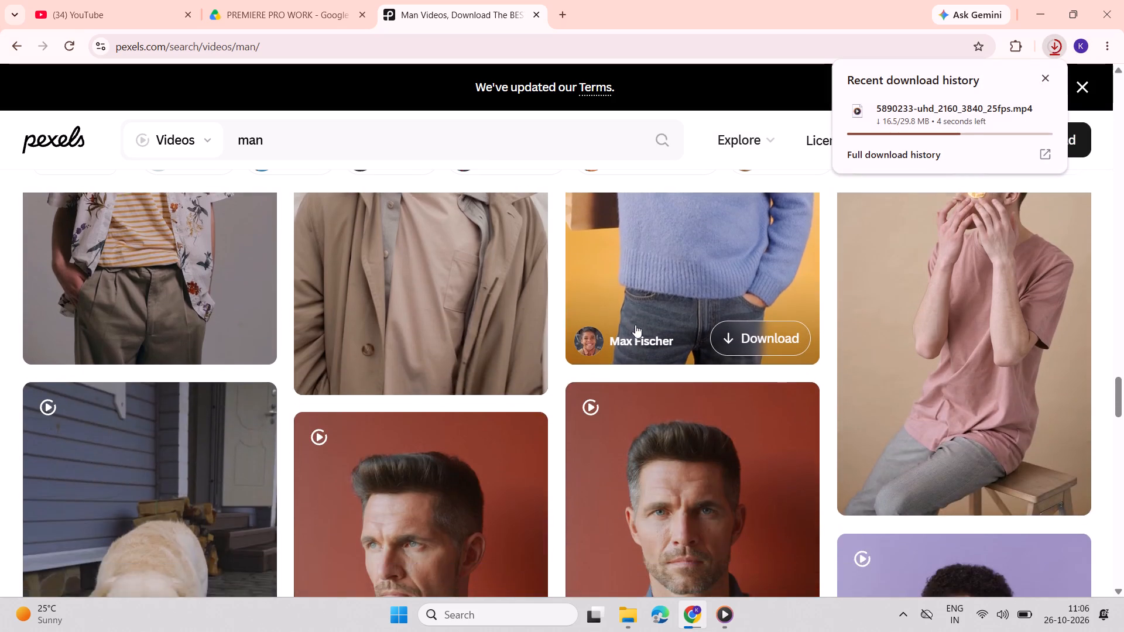
scroll(635, 325, down, 8)
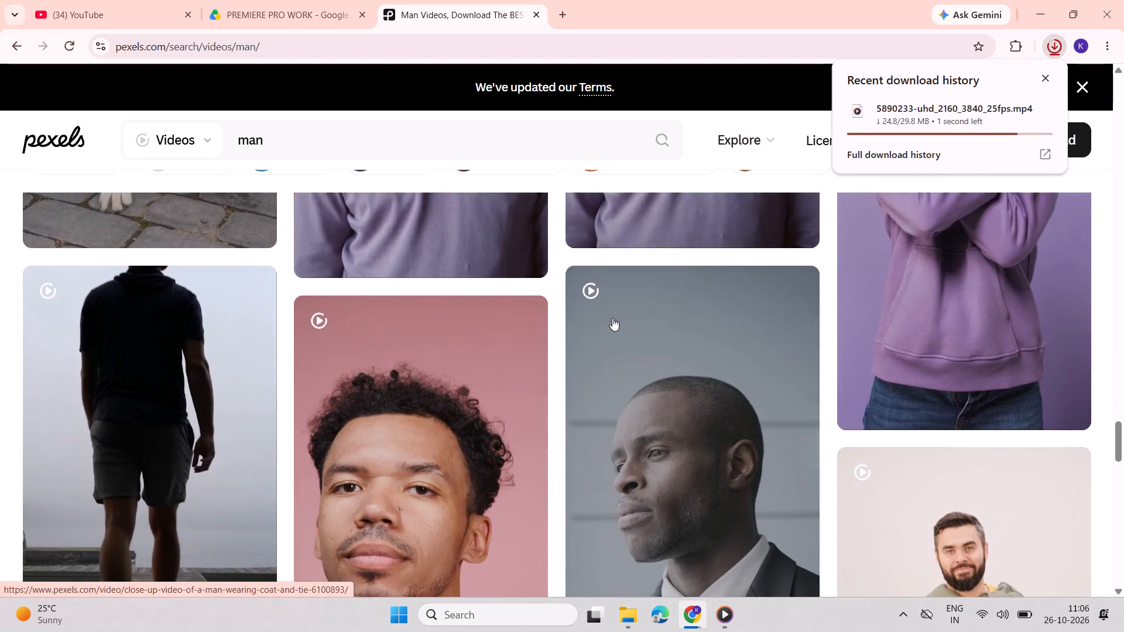
scroll(612, 318, down, 2)
scroll(492, 356, down, 10)
scroll(492, 349, up, 8)
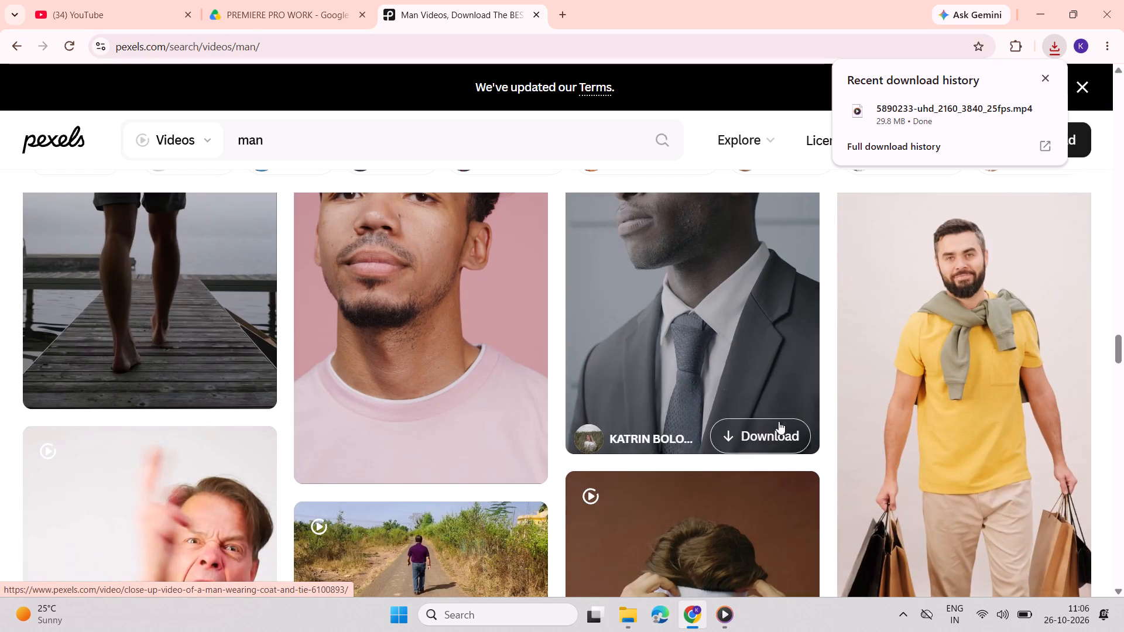
click(764, 430)
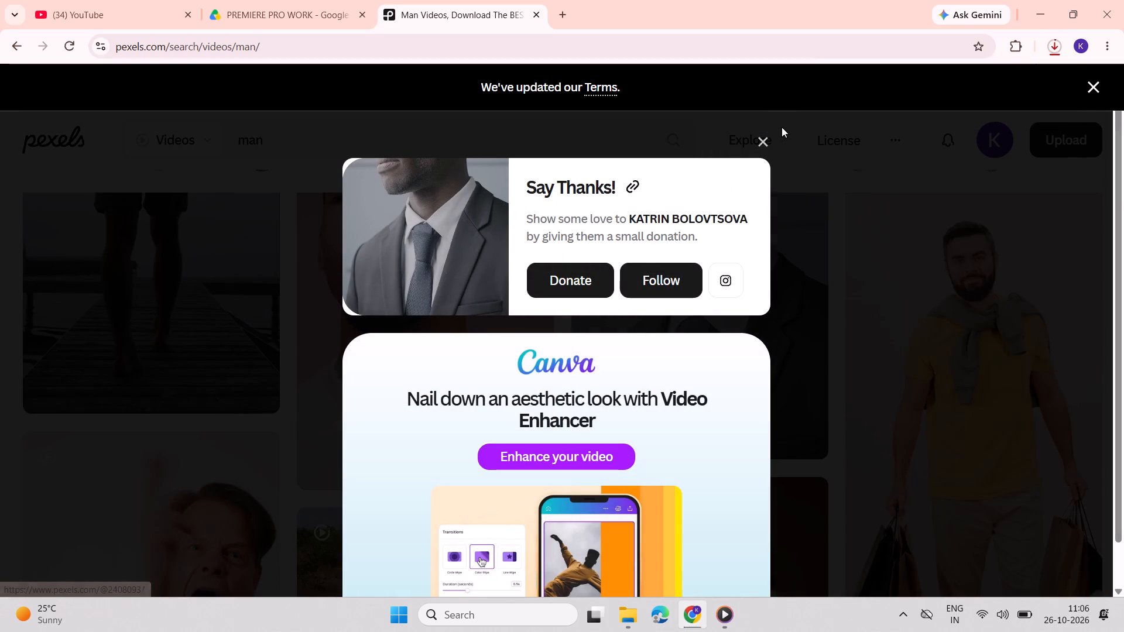
Find and download the clip of the man with curly hair and glasses in a cream shirt jacket from the man results.
click(772, 128)
click(769, 143)
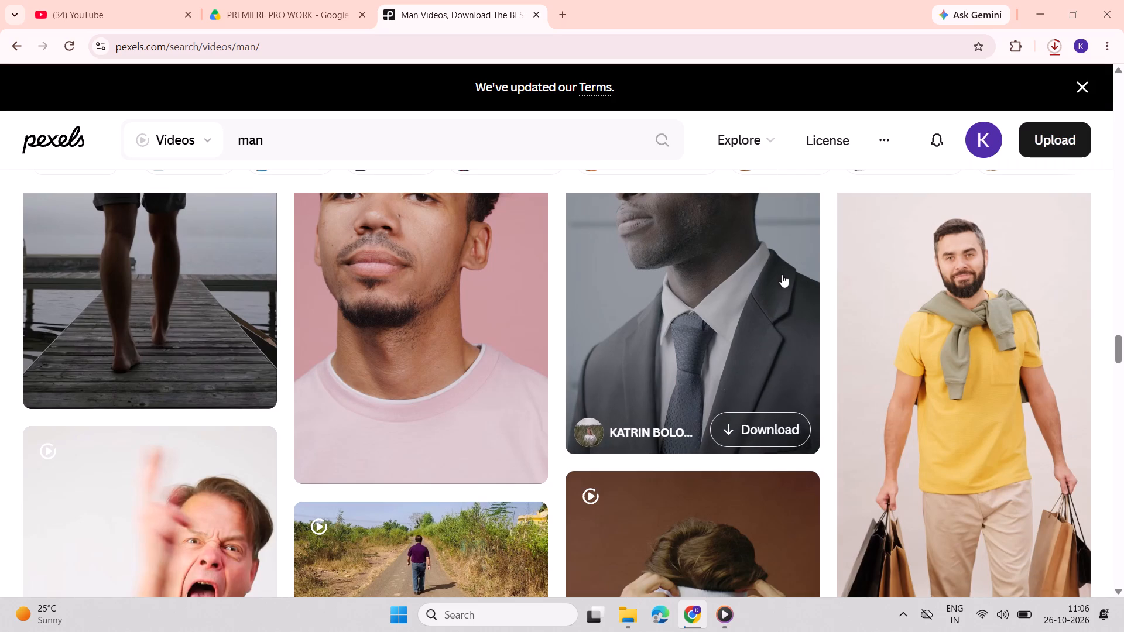
scroll(760, 283, up, 3)
scroll(580, 328, up, 6)
scroll(580, 328, down, 6)
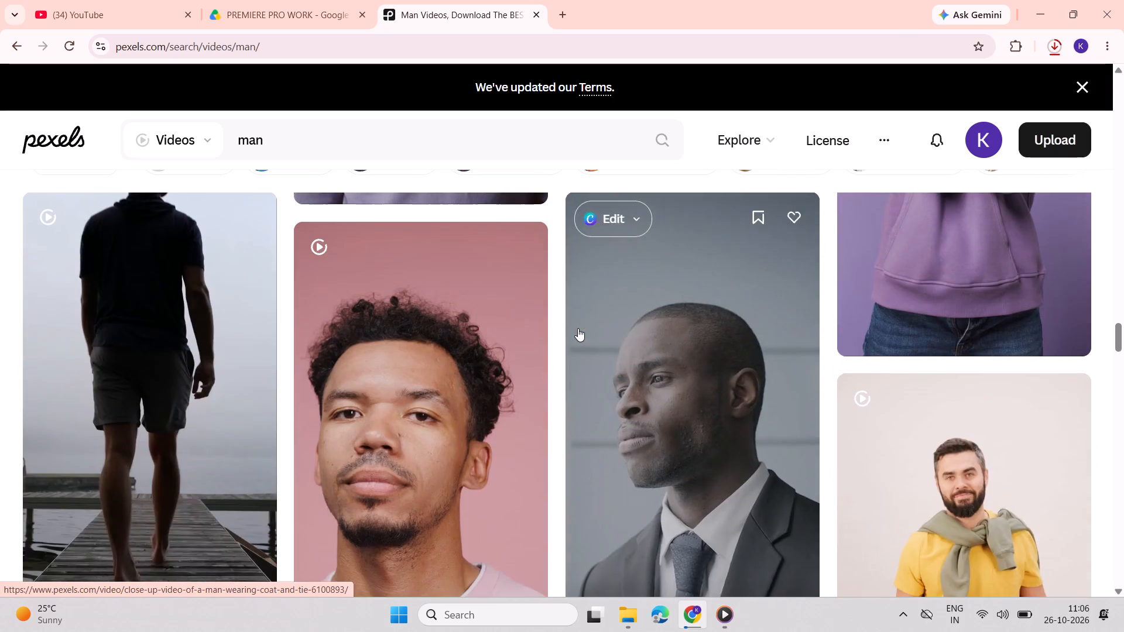
scroll(568, 329, up, 3)
scroll(498, 360, down, 19)
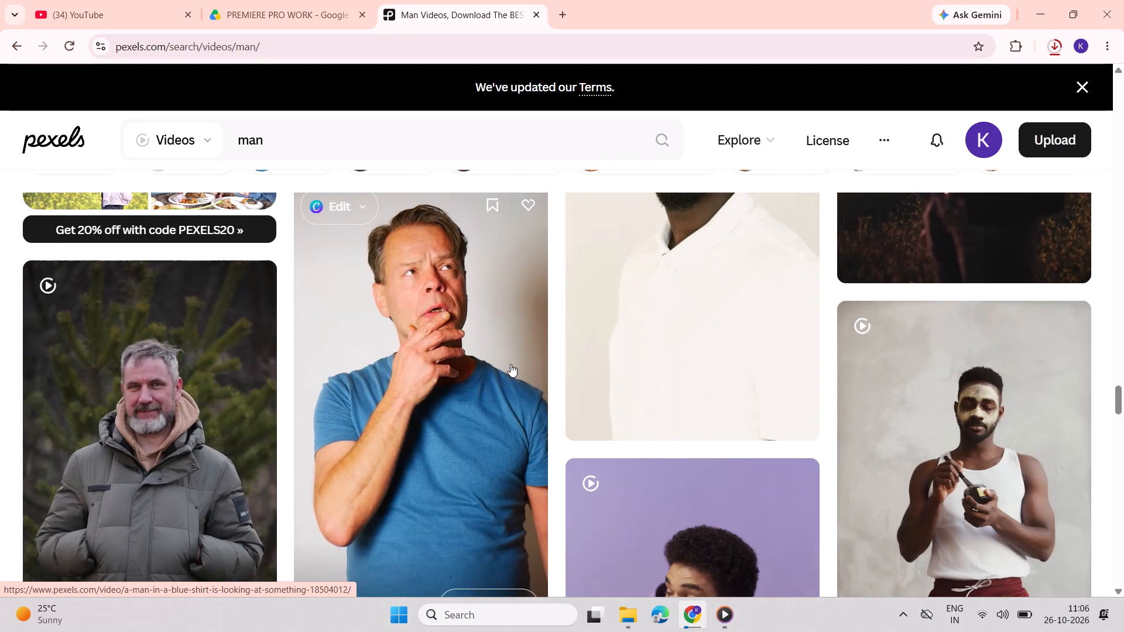
scroll(537, 376, down, 5)
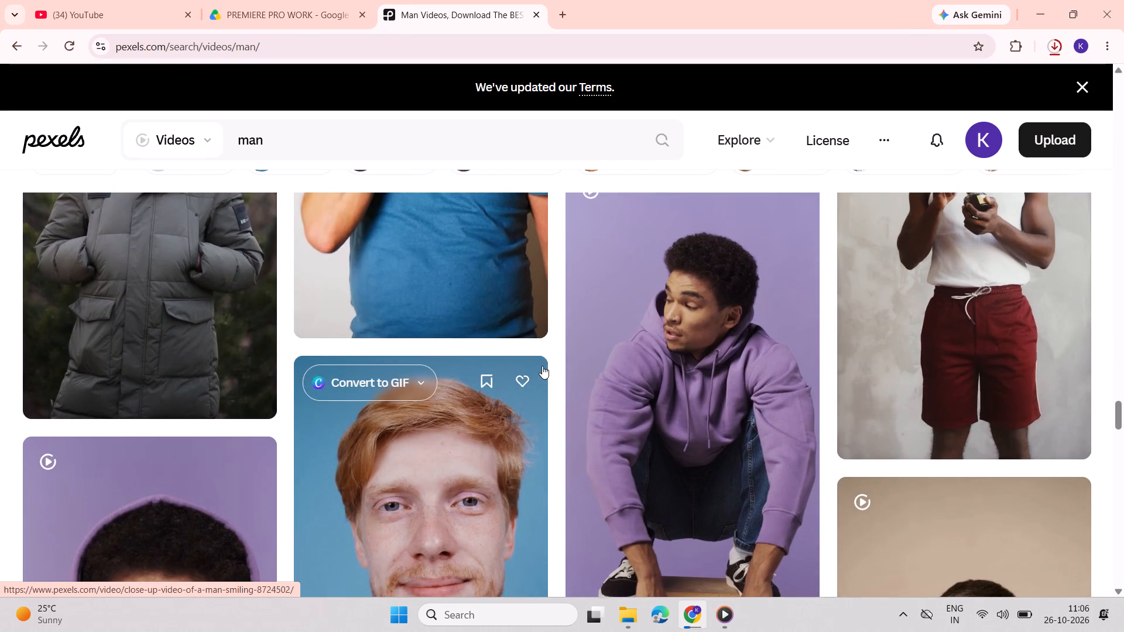
scroll(542, 366, down, 2)
scroll(446, 310, down, 3)
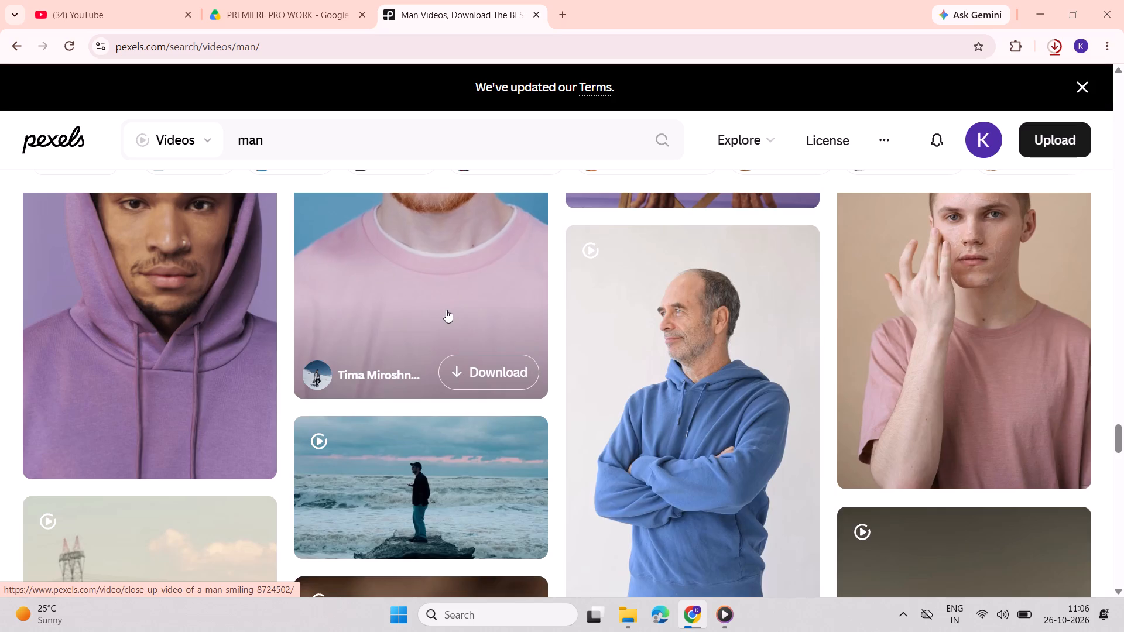
scroll(446, 310, up, 2)
scroll(431, 313, down, 8)
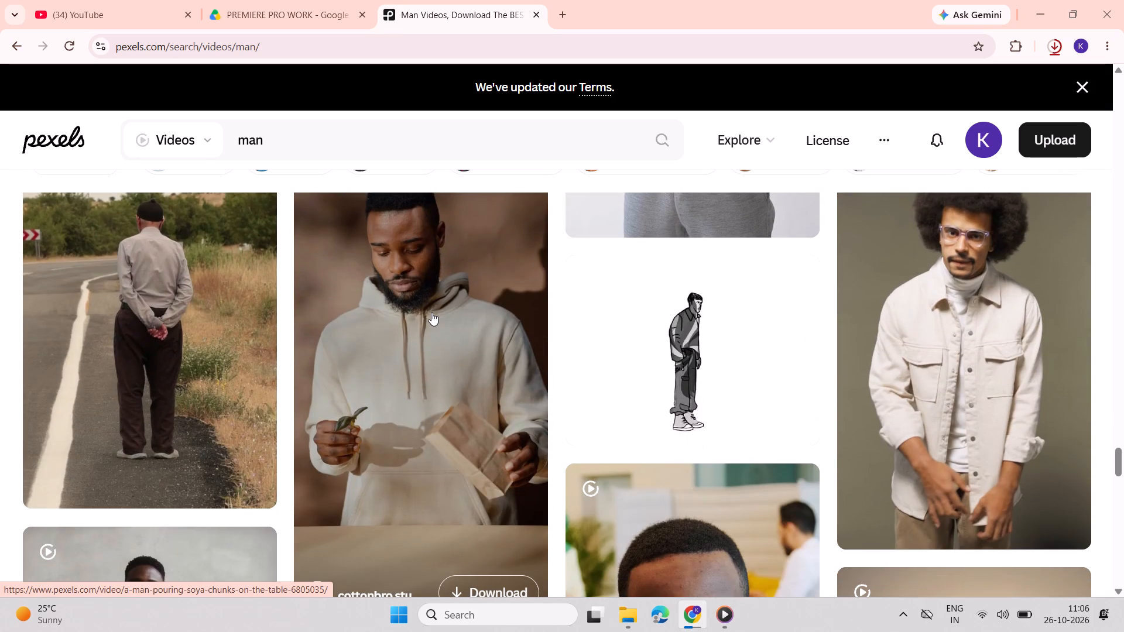
scroll(1033, 354, down, 2)
scroll(1033, 354, up, 3)
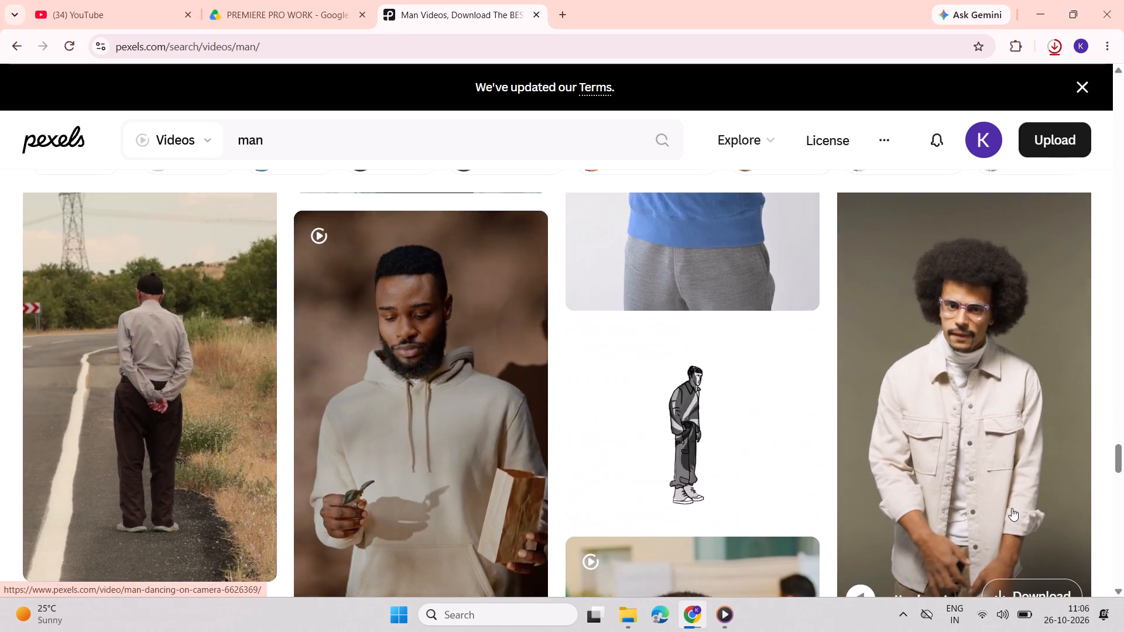
scroll(1009, 513, down, 4)
click(1021, 305)
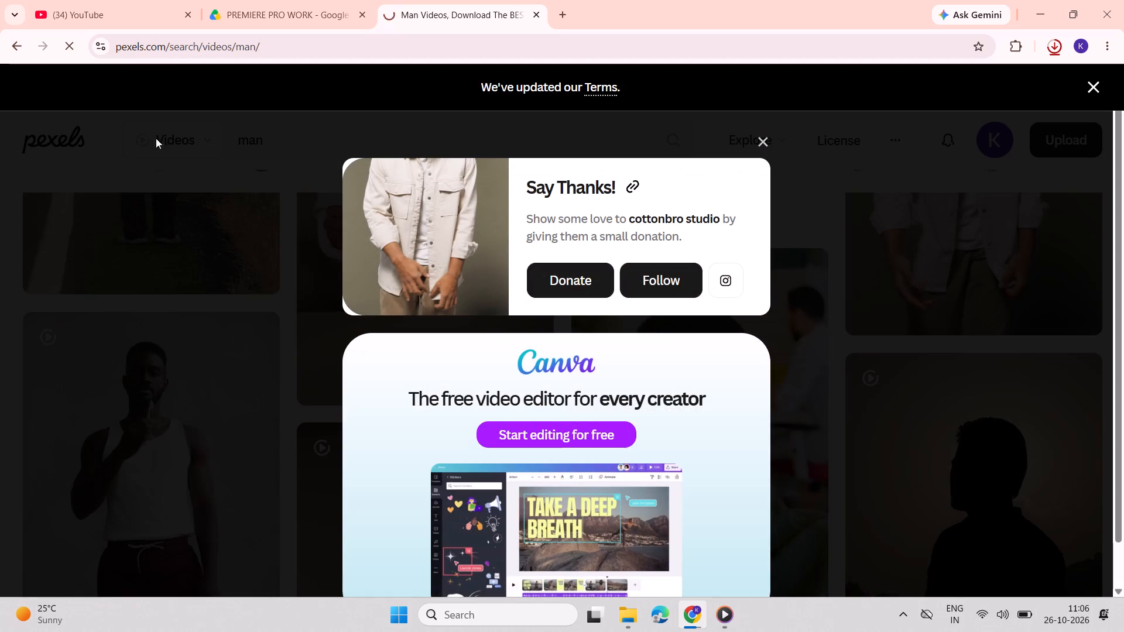
Switch to Media Player and replay the opening preview of the wedding teaser tutorial, pausing to study its three-panel split effect.
click(719, 612)
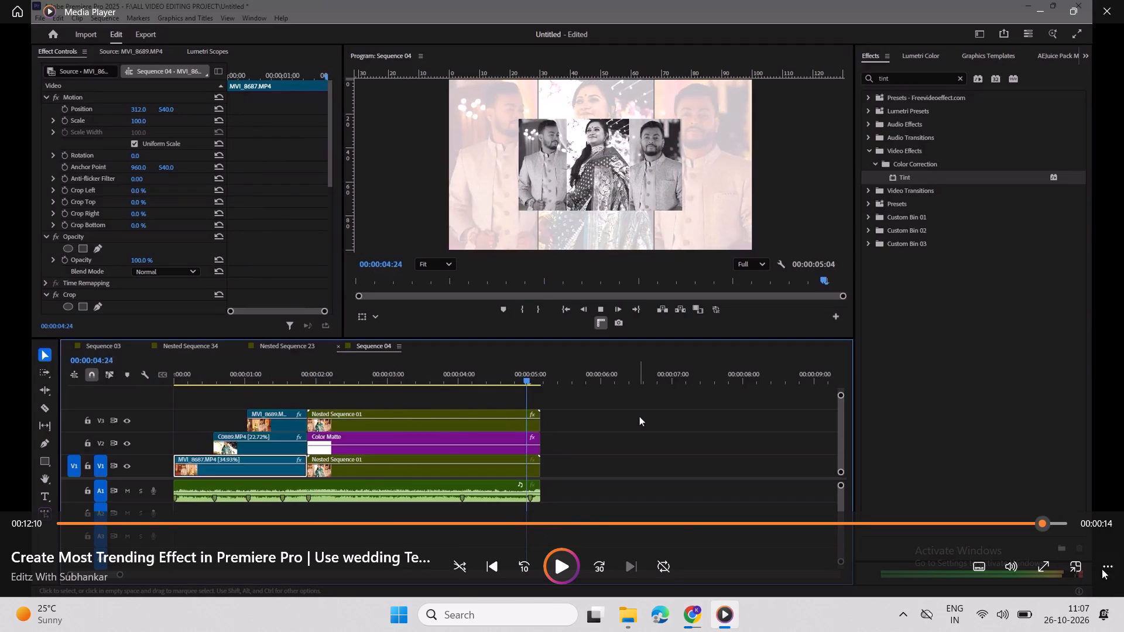
drag(1034, 521, 166, 554)
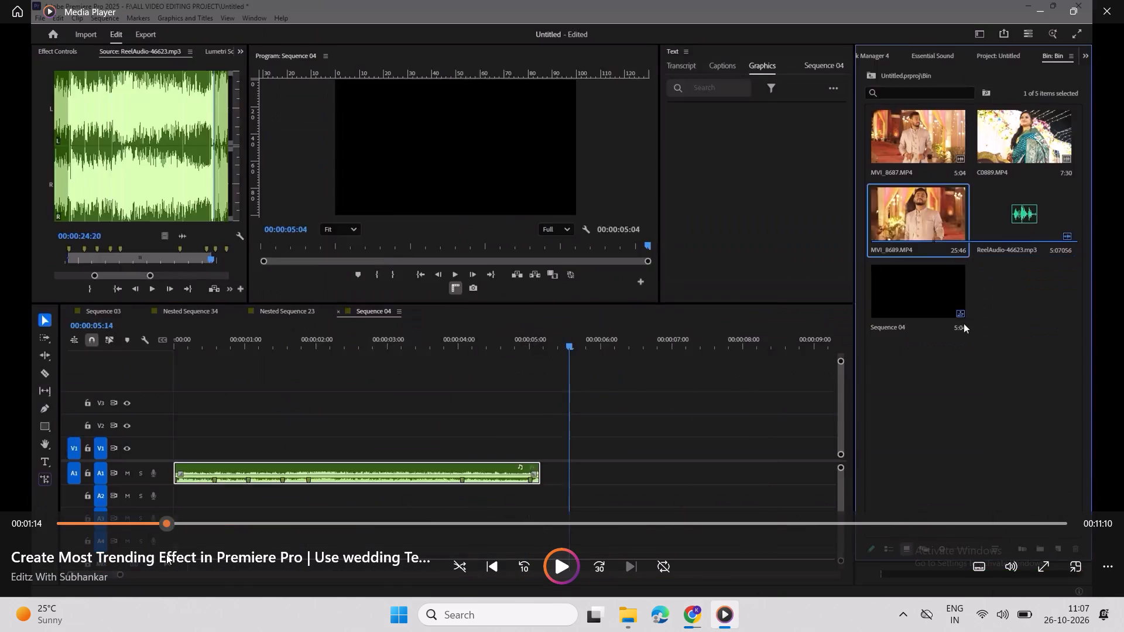
drag(166, 554, 77, 530)
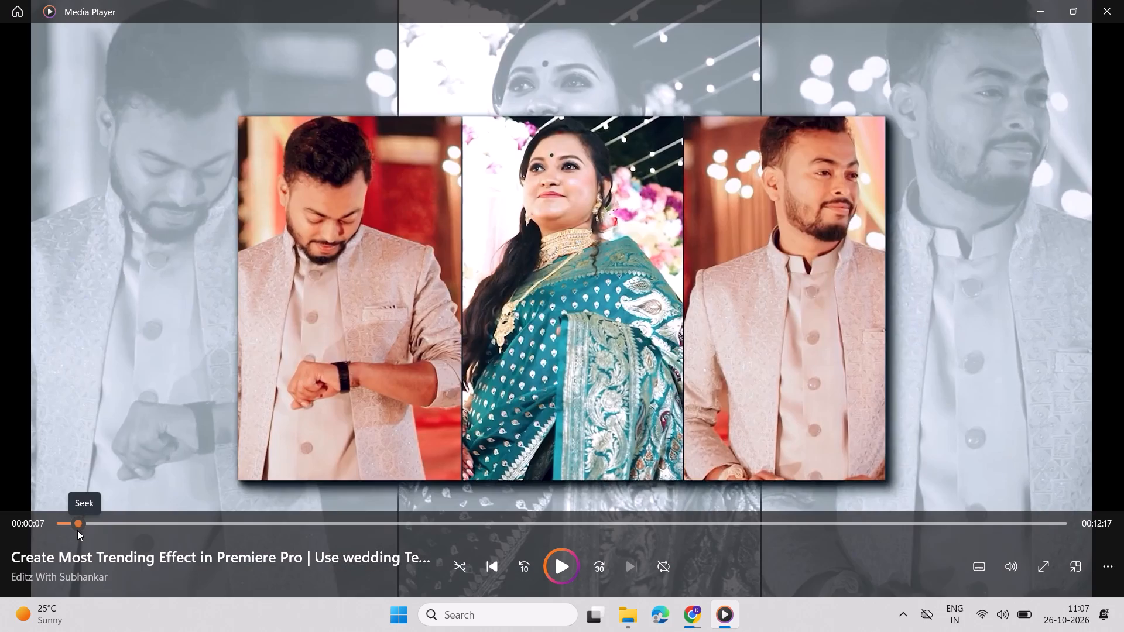
drag(77, 530, 68, 531)
click(543, 563)
click(547, 564)
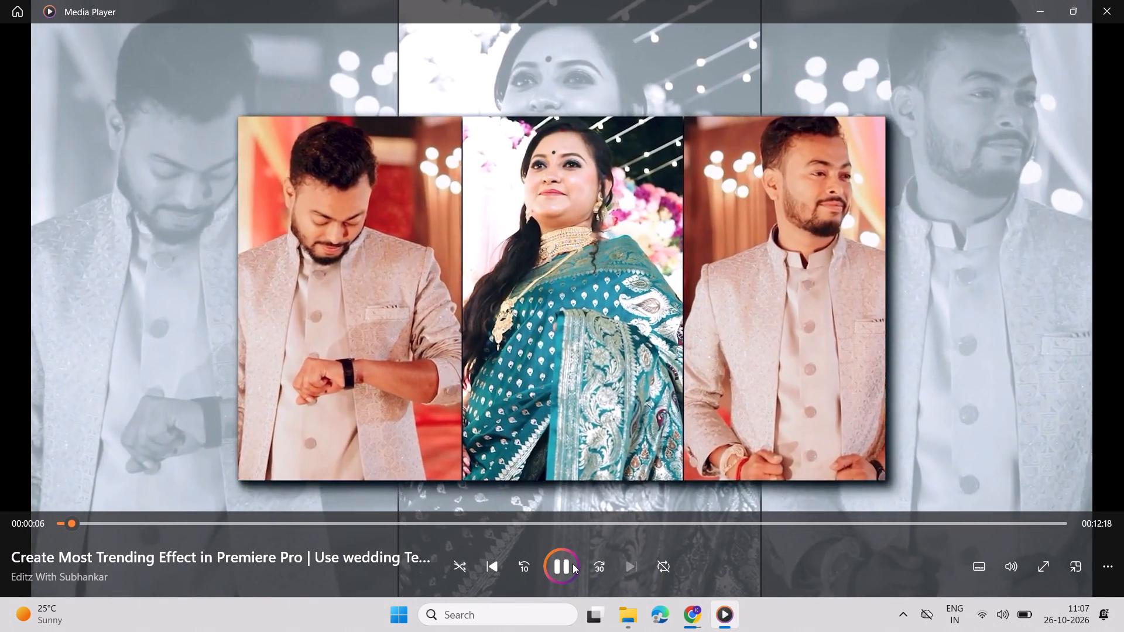
click(573, 566)
click(573, 566)
click(573, 566)
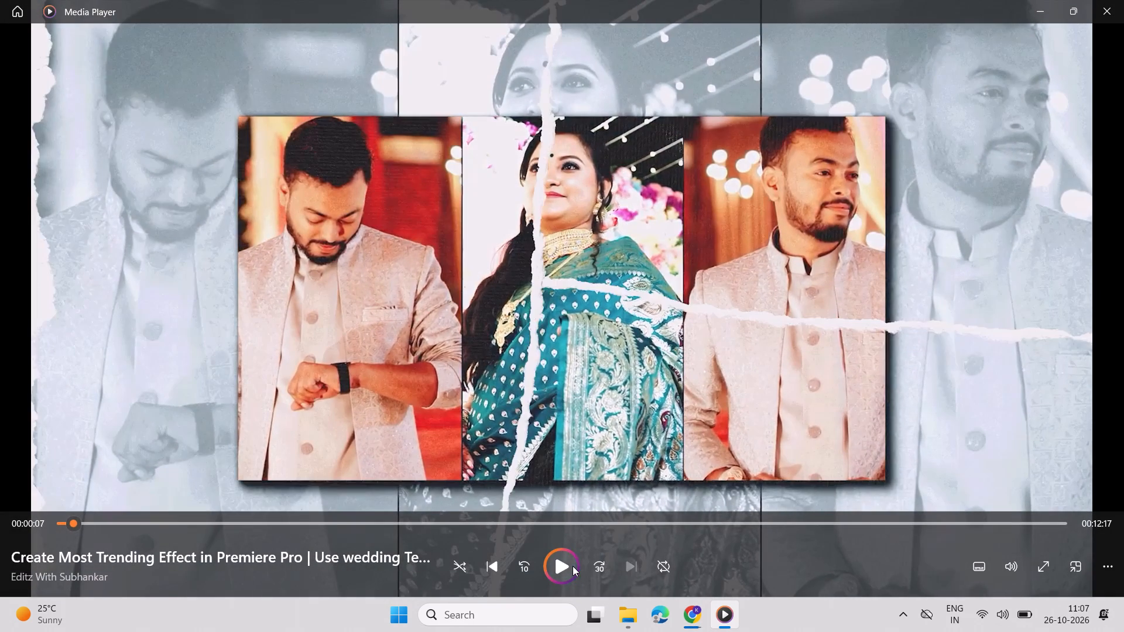
drag(74, 520, 70, 521)
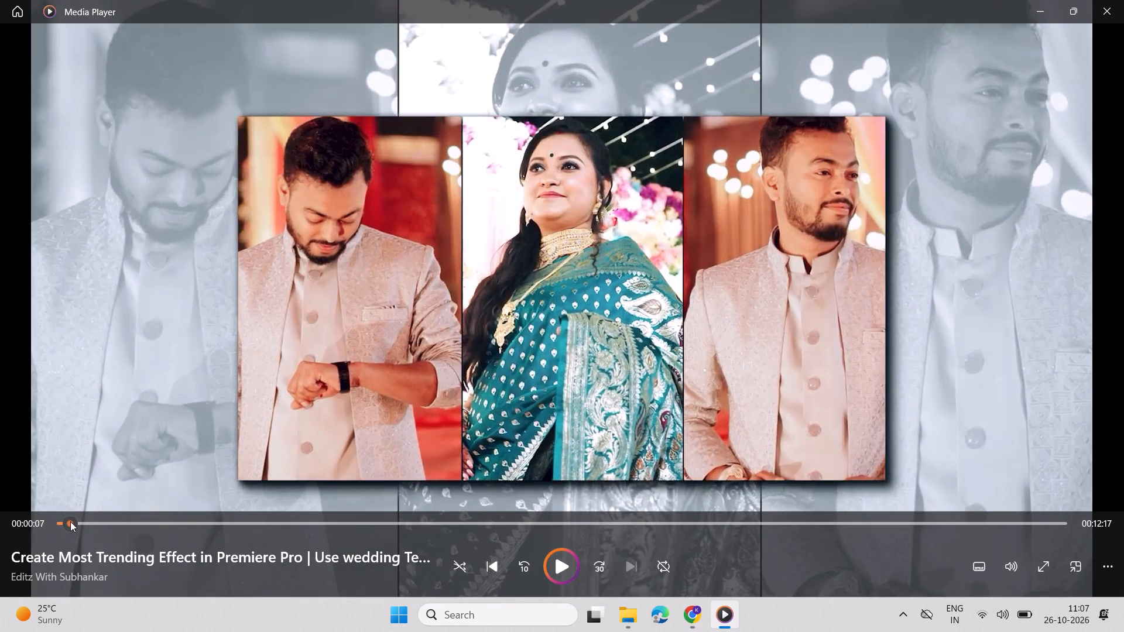
drag(70, 521, 68, 521)
click(542, 570)
click(560, 567)
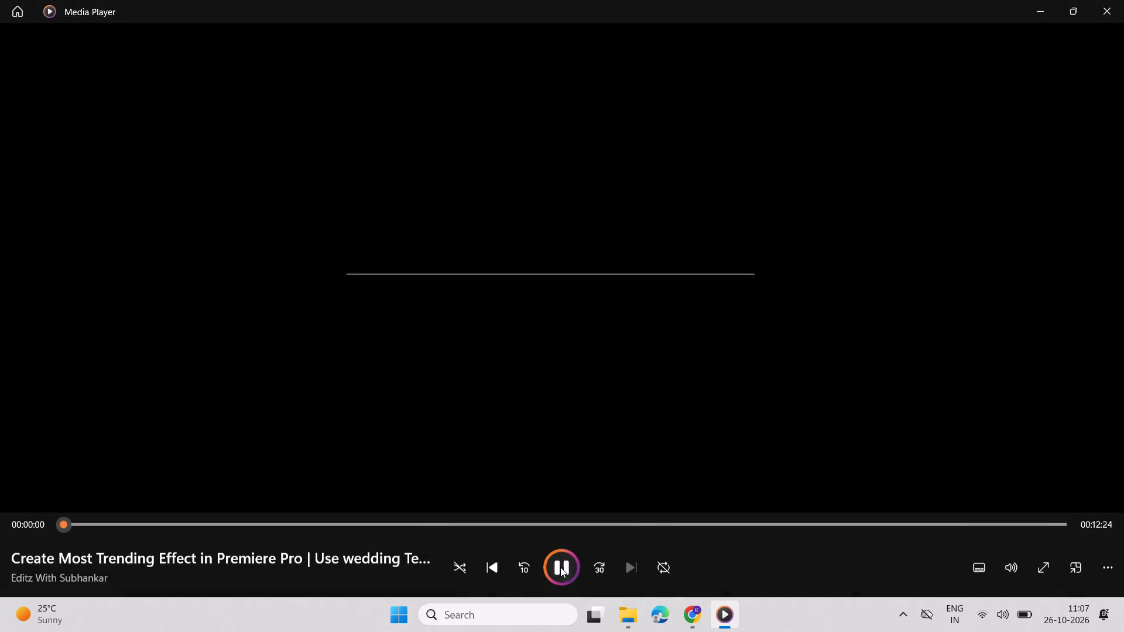
click(560, 567)
click(560, 567)
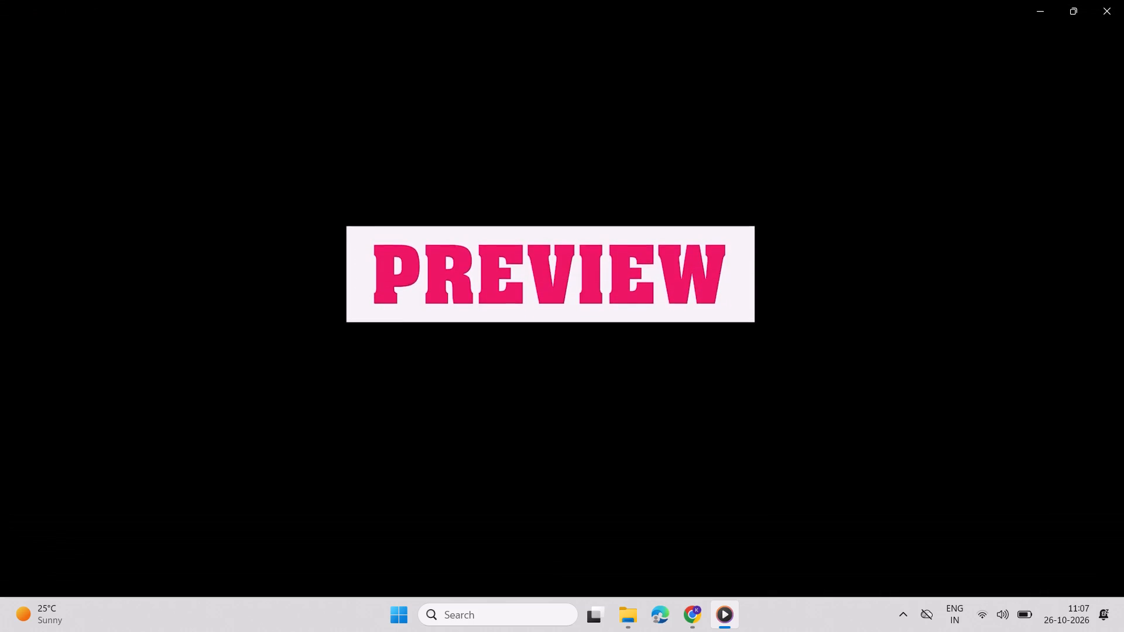
click(563, 567)
double_click(563, 567)
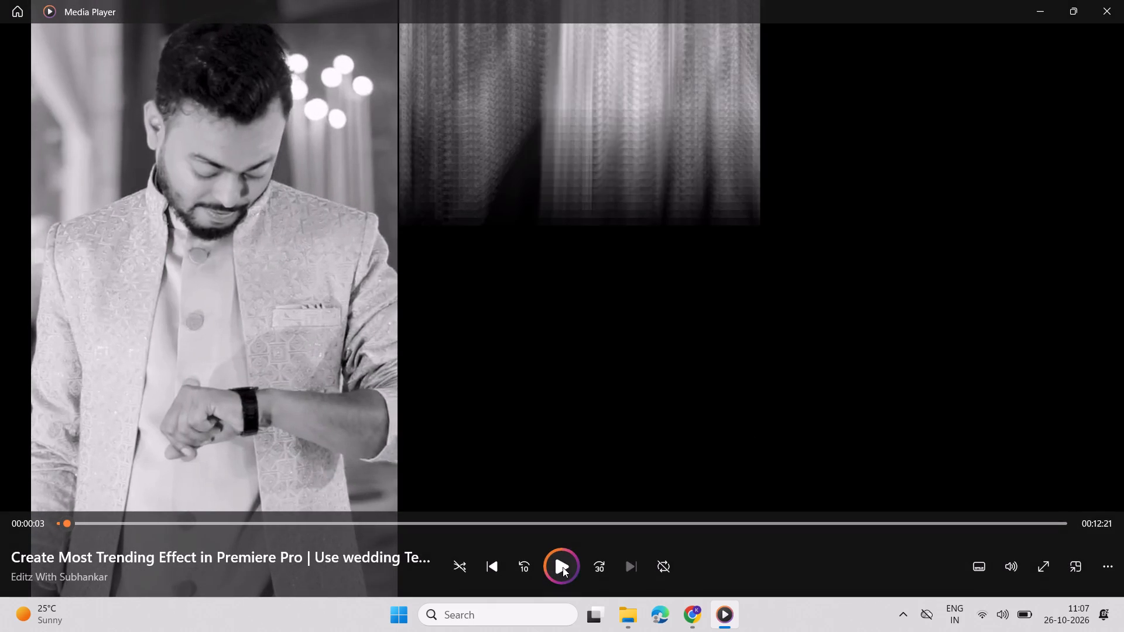
click(563, 567)
click(563, 567)
click(563, 567)
click(563, 567)
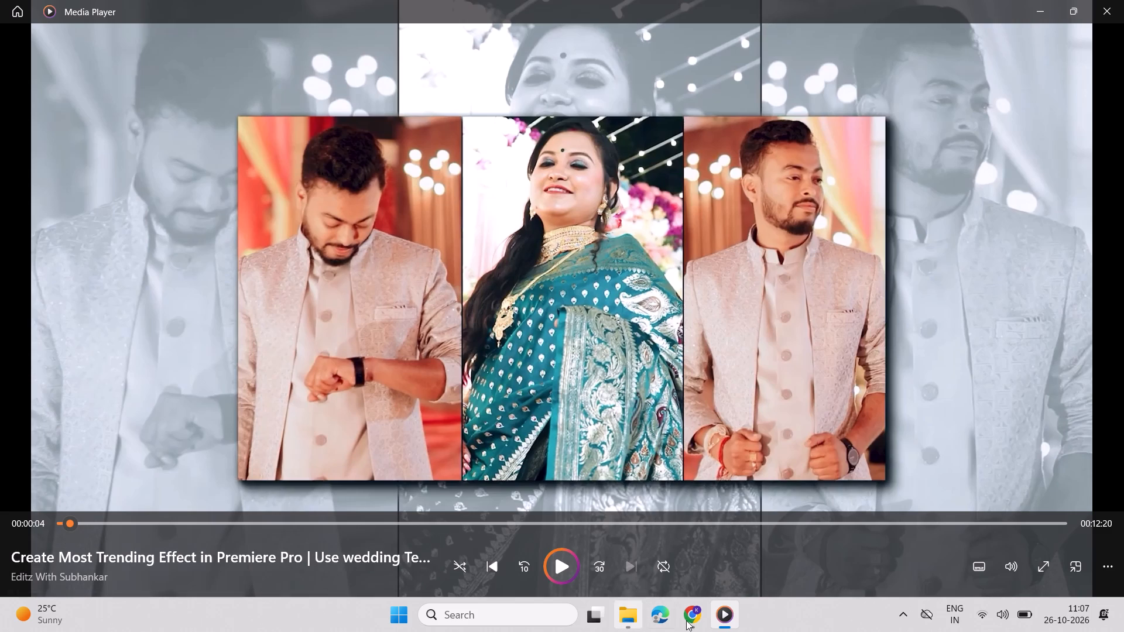
Return to Chrome, dismiss the donation popup and close the Pexels man video results.
click(701, 623)
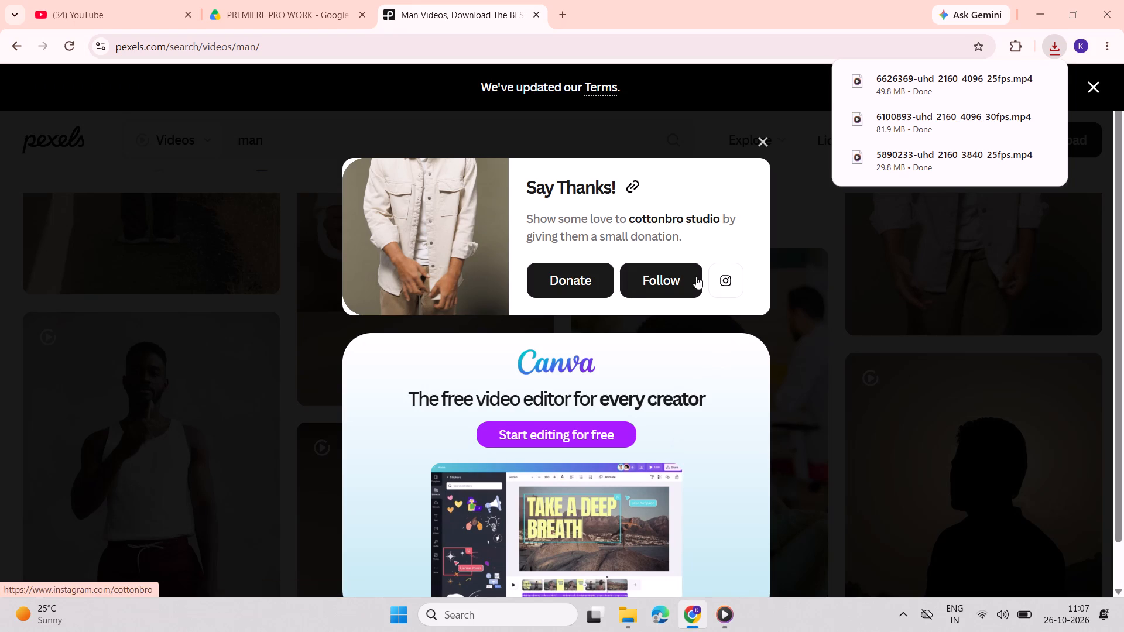
click(759, 147)
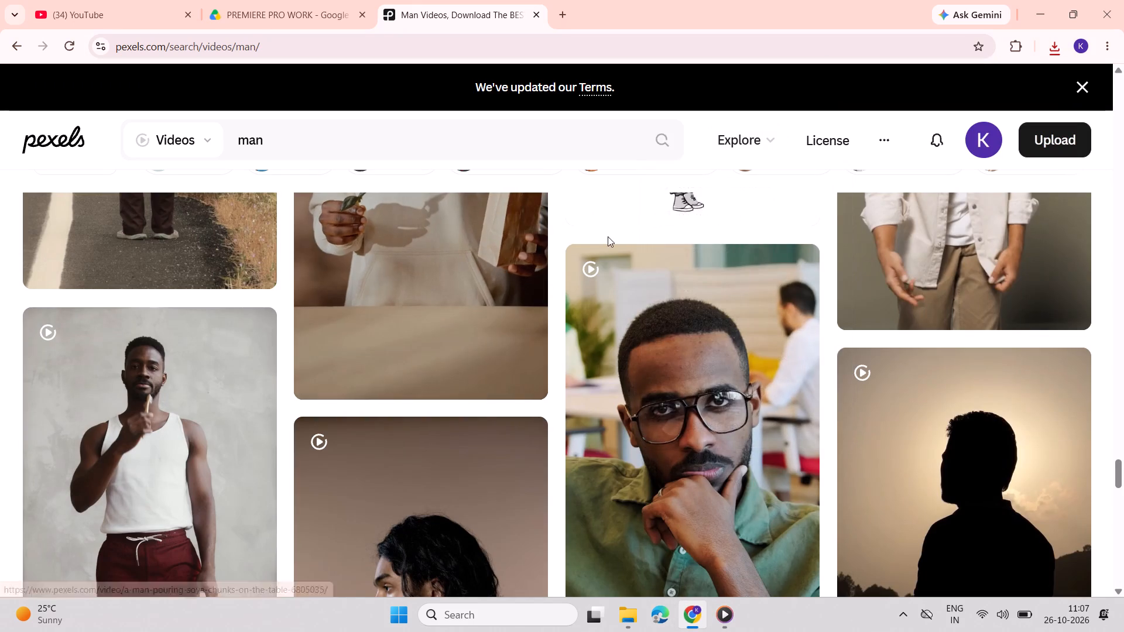
scroll(608, 236, down, 6)
scroll(563, 247, down, 4)
click(309, 0)
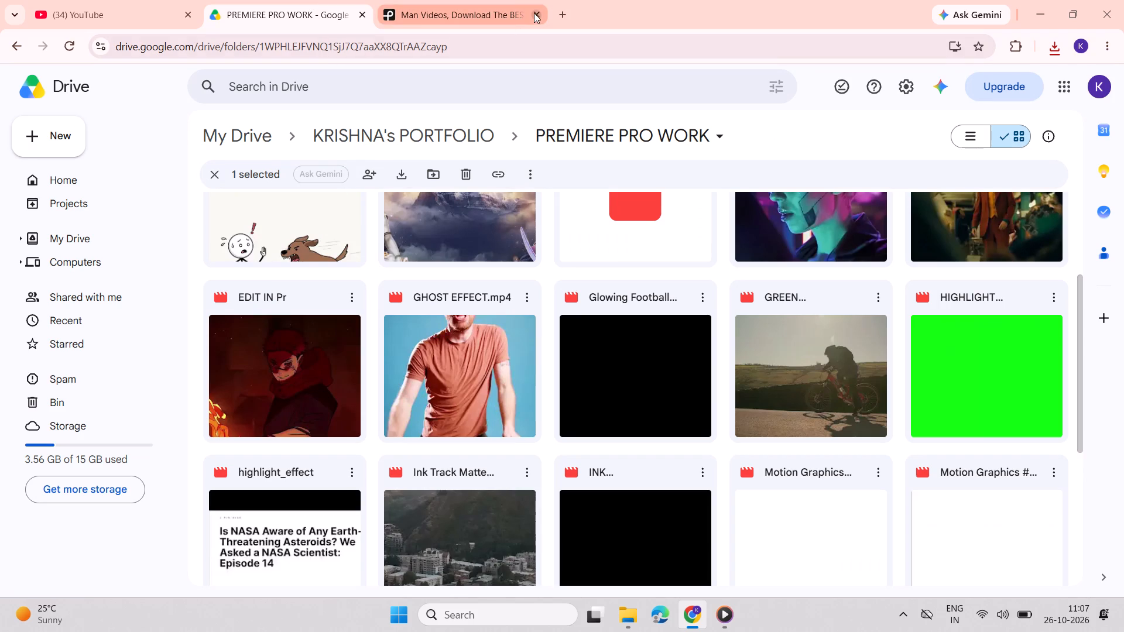
click(536, 13)
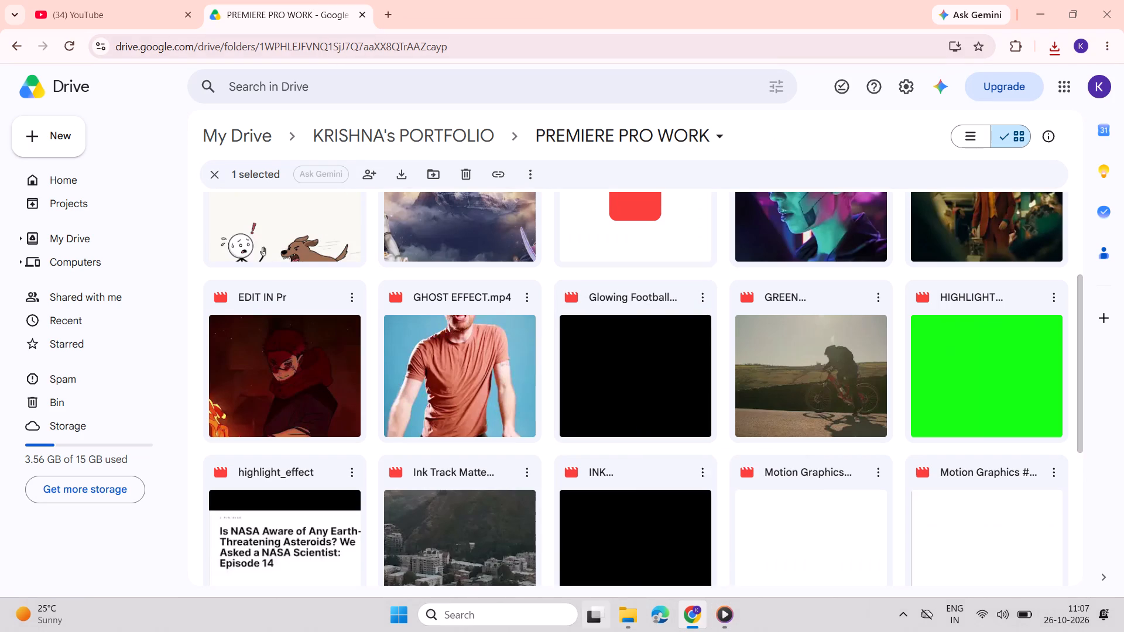
Launch Adobe Premiere Pro 2020 from the recent Windows searches.
click(540, 612)
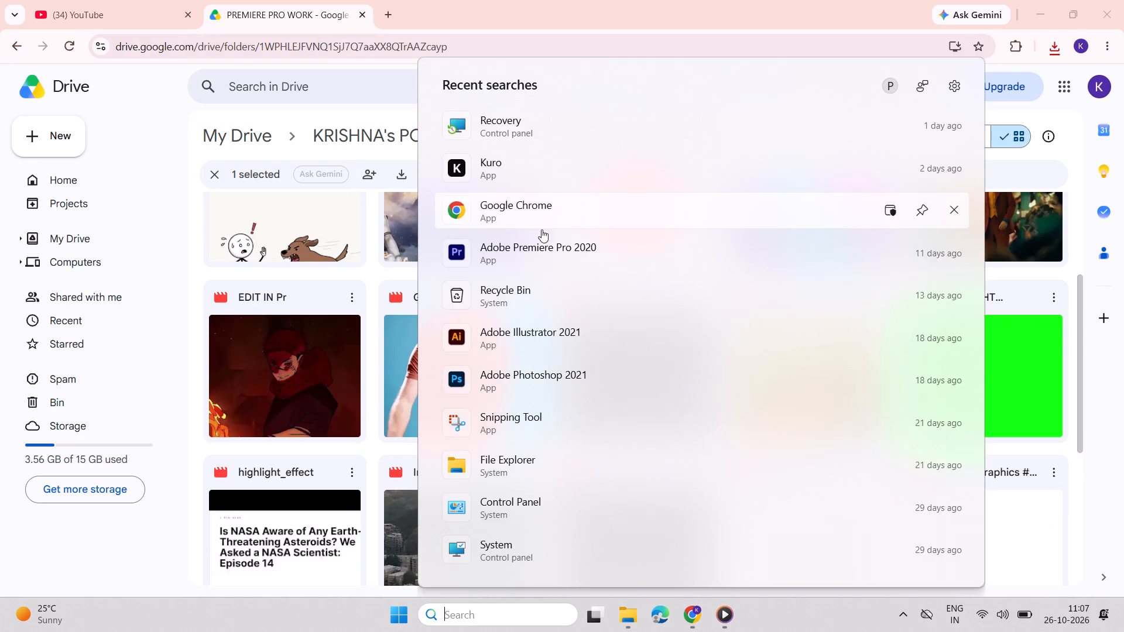
click(542, 262)
Play portfolio video.mp4 from the Drive folder, skipping ahead to review its effects and adjusting the playback quality.
scroll(495, 445, down, 5)
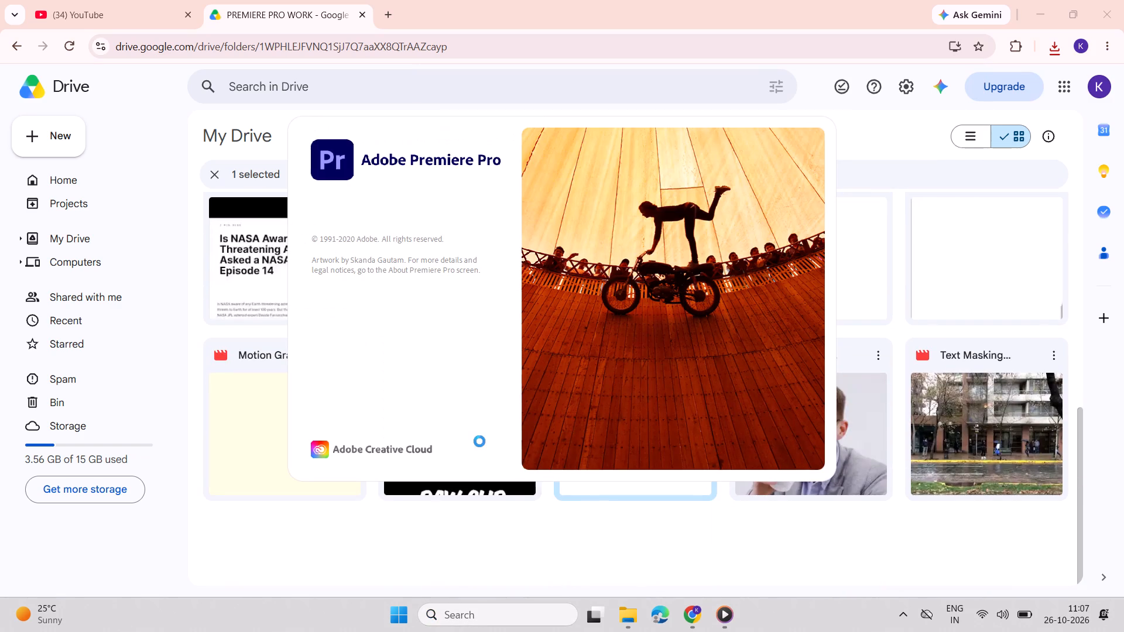
click(660, 525)
scroll(661, 524, up, 4)
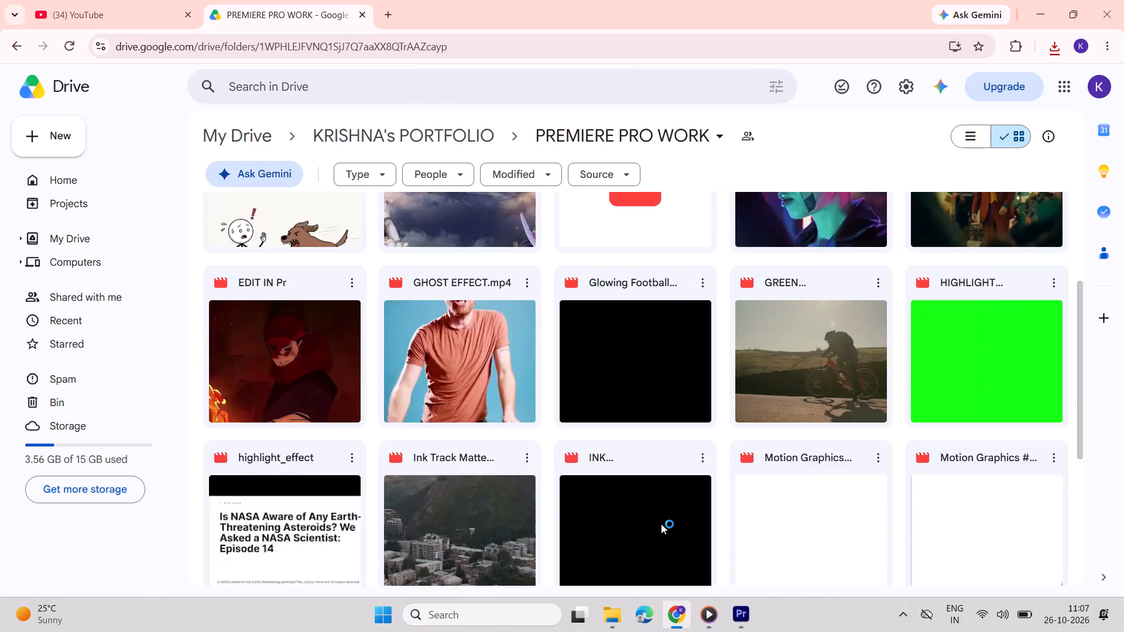
scroll(661, 524, down, 4)
double_click(614, 444)
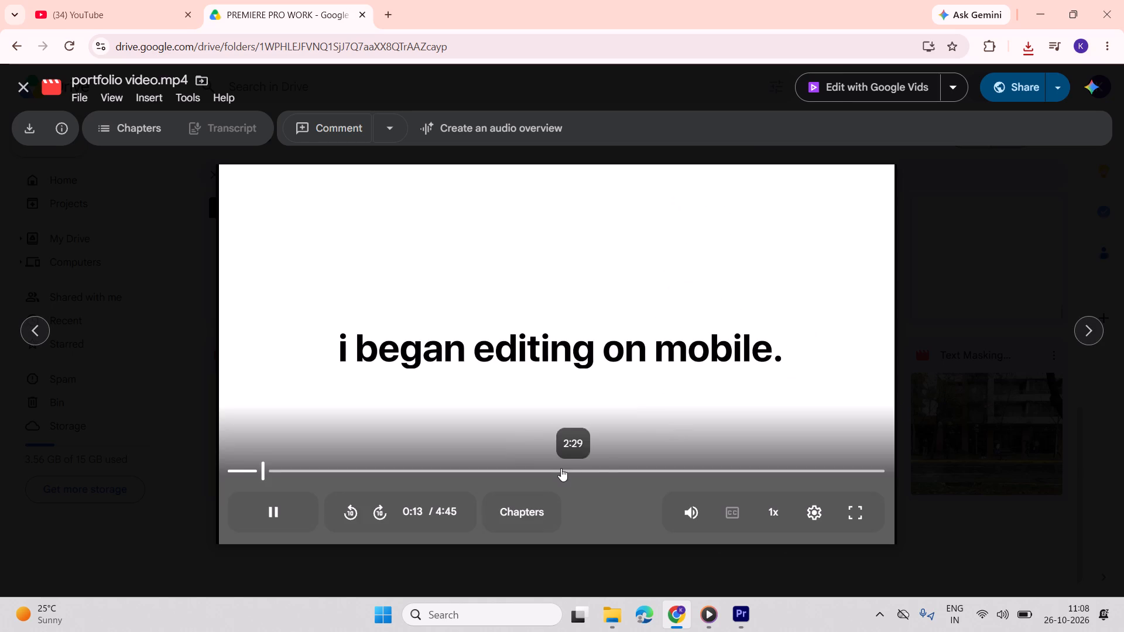
click(560, 468)
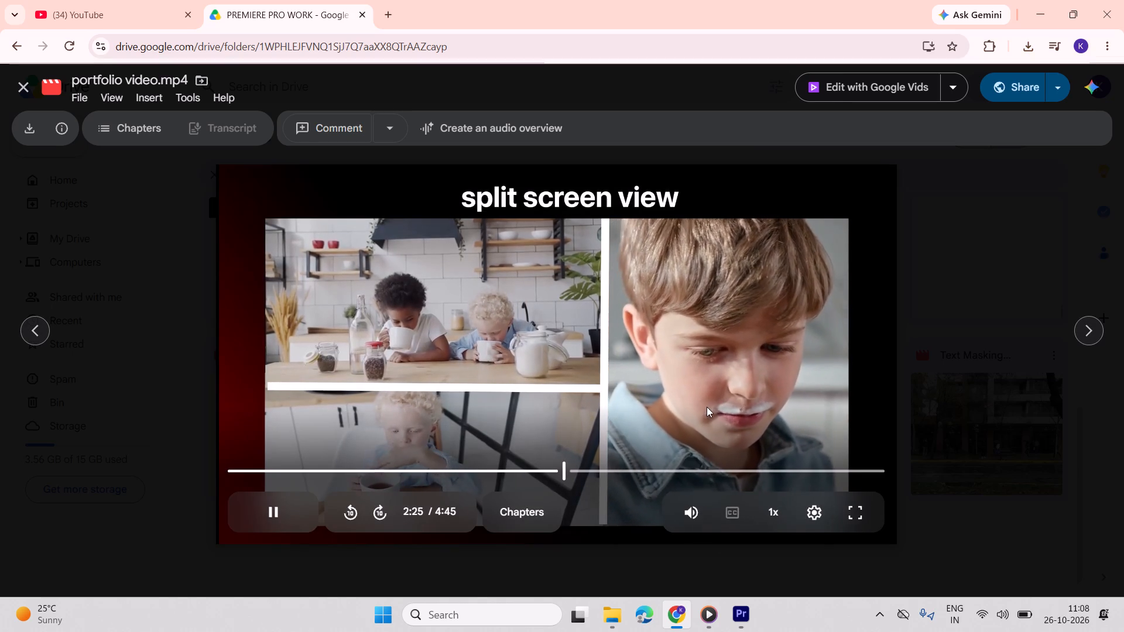
click(612, 464)
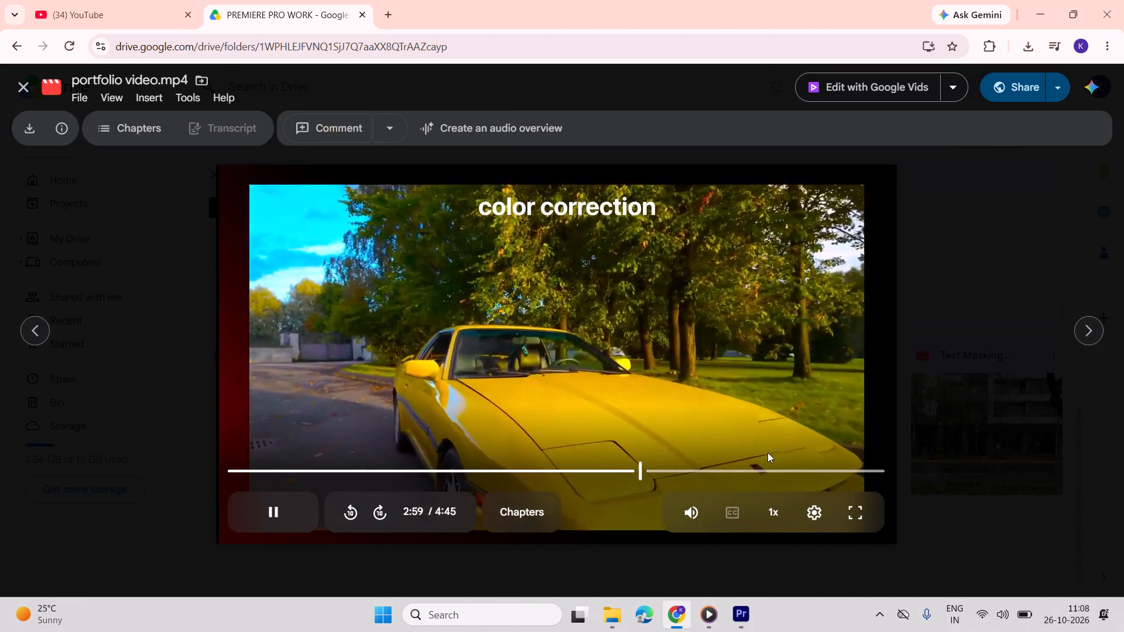
click(810, 516)
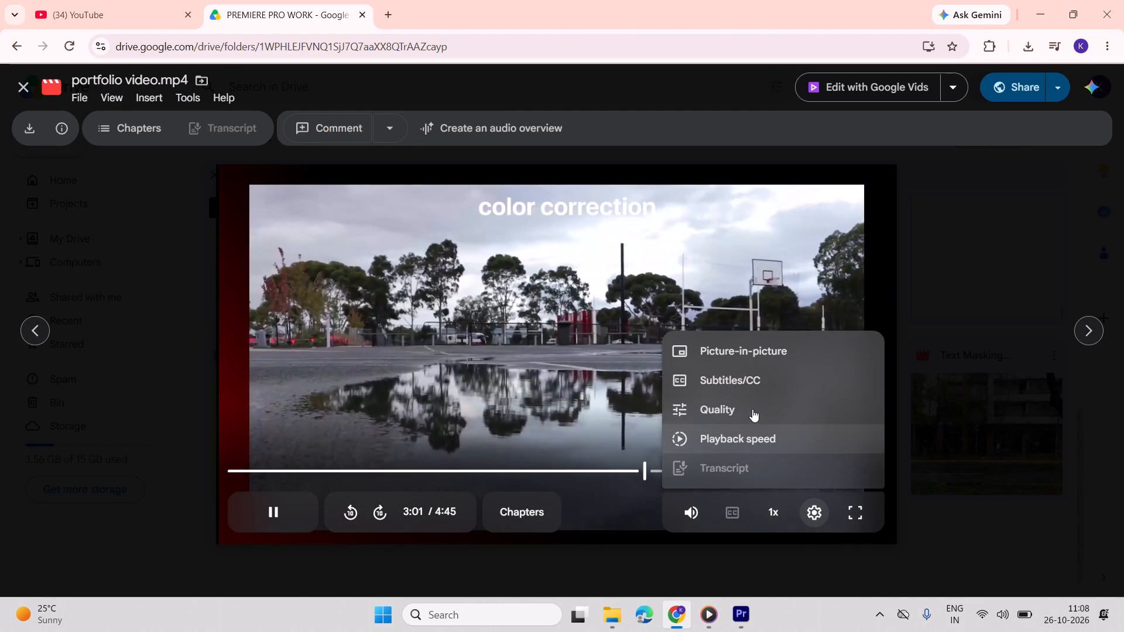
click(752, 406)
click(752, 383)
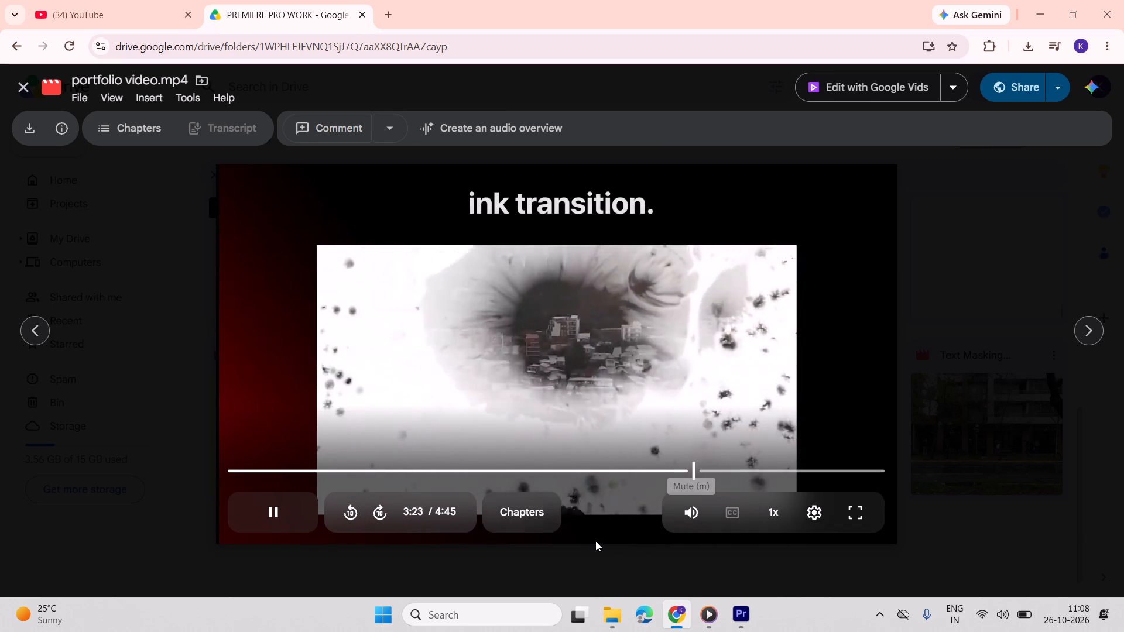
double_click(586, 541)
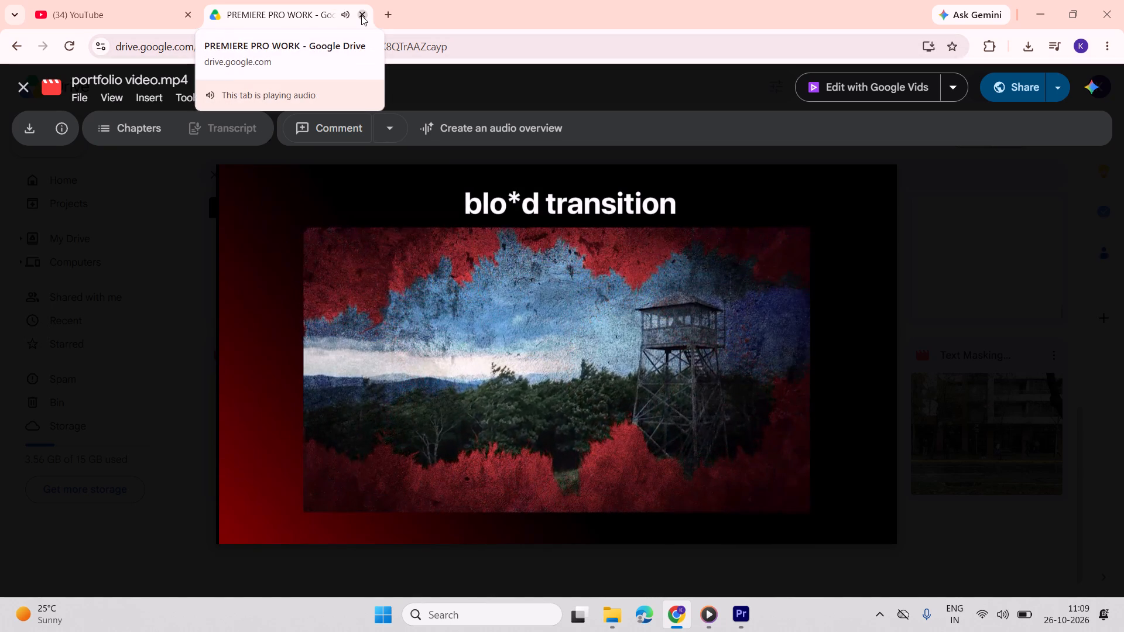
Close the Drive tab and the remaining Chrome window with YouTube, leaving Premiere Pro in front.
click(361, 15)
click(742, 624)
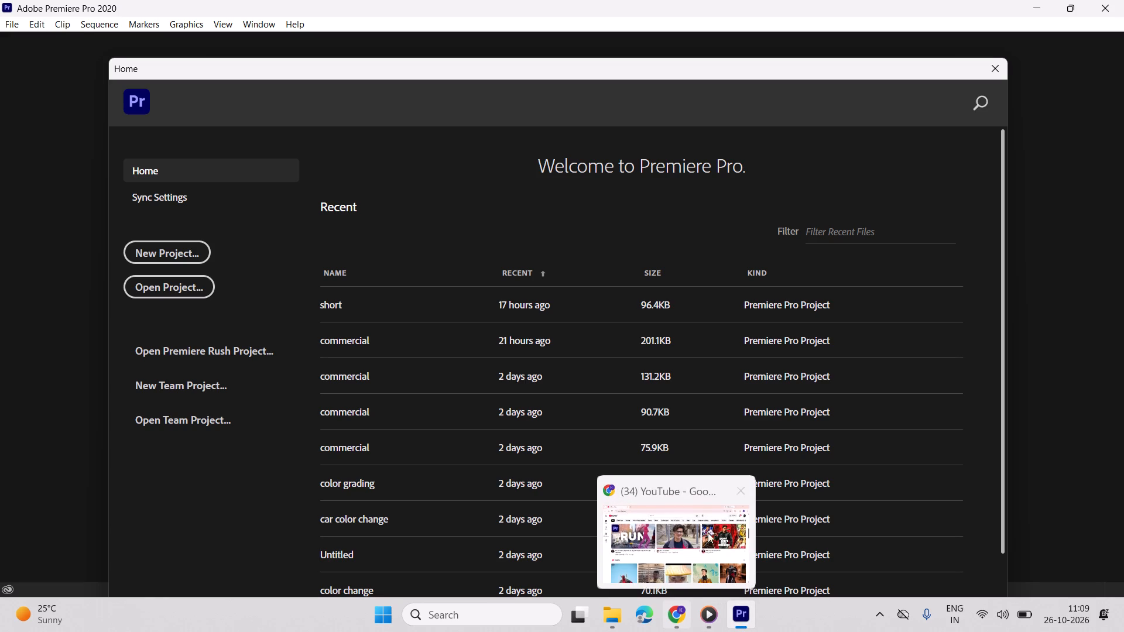
click(730, 489)
Create a new project named tutorial_trending_husband_wife, keeping the default location and settings.
click(196, 252)
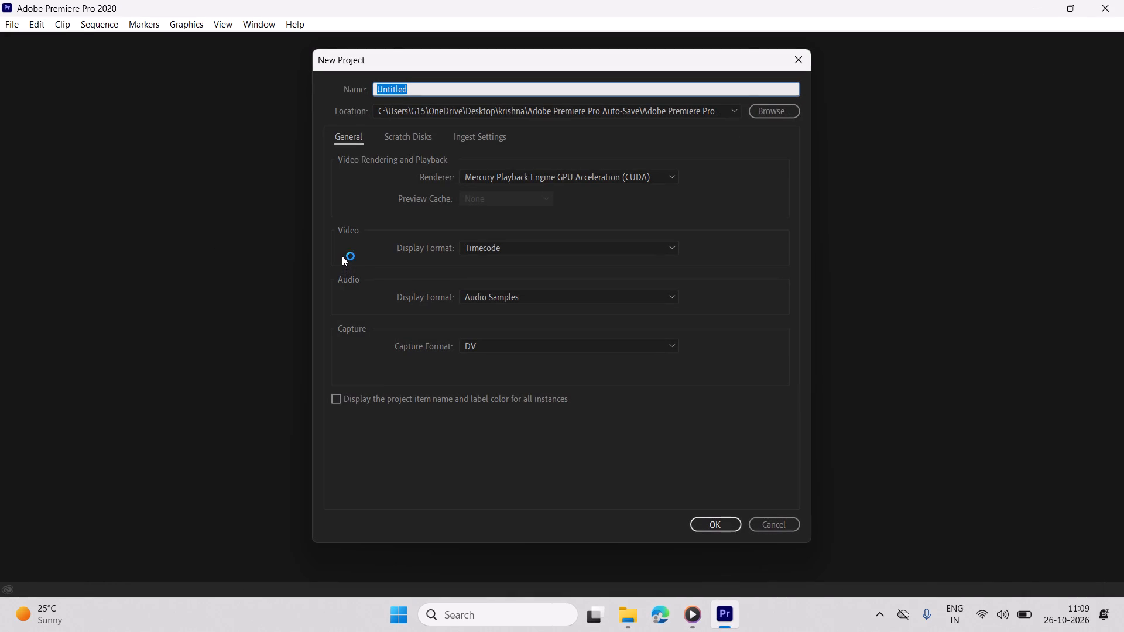
text(vjksvkjvs)
key(BackSpace)
key(BackSpace)
key(BackSpace)
key(BackSpace)
key(BackSpace)
key(BackSpace)
key(BackSpace)
key(BackSpace)
key(BackSpace)
key(BackSpace)
key(BackSpace)
key(BackSpace)
key(BackSpace)
key(BackSpace)
key(BackSpace)
key(BackSpace)
text(ut)
key(BackSpace)
key(BackSpace)
text(tutorial)
key(shift+underscore)
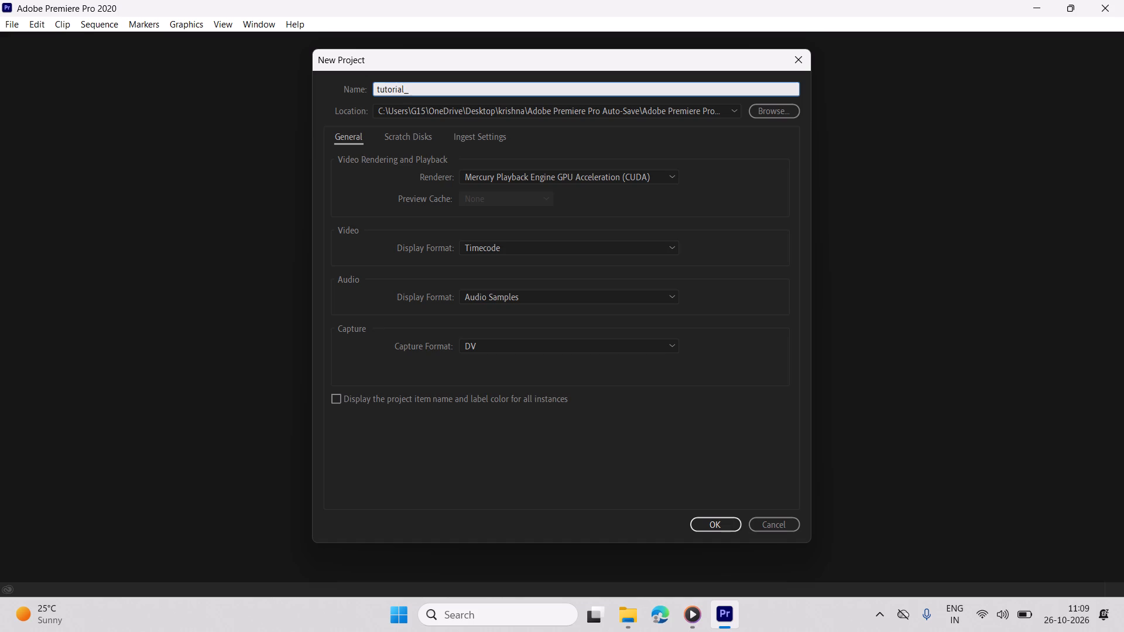
text(trending)
text(_husband)
text(_wide)
key(BackSpace)
key(BackSpace)
text(fe)
key(Return)
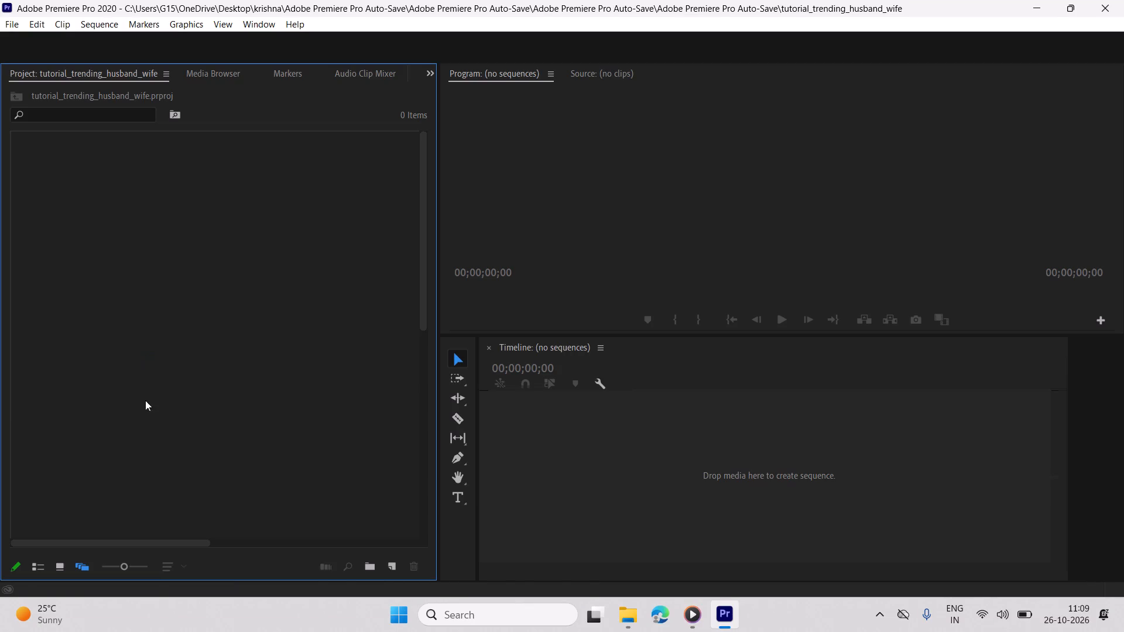
Import today's three downloaded man clips, 6626369, 6100893 and 5890233, from the Downloads folder into the project.
double_click(44, 377)
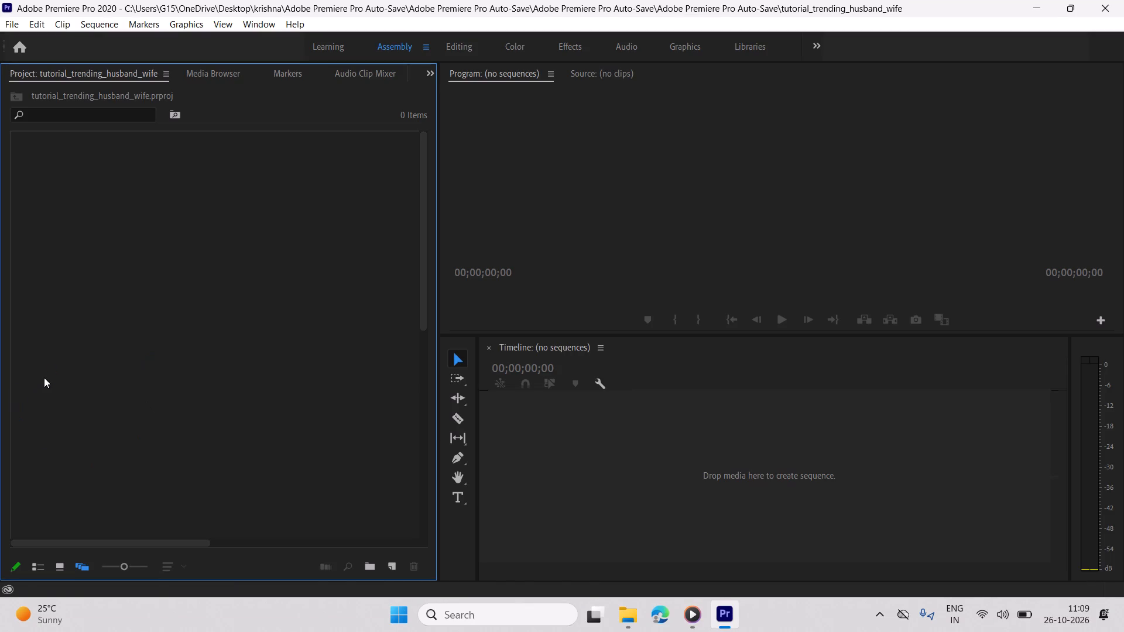
double_click(44, 377)
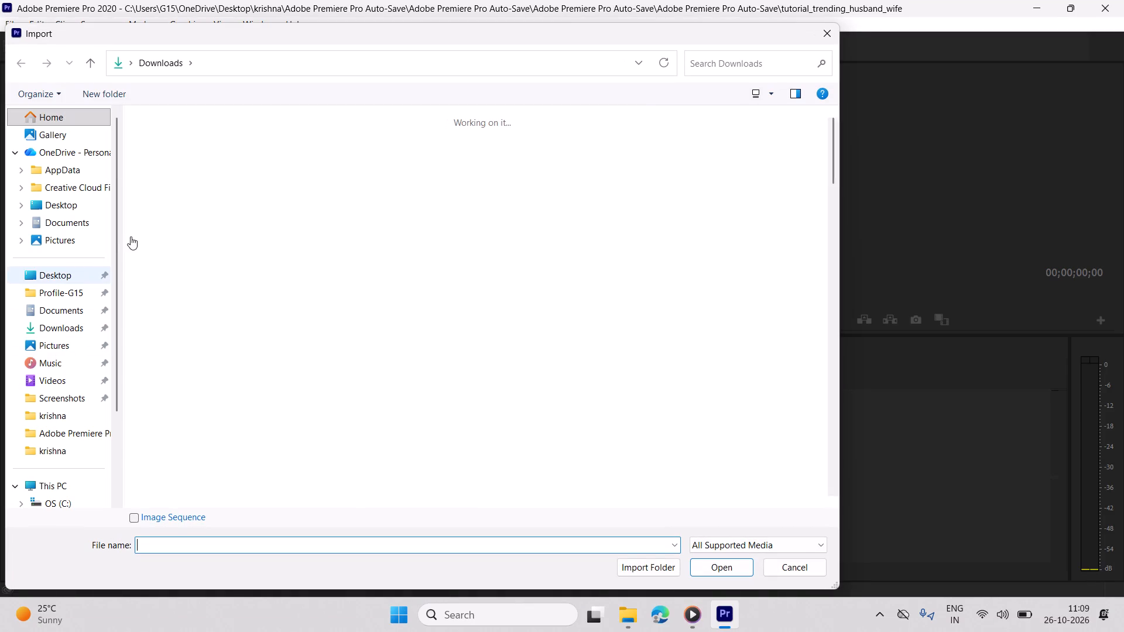
drag(413, 148, 146, 178)
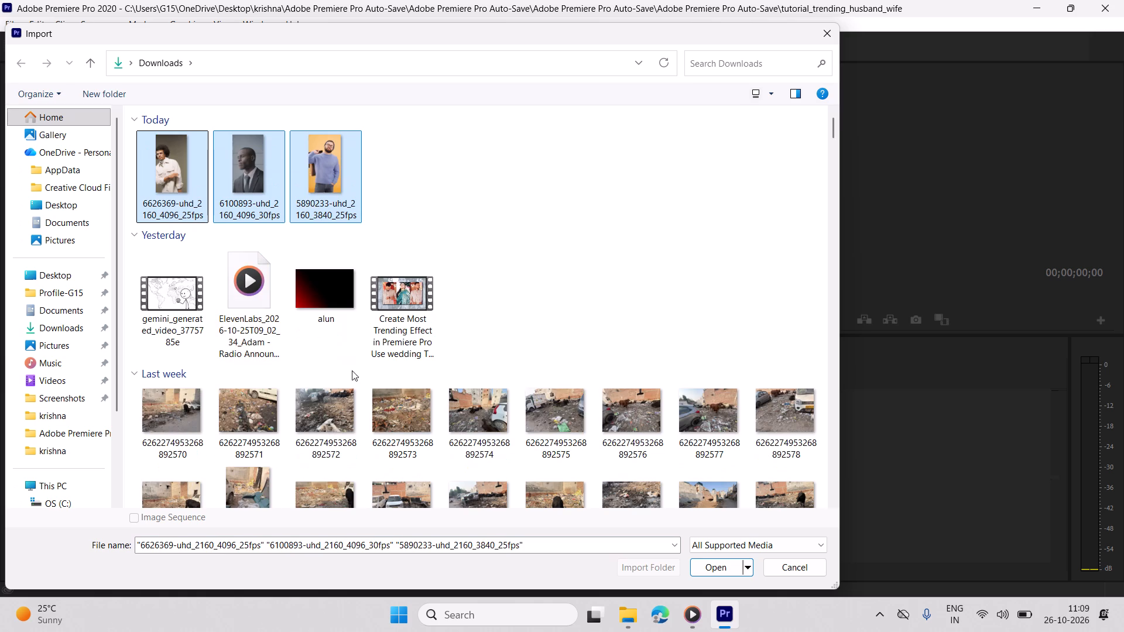
click(711, 563)
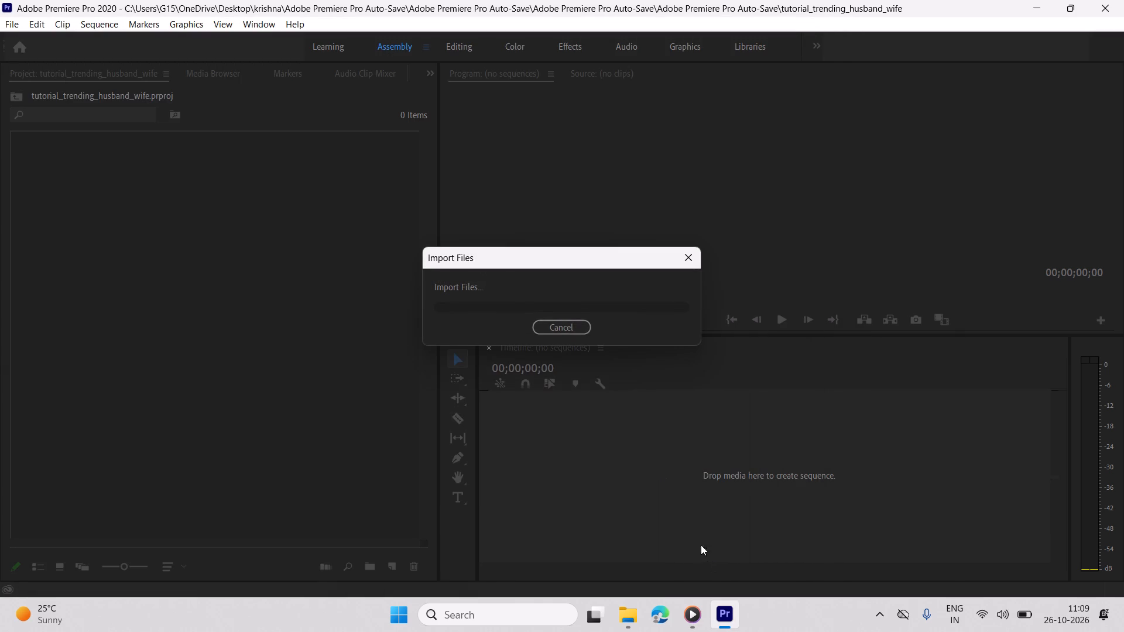
click(283, 246)
click(260, 291)
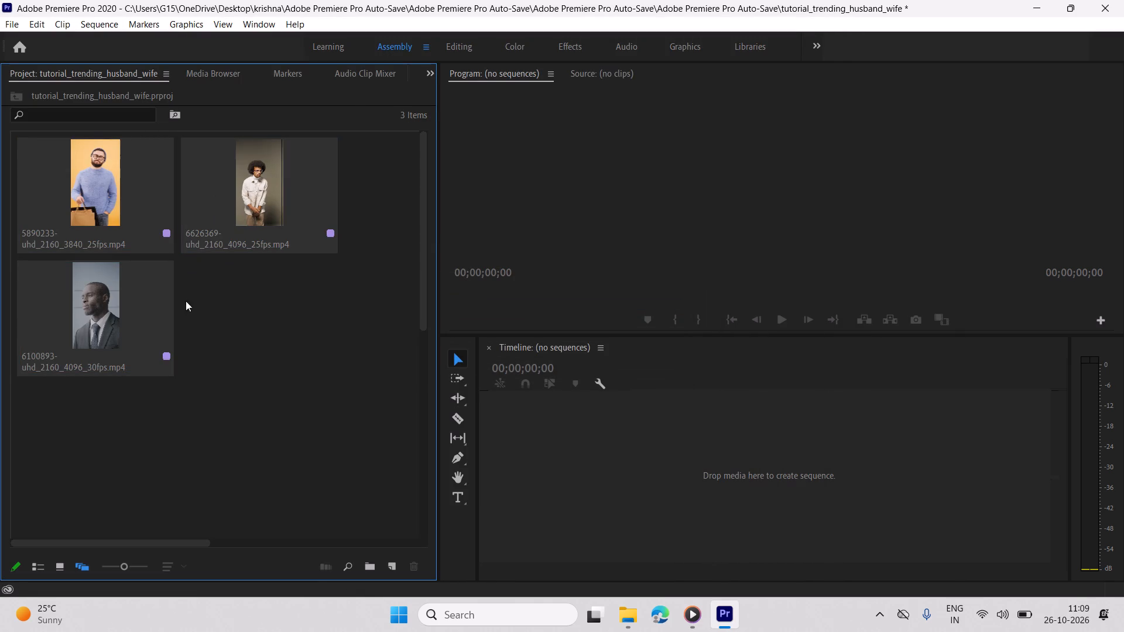
Create a sequence from the suited-man clip 6100893-uhd_2160_4096_30fps.mp4.
drag(103, 311, 515, 411)
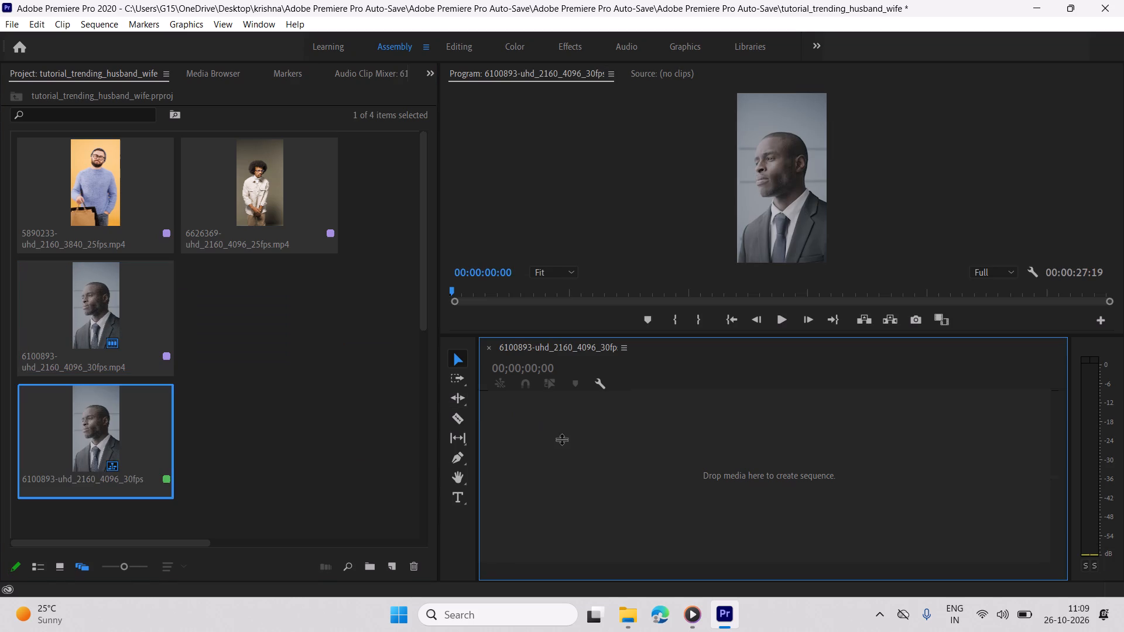
Set the sequence frame size to 1920 horizontal by 1080 vertical and accept deleting its previews.
click(94, 20)
click(128, 47)
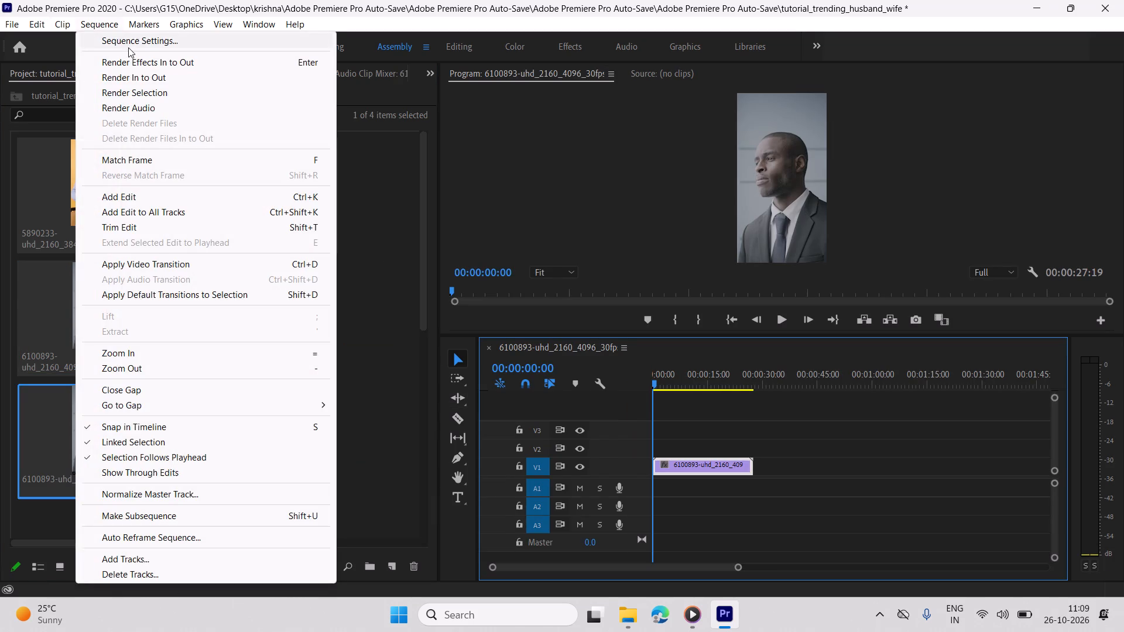
drag(481, 123, 352, 141)
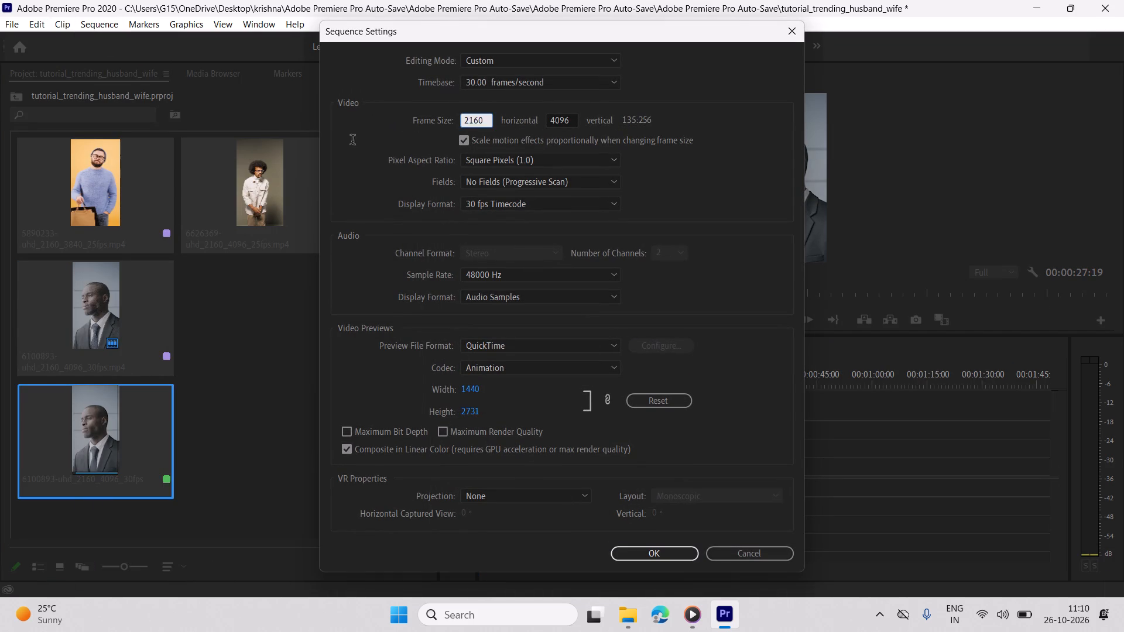
drag(352, 141, 311, 147)
key(1)
text(080)
drag(484, 118, 409, 125)
key(ctrl+c)
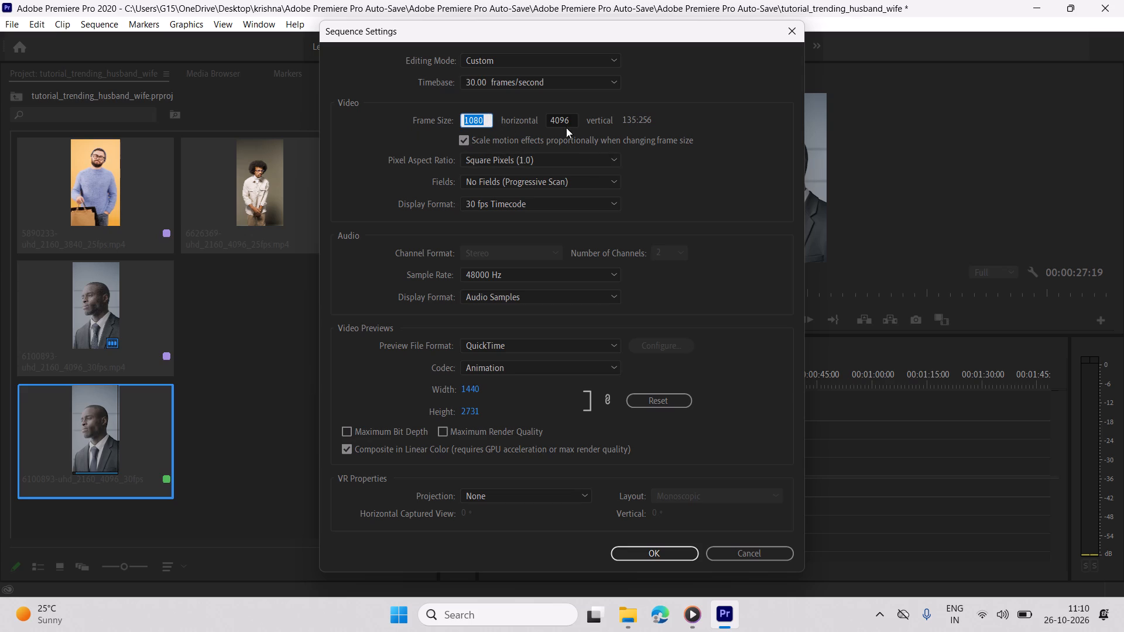
click(569, 122)
ctrl+drag(569, 122, 482, 125)
key(ctrl+v)
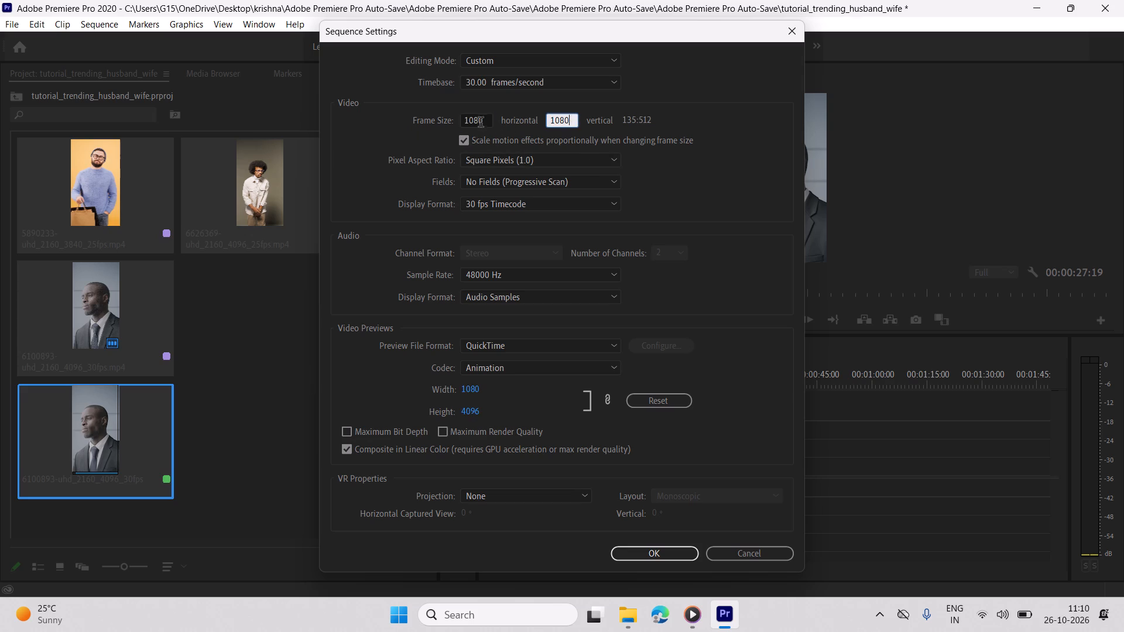
drag(486, 119, 469, 119)
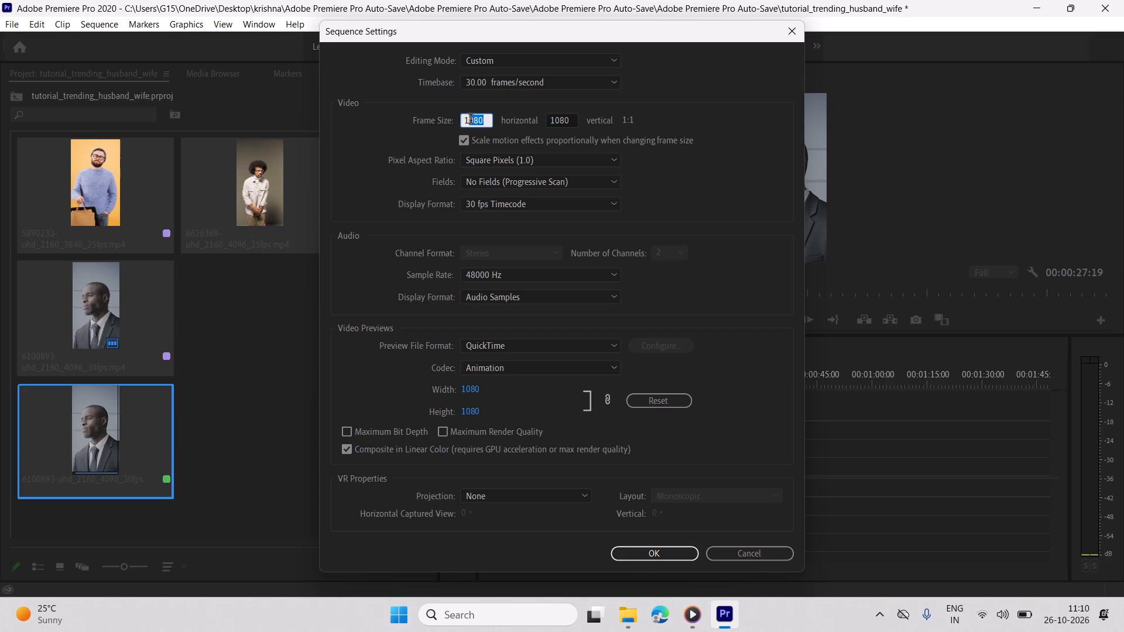
key(BackSpace)
key(9)
text(20)
key(Return)
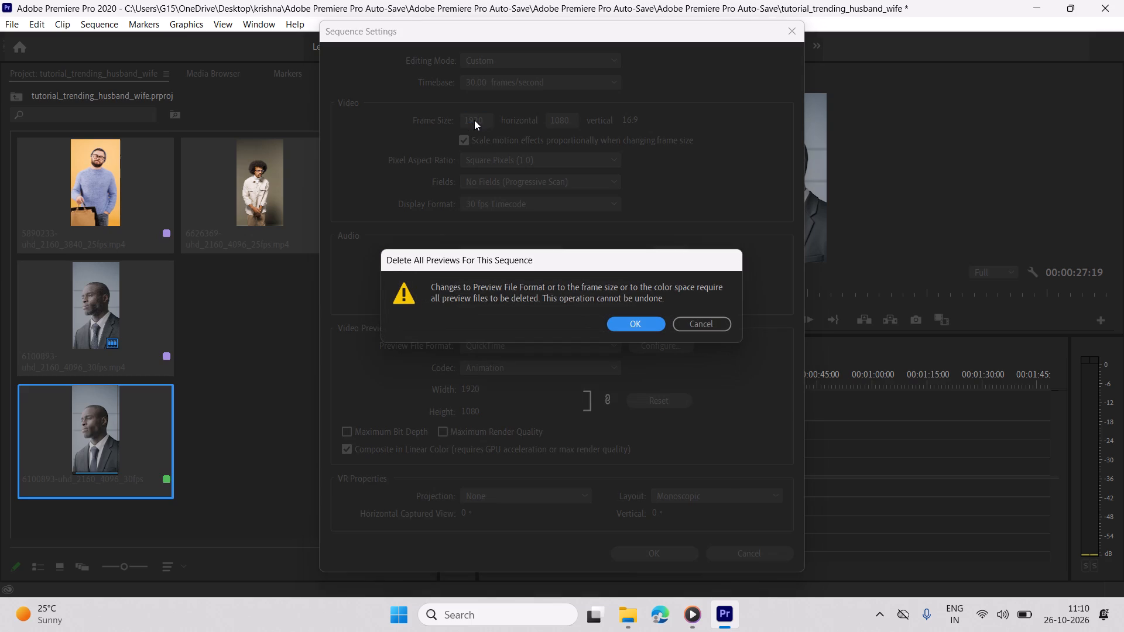
key(Return)
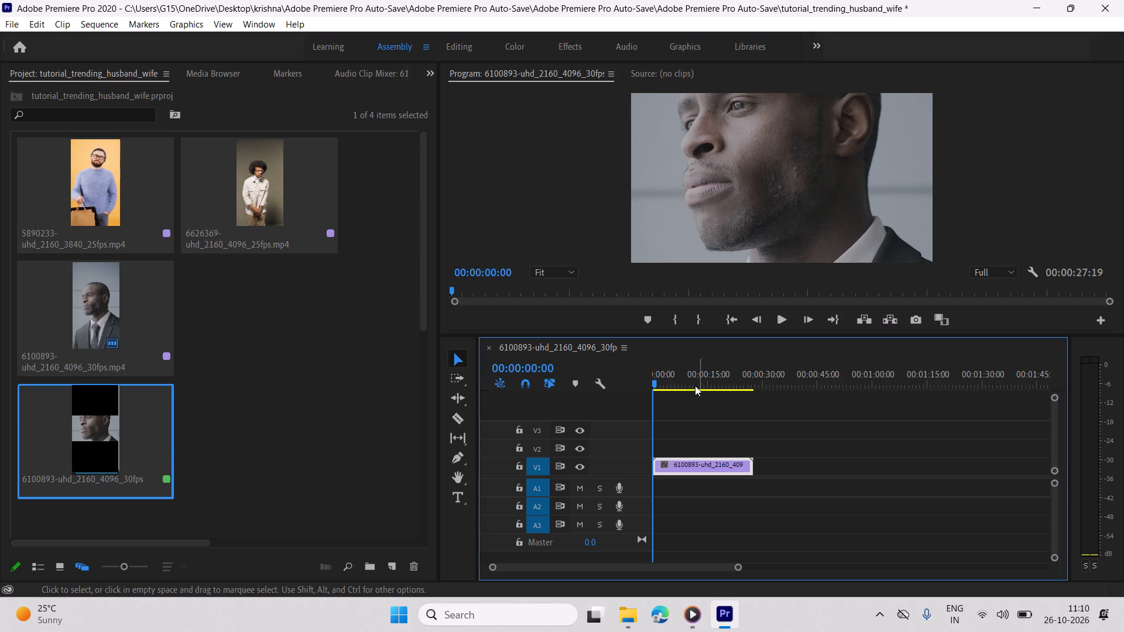
Scale the suited-man clip to 35 and set its position to 383, 540, along the frame's left side.
scroll(249, 88, down, 11)
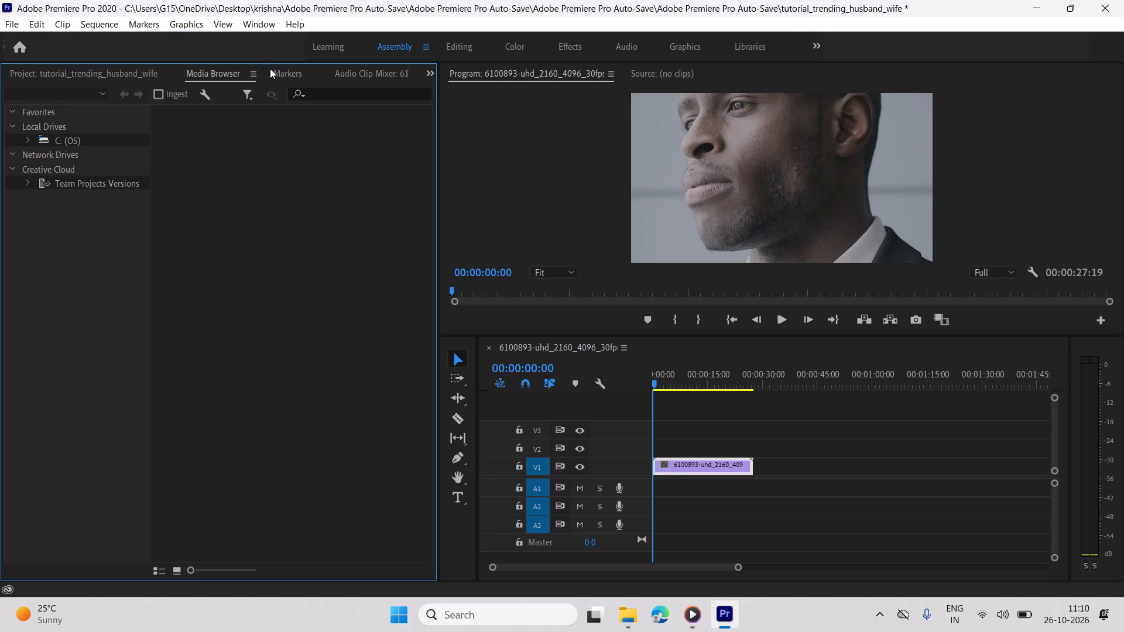
scroll(270, 68, down, 4)
drag(173, 163, 166, 163)
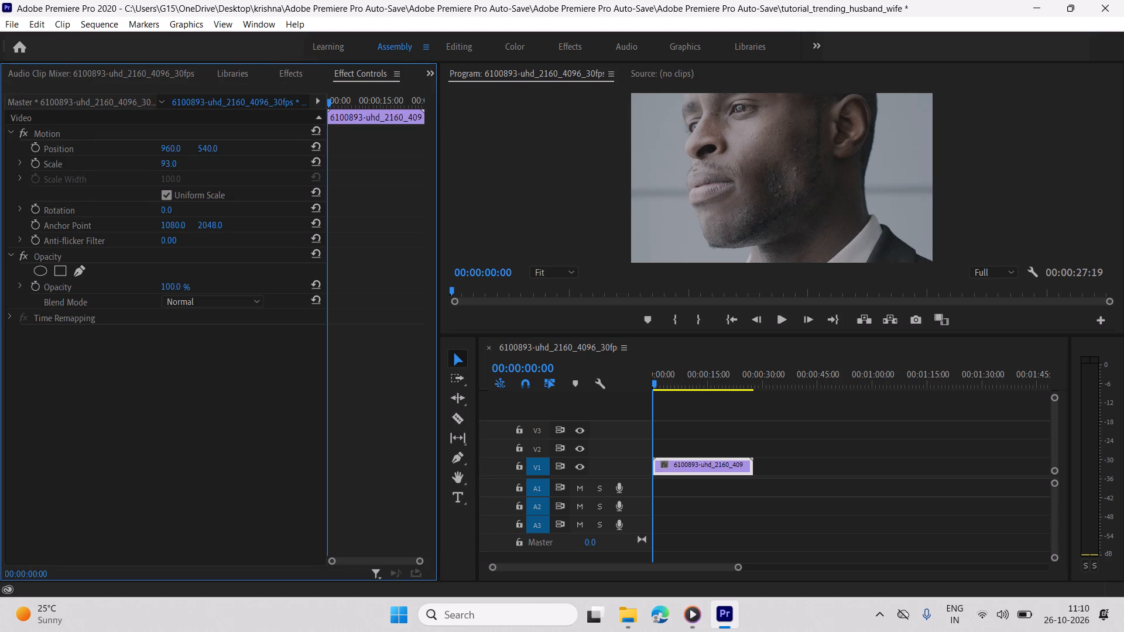
drag(166, 163, 126, 164)
drag(177, 147, 132, 147)
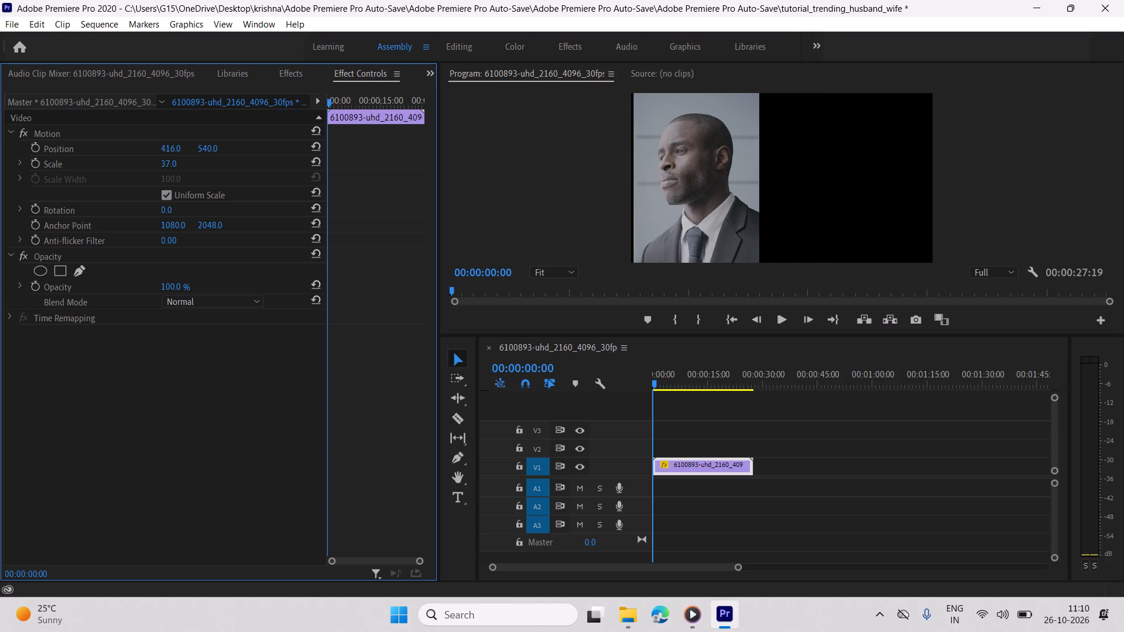
drag(132, 147, 111, 148)
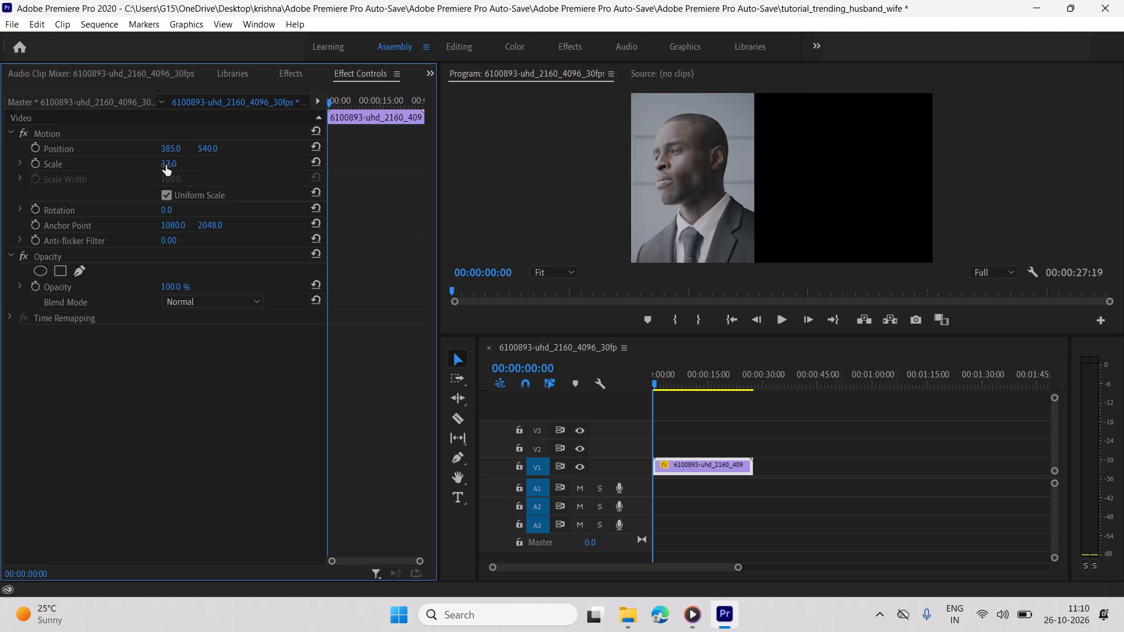
drag(167, 164, 168, 170)
drag(174, 150, 152, 153)
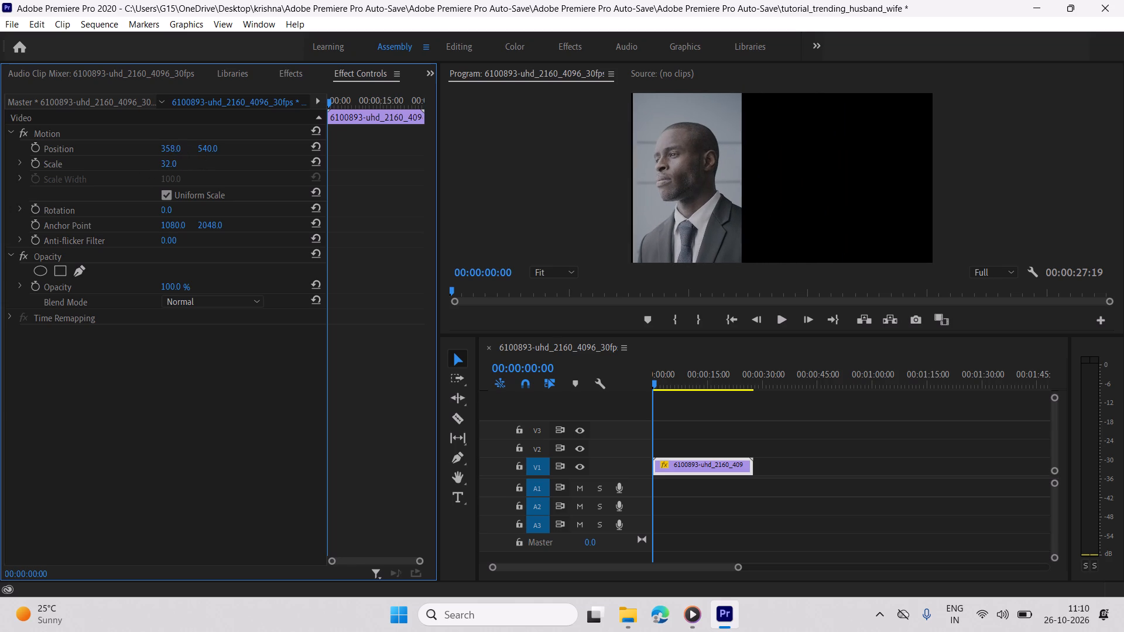
drag(152, 153, 148, 154)
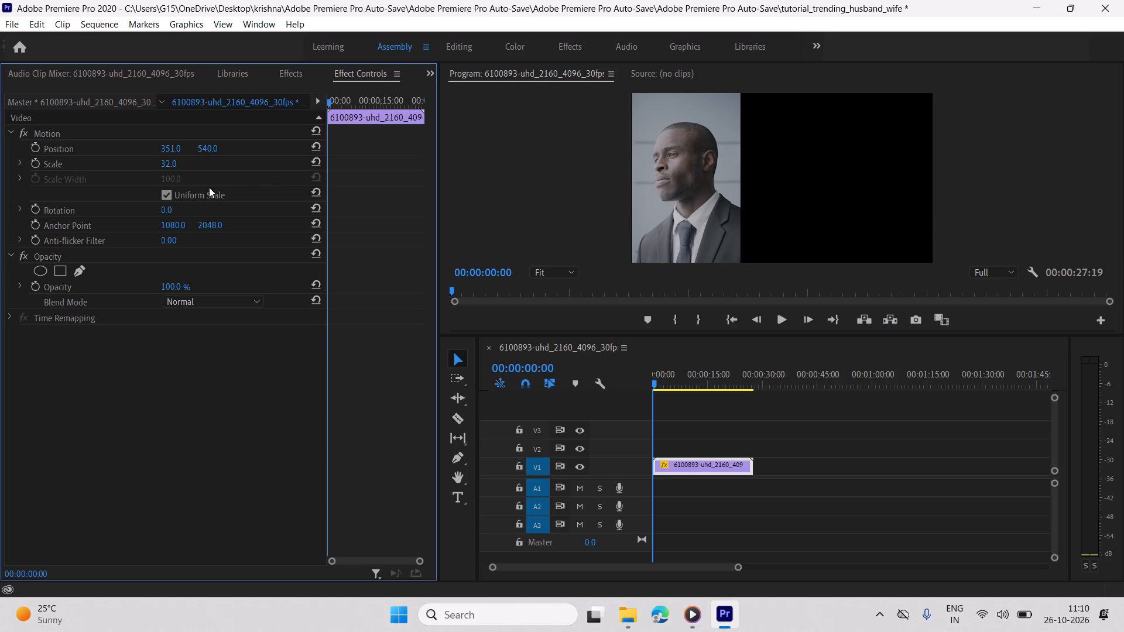
drag(170, 162, 180, 164)
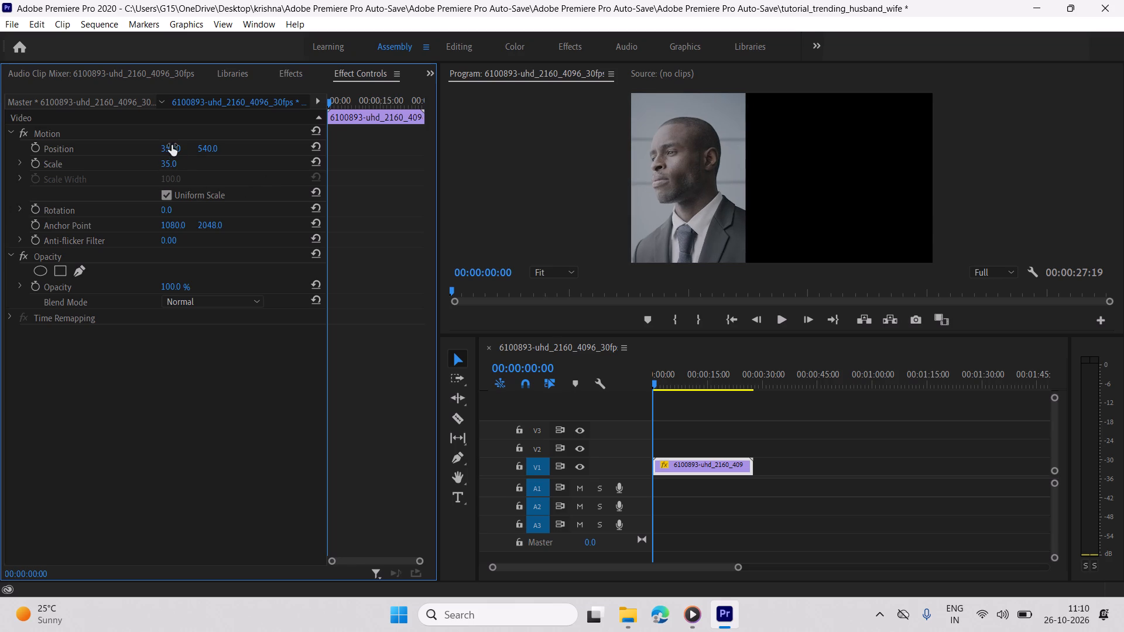
drag(171, 145, 200, 145)
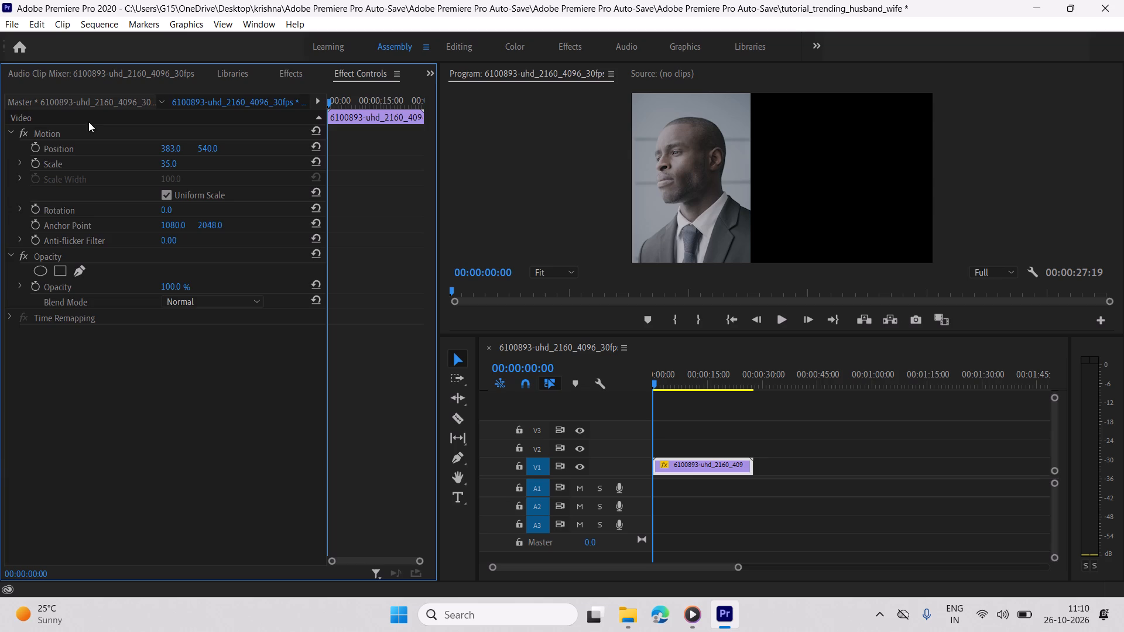
Place the blue-sweater clip 5890233 on track V2 at the sequence start, above the suited-man clip, and briefly preview it.
scroll(98, 50, up, 11)
click(280, 308)
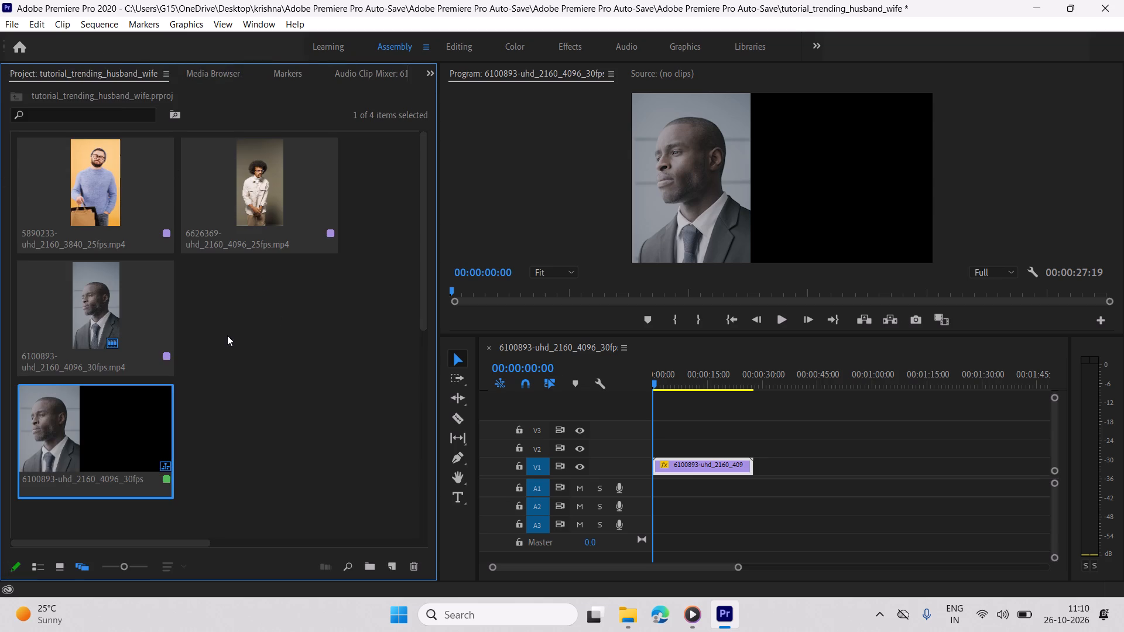
click(214, 329)
drag(116, 201, 526, 353)
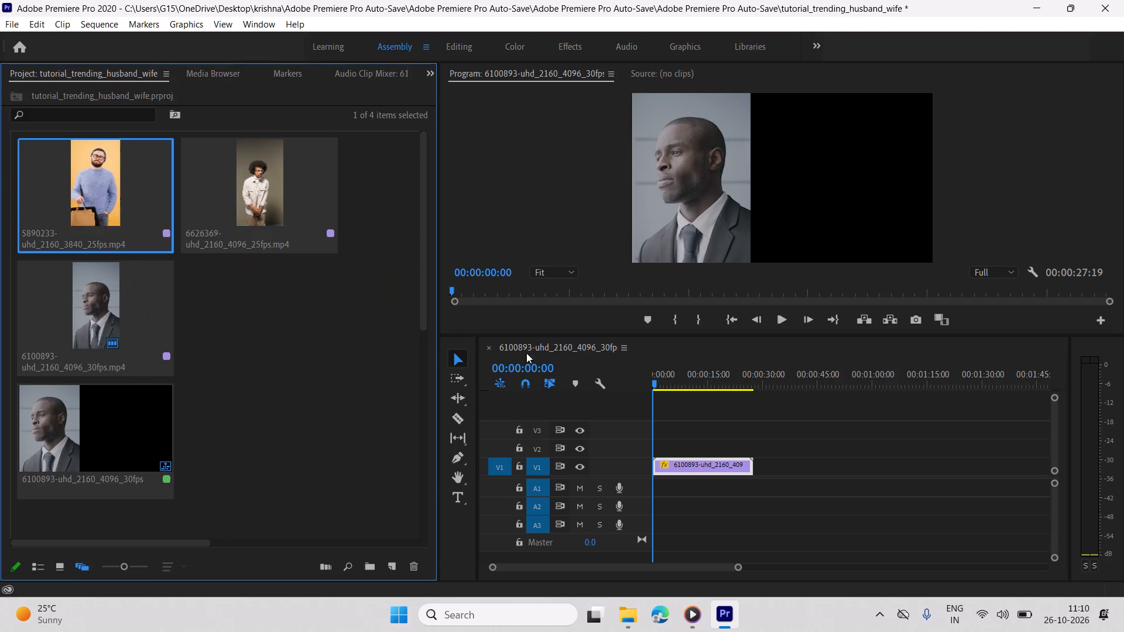
drag(526, 353, 656, 444)
key(space)
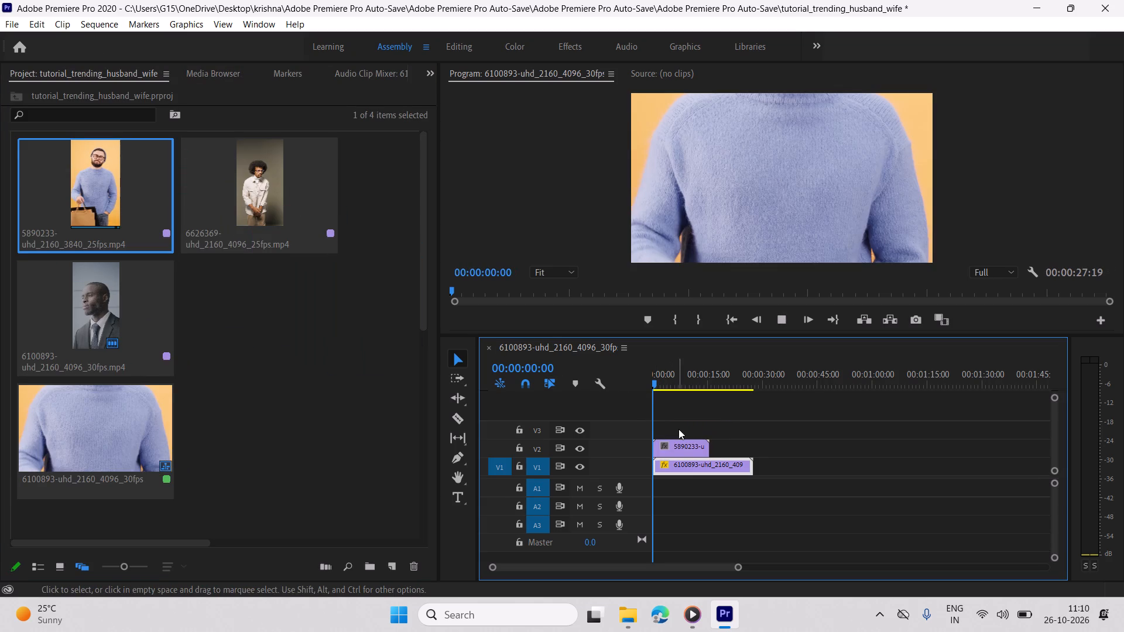
key(space)
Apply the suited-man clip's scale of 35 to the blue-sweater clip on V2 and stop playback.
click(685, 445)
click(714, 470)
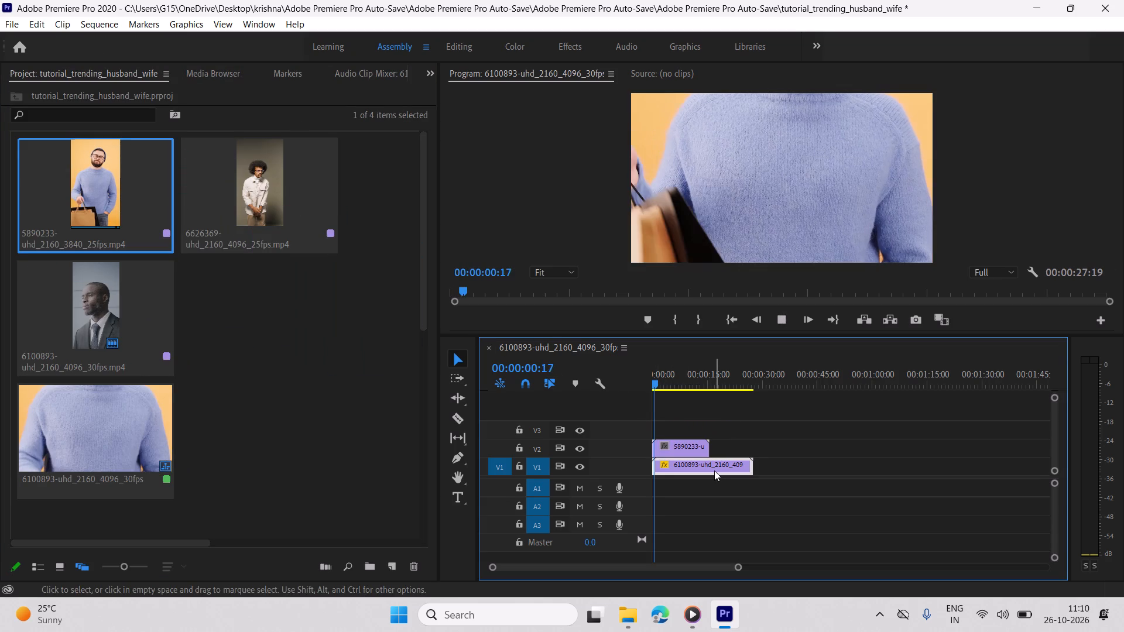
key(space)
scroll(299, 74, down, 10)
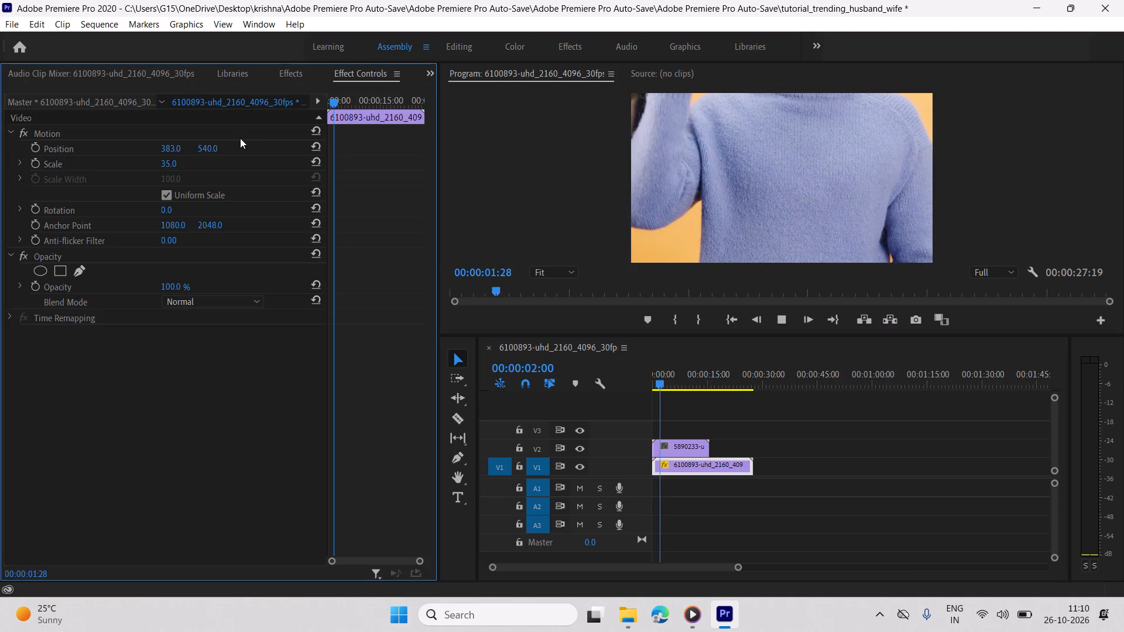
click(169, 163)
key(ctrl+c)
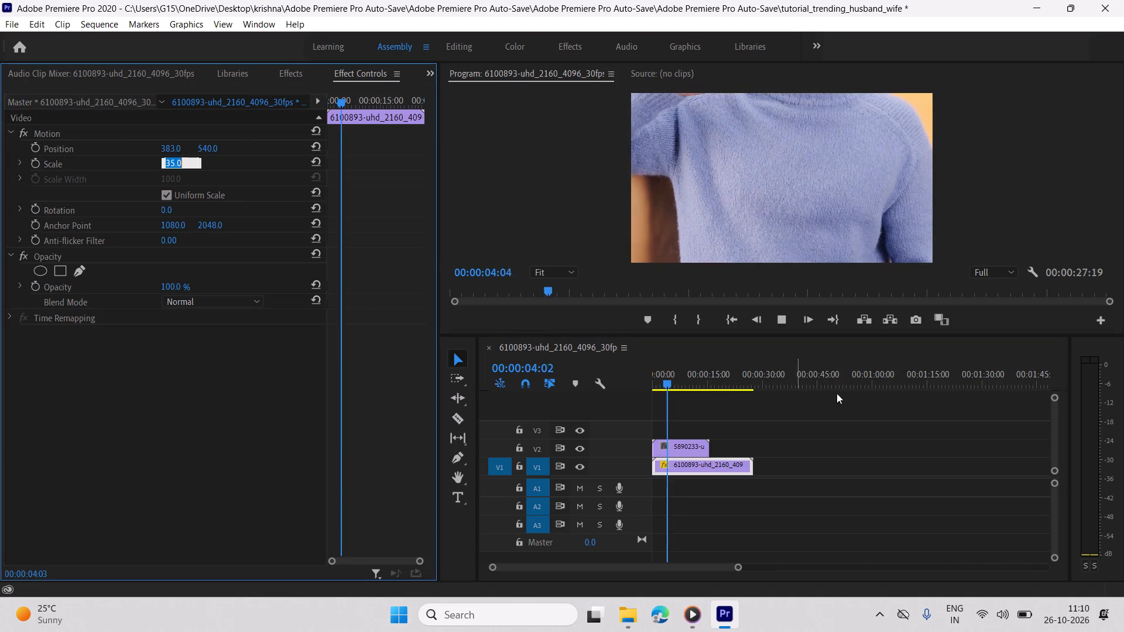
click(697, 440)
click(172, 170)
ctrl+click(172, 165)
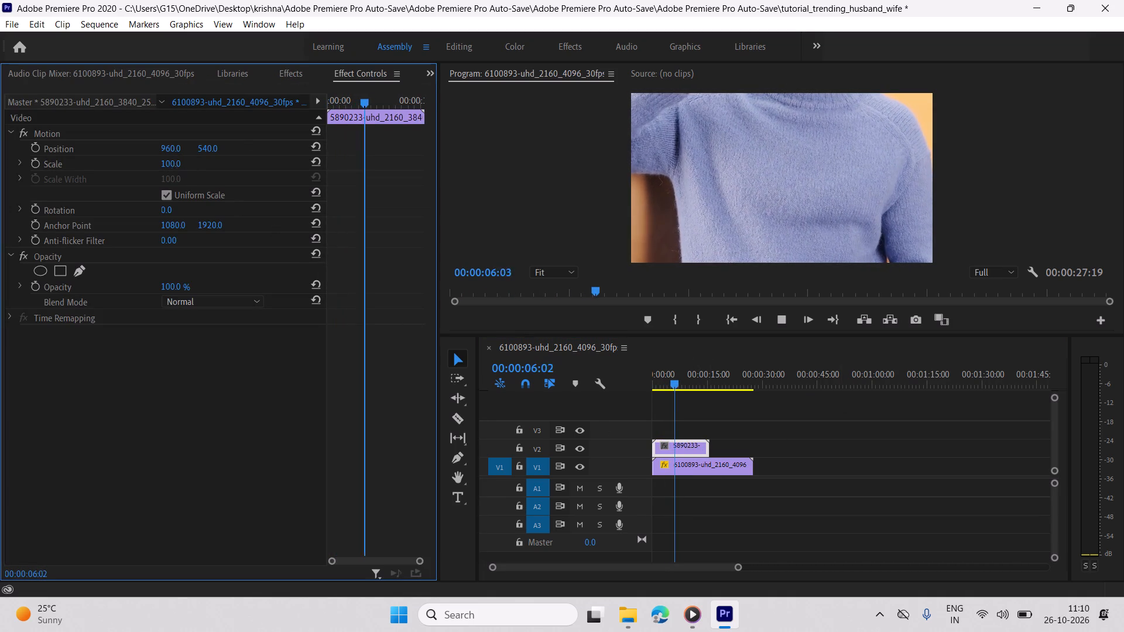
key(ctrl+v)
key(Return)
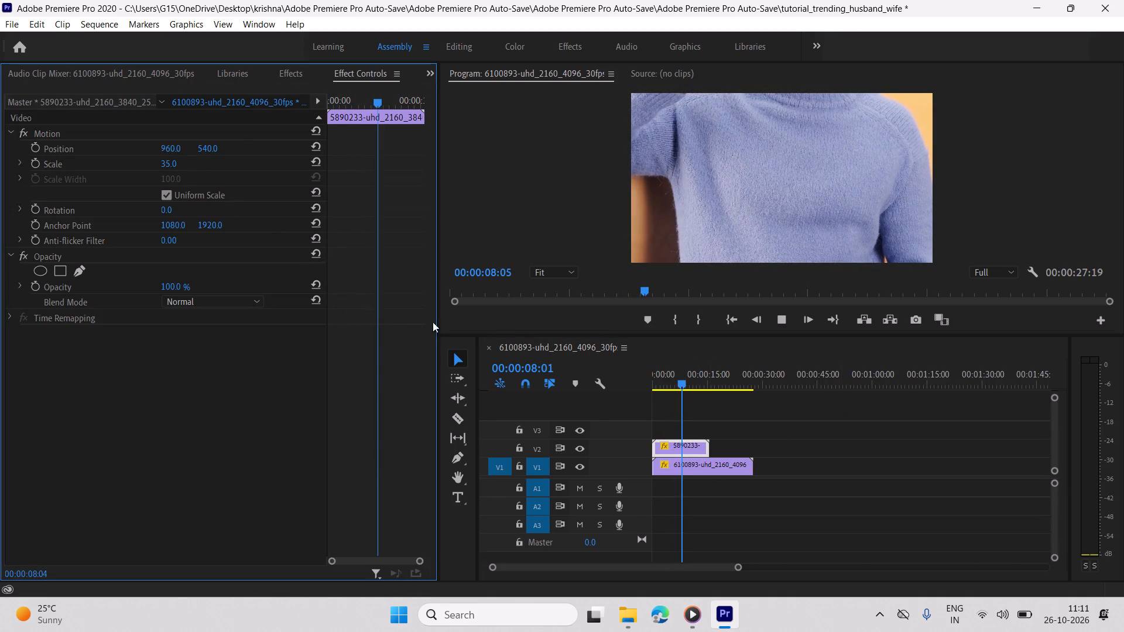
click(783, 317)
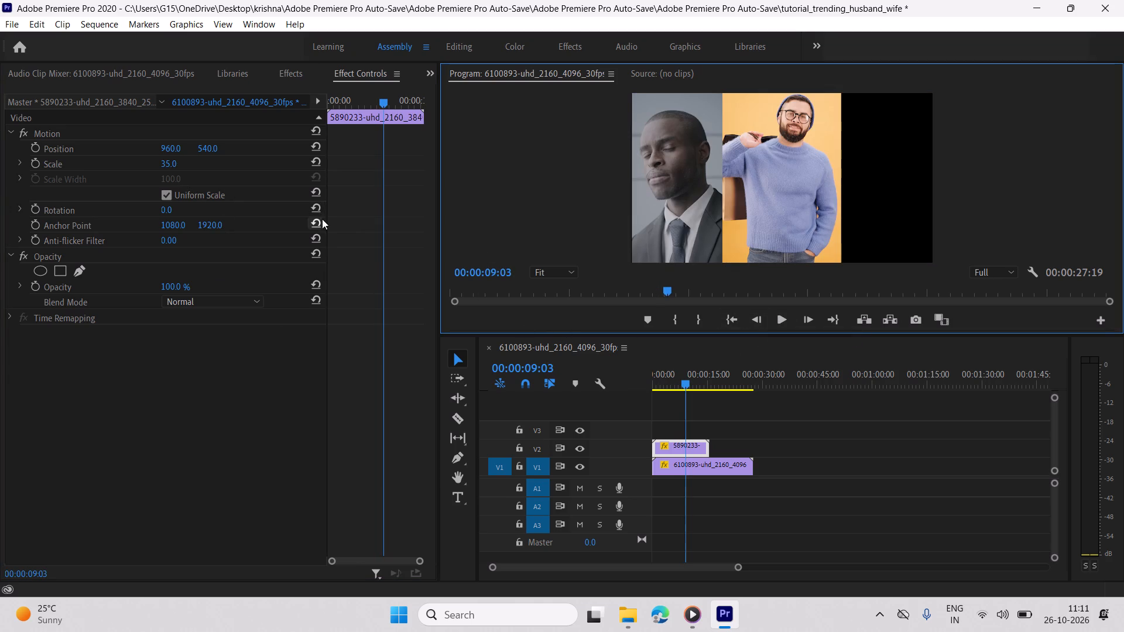
Move the blue-sweater clip to position 1084, 540 and set its scale to 32.
drag(171, 146, 224, 151)
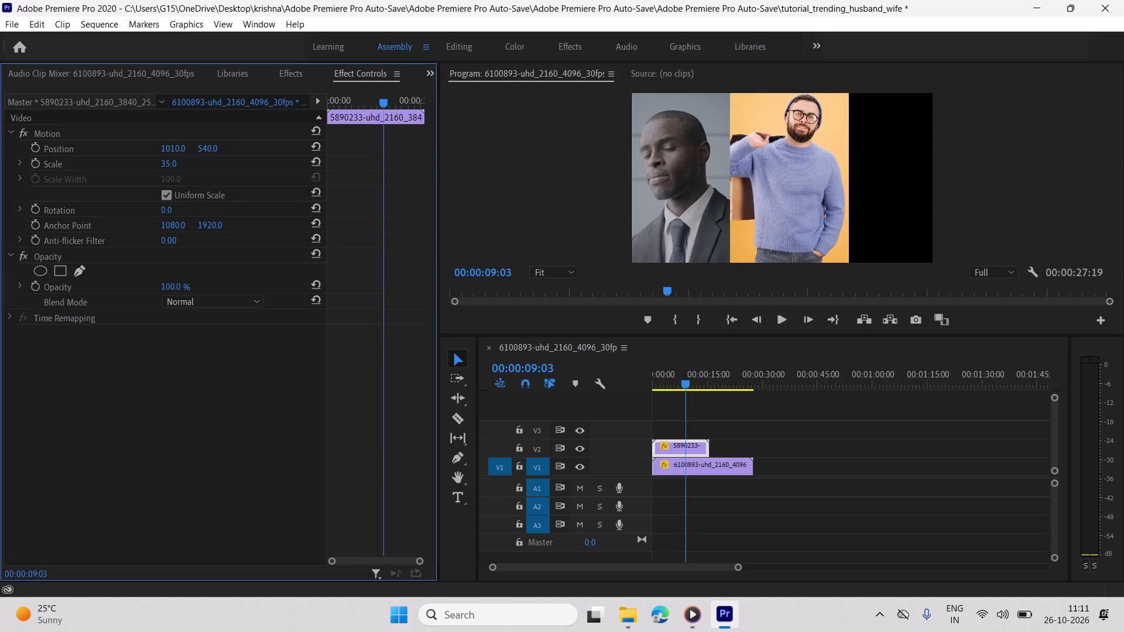
drag(224, 151, 266, 157)
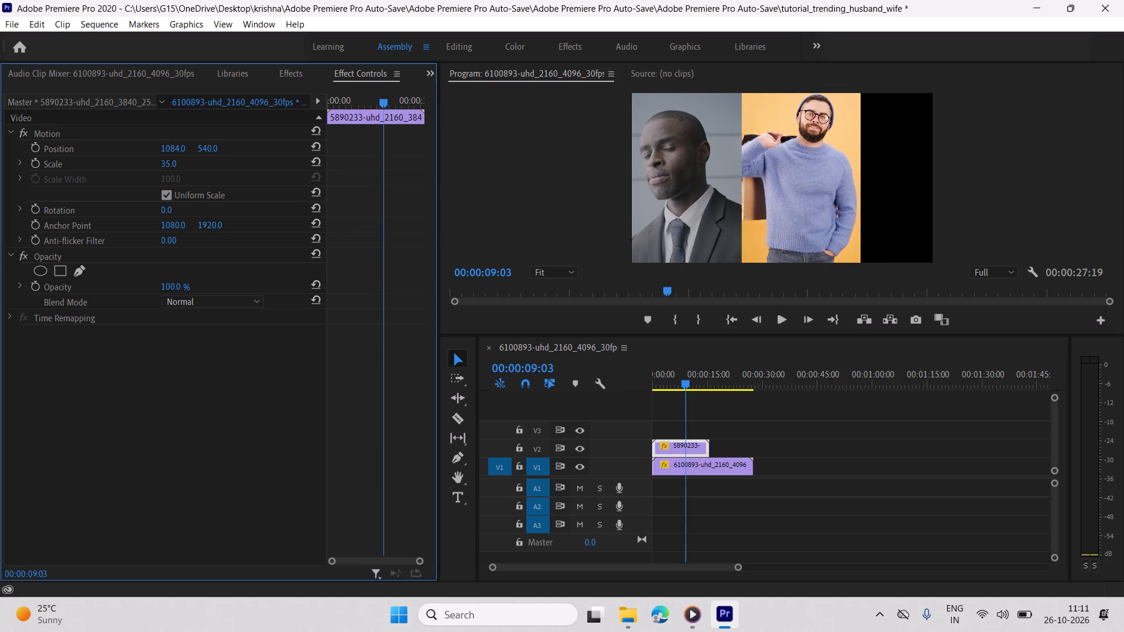
drag(266, 157, 266, 157)
click(167, 163)
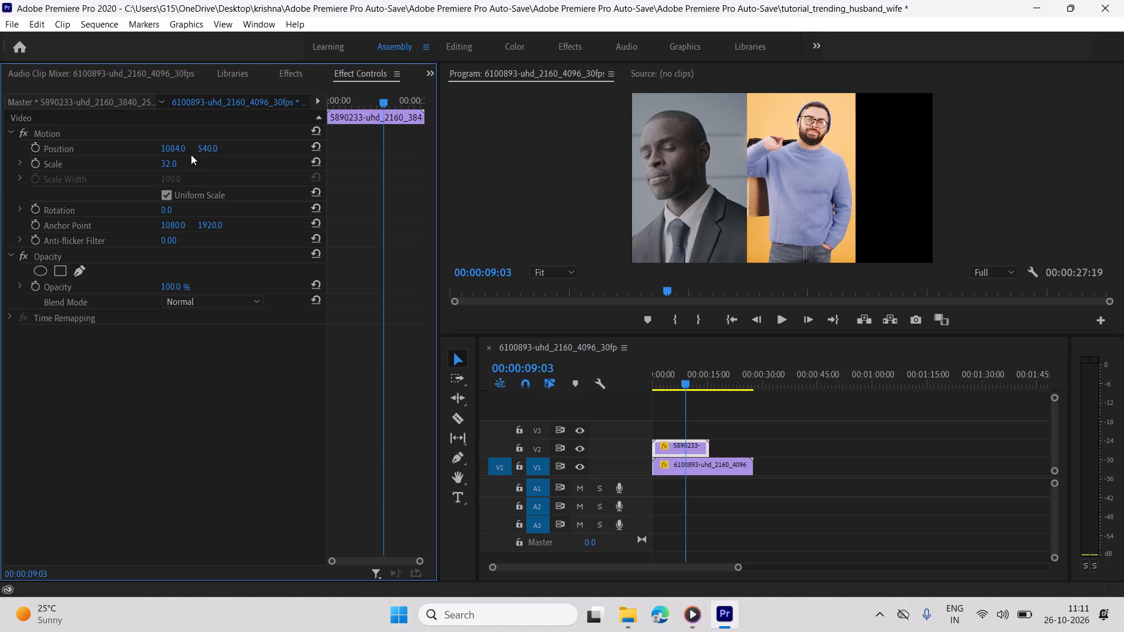
Scale the suited-man clip on V1 to 27 and set its position to 295, 540, flush with the frame's left edge.
click(679, 467)
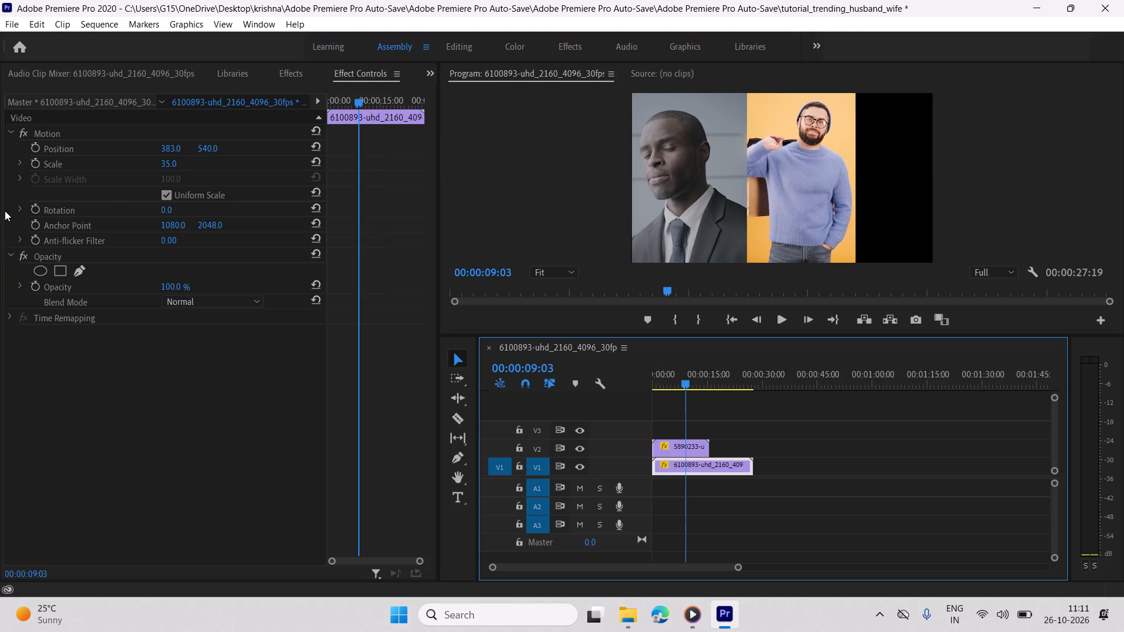
drag(169, 164, 159, 164)
drag(177, 146, 114, 151)
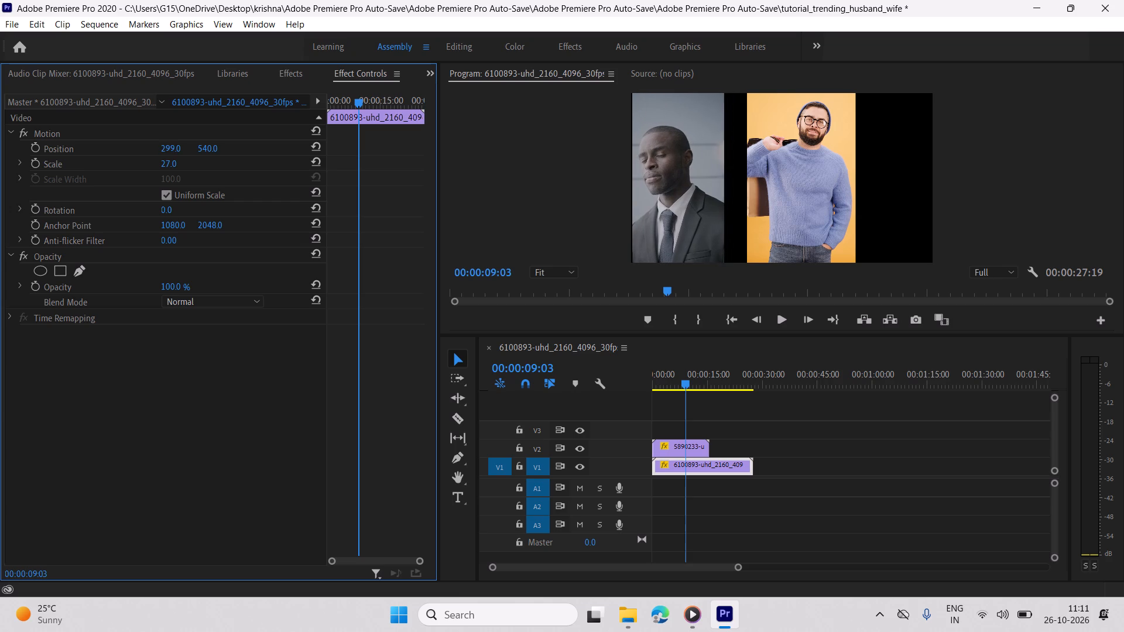
drag(114, 151, 111, 151)
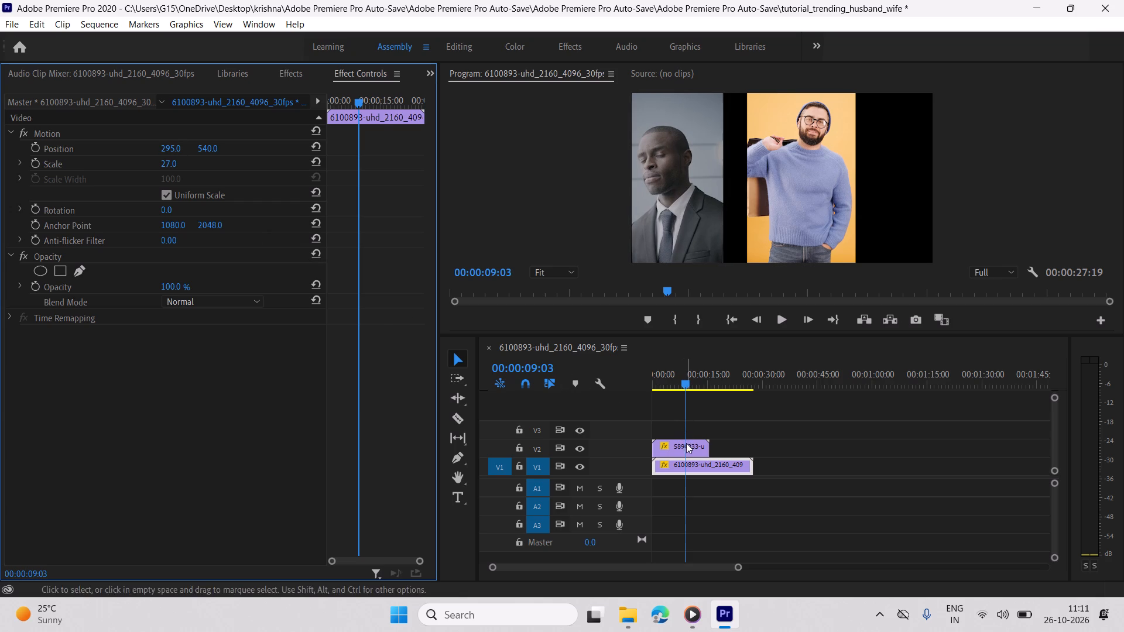
Set the blue-sweater clip's position to 932, 540 so it sits directly beside the suited man.
click(687, 444)
drag(174, 145, 125, 146)
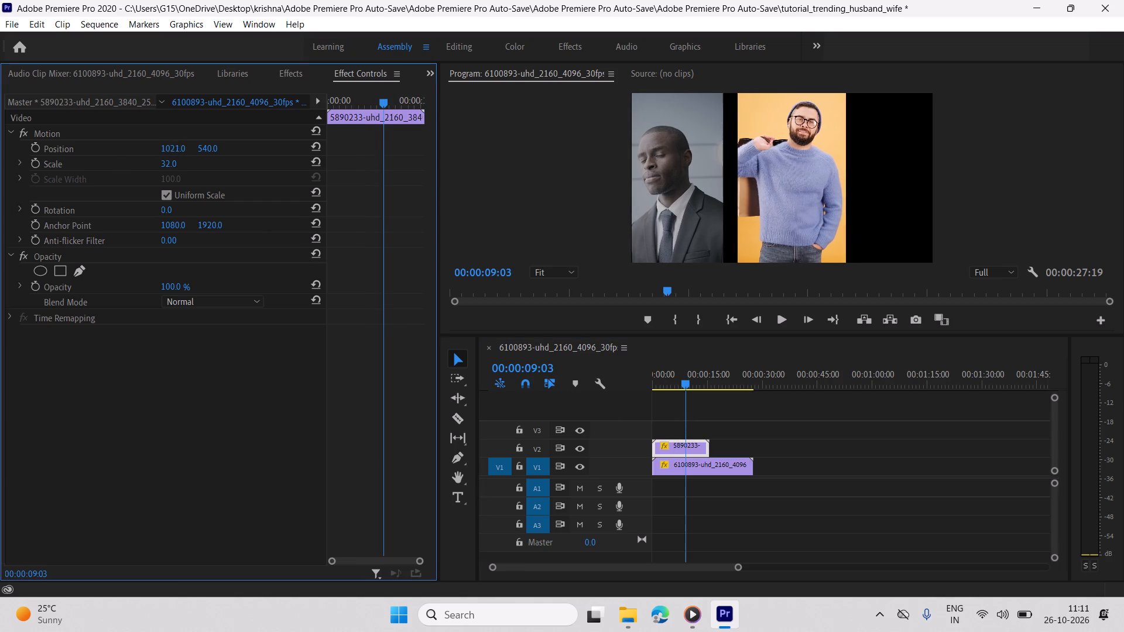
drag(125, 146, 65, 155)
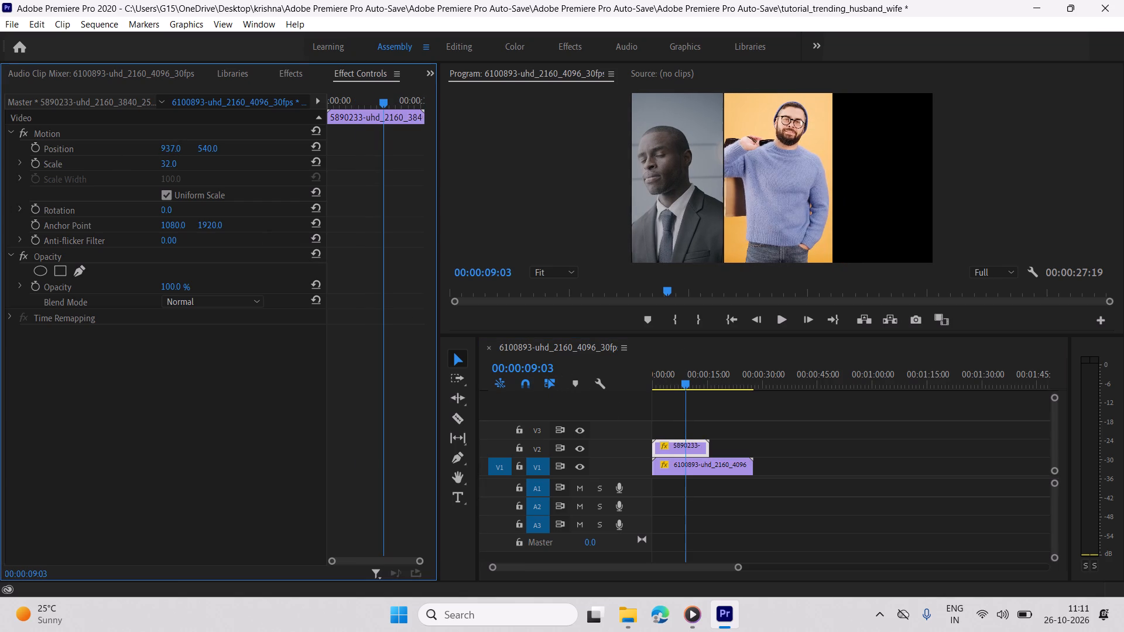
drag(65, 155, 61, 156)
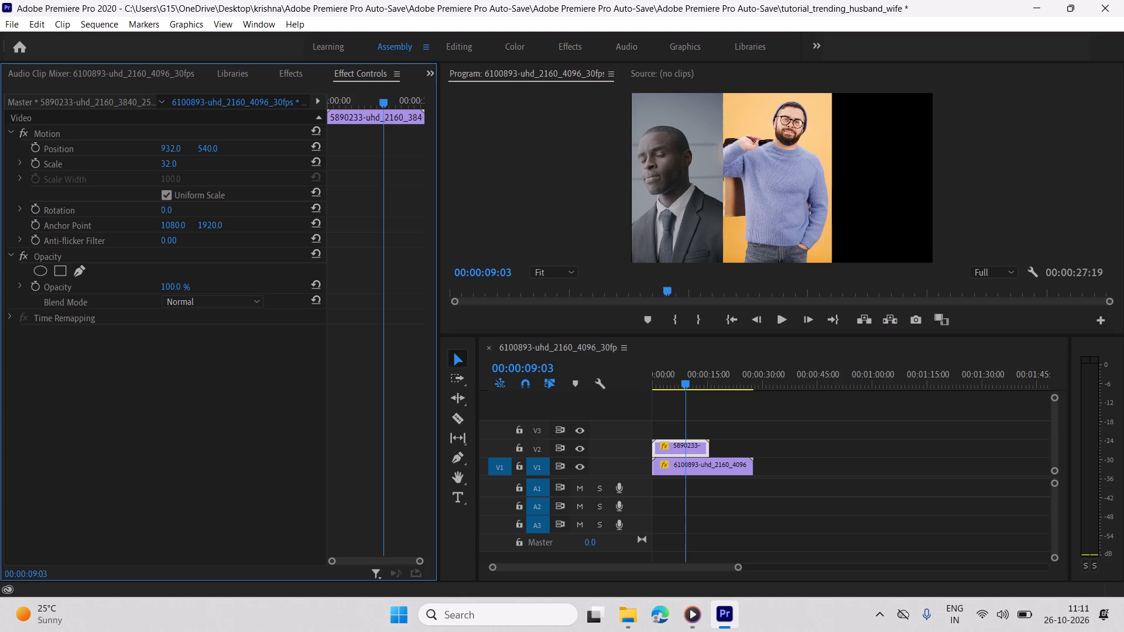
drag(61, 156, 63, 156)
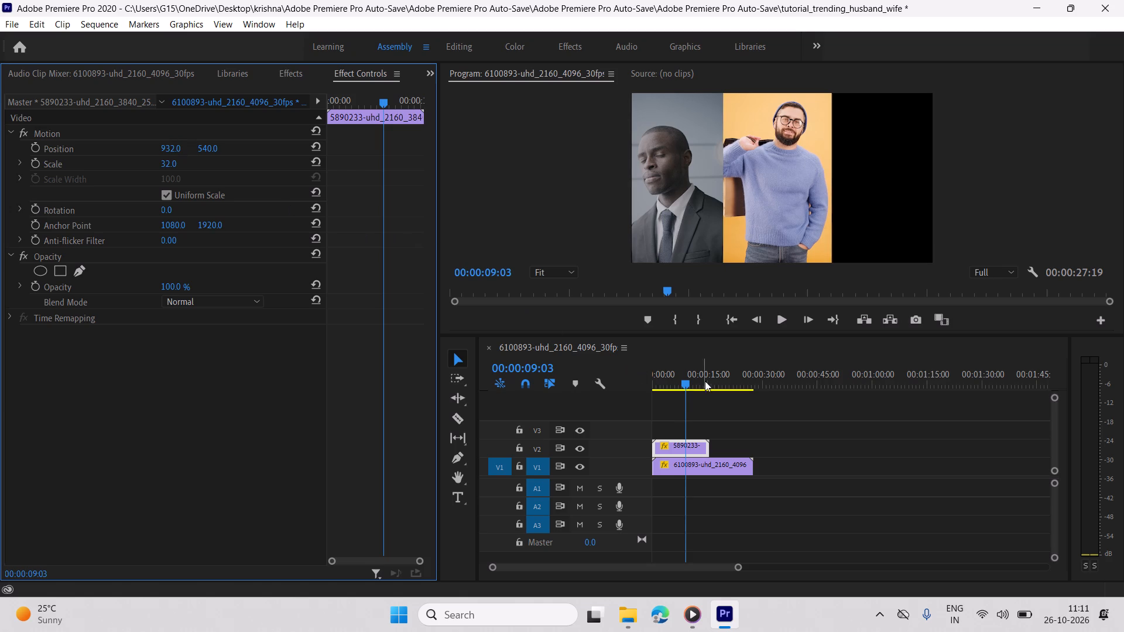
Place the white-jacket clip 6626369 on track V3 at the sequence start, above the other two clips.
click(727, 404)
scroll(88, 72, up, 7)
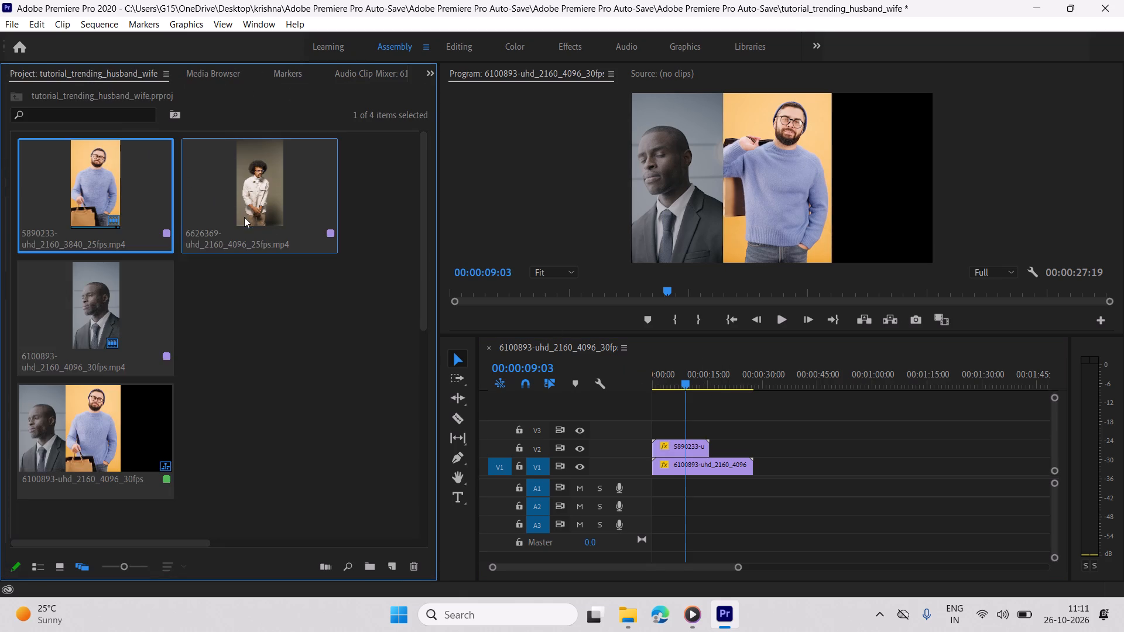
click(257, 275)
drag(256, 181, 648, 424)
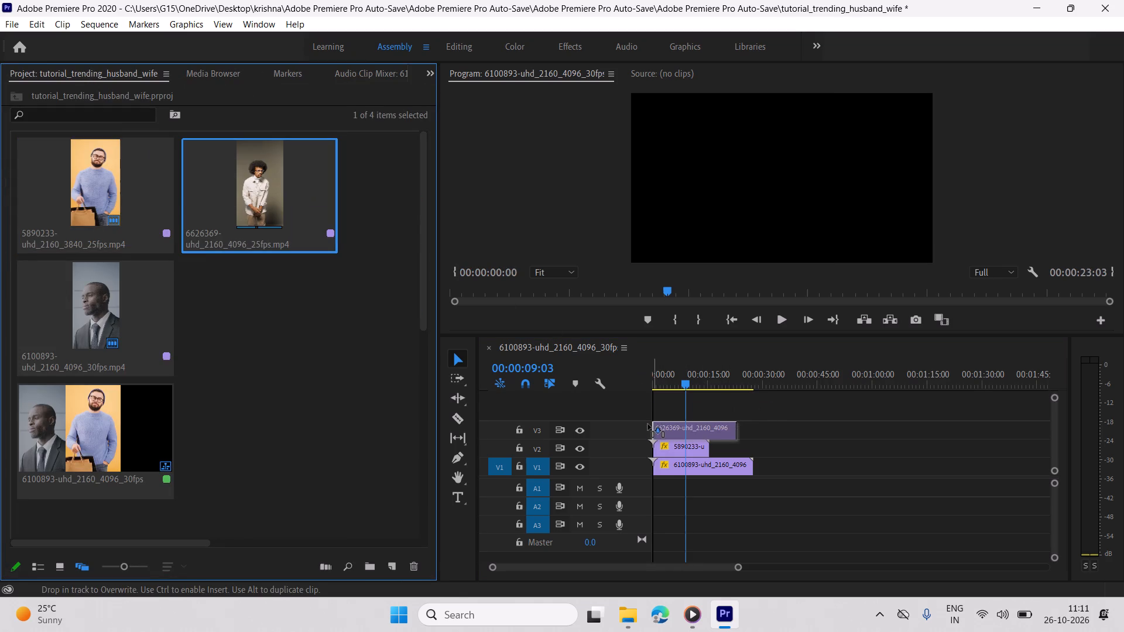
drag(648, 424, 648, 425)
Scale the white-jacket clip to 31, set its position to 1611, 540 to fill the remaining right third, and briefly preview it.
scroll(191, 68, down, 11)
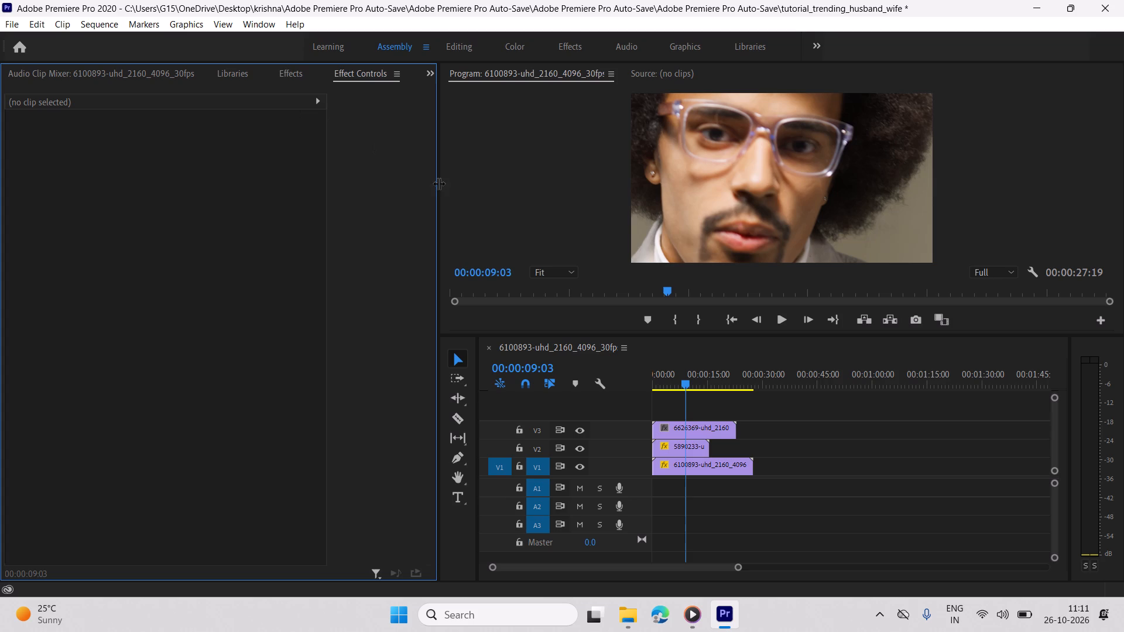
click(289, 74)
click(343, 63)
click(343, 72)
drag(832, 382, 700, 427)
click(704, 428)
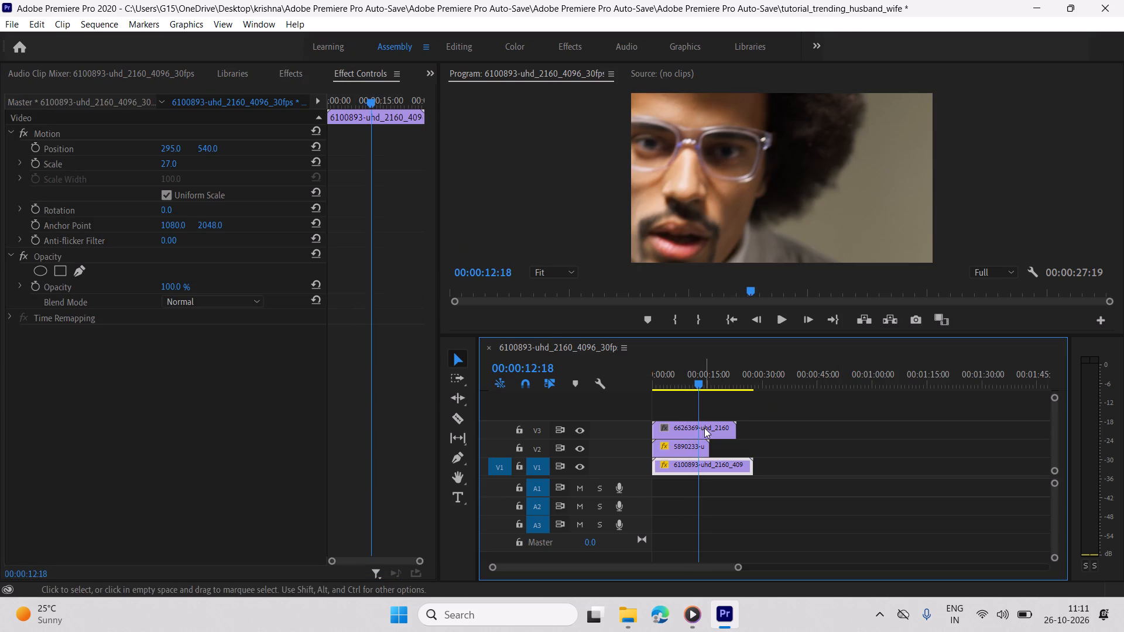
drag(166, 165, 146, 169)
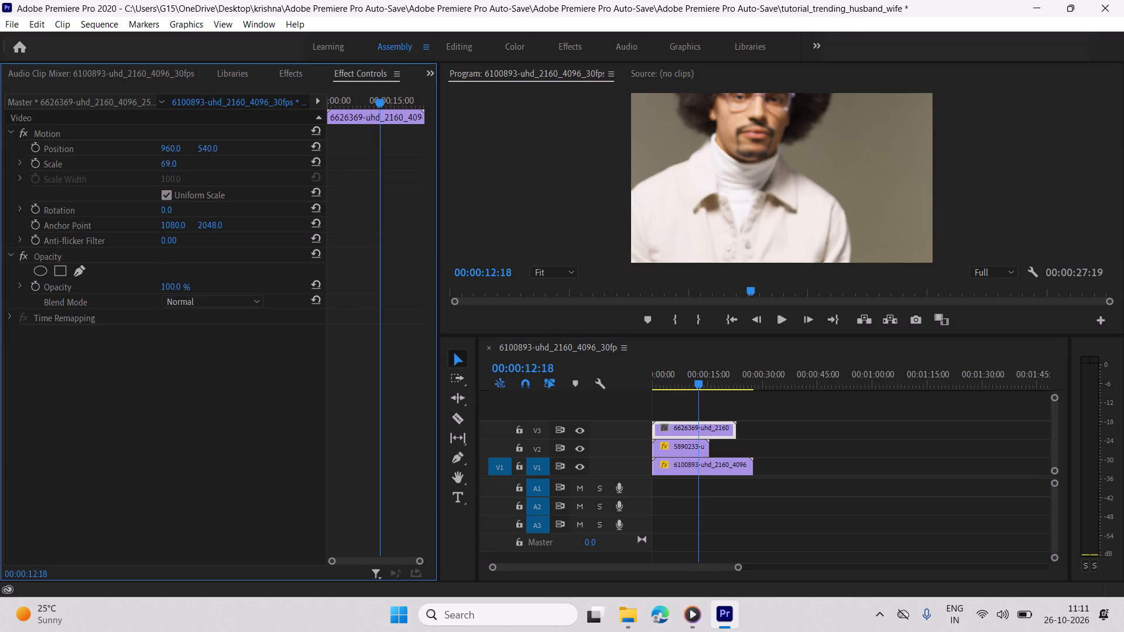
drag(146, 169, 119, 172)
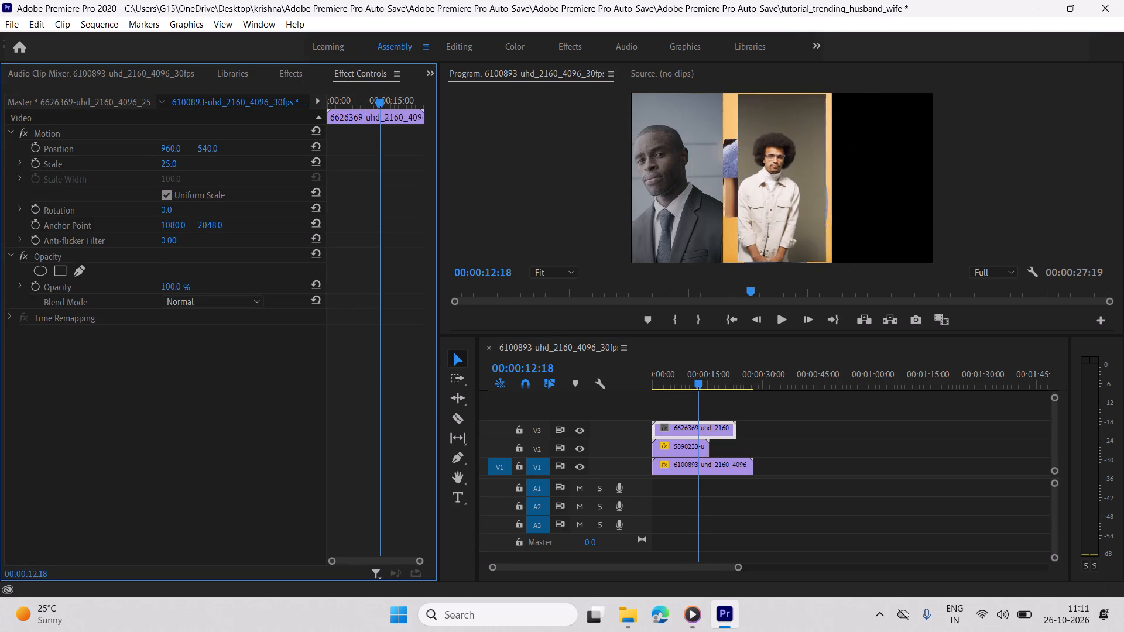
drag(119, 172, 123, 174)
drag(172, 146, 652, 169)
drag(167, 160, 171, 162)
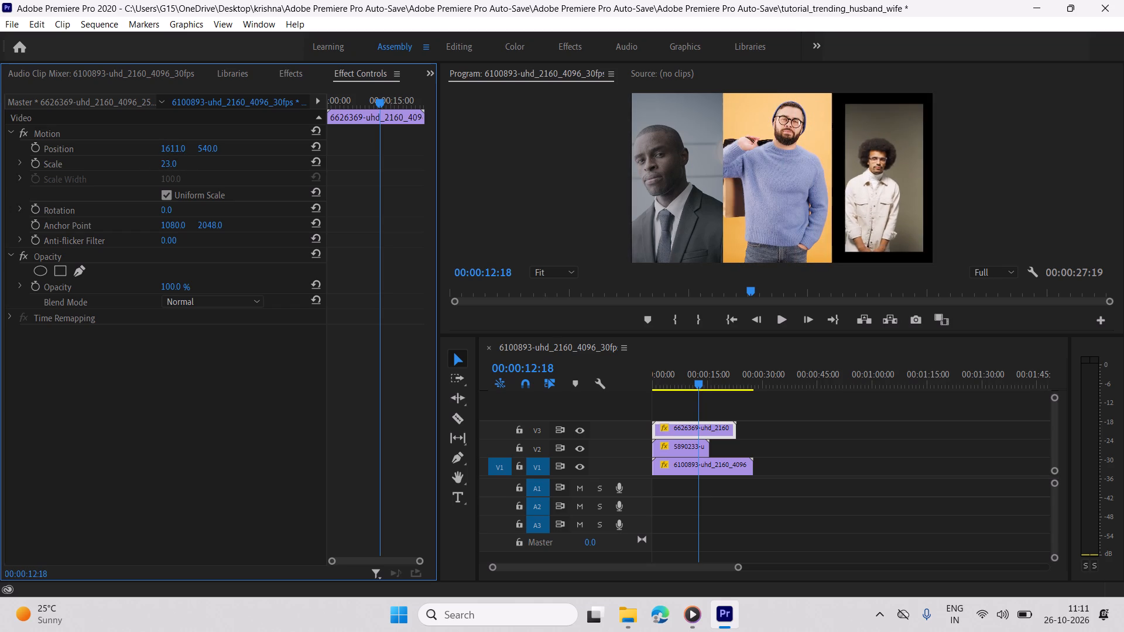
drag(171, 162, 177, 162)
key(space)
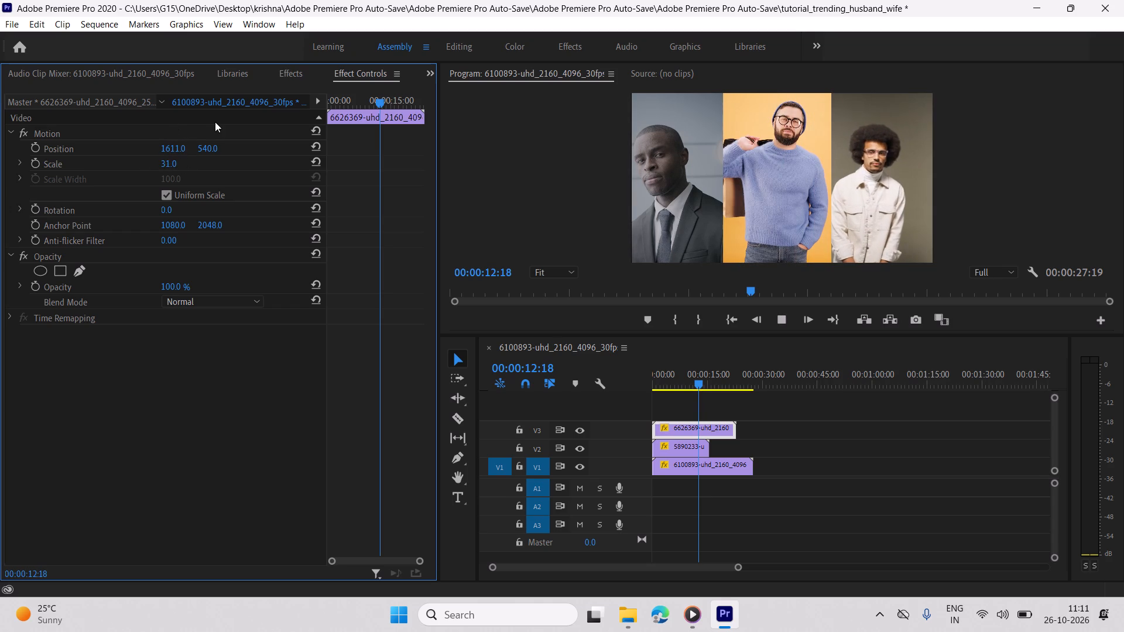
key(space)
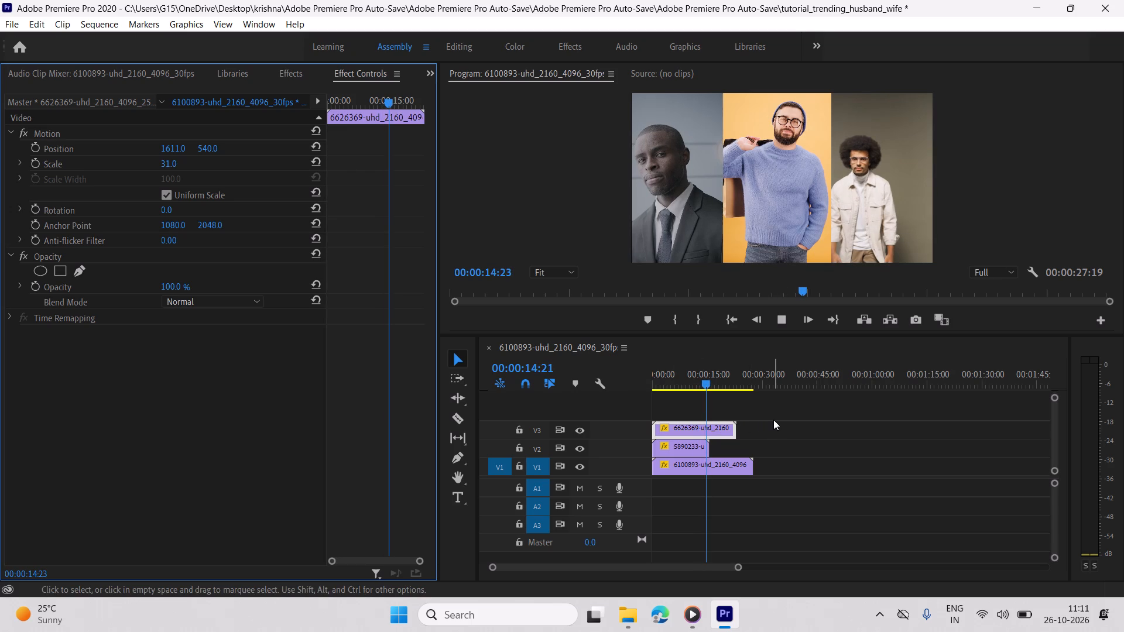
Set the speed of all three stacked clips to 80%, preview the slowed playback, and return the playhead to the start.
drag(702, 380, 505, 446)
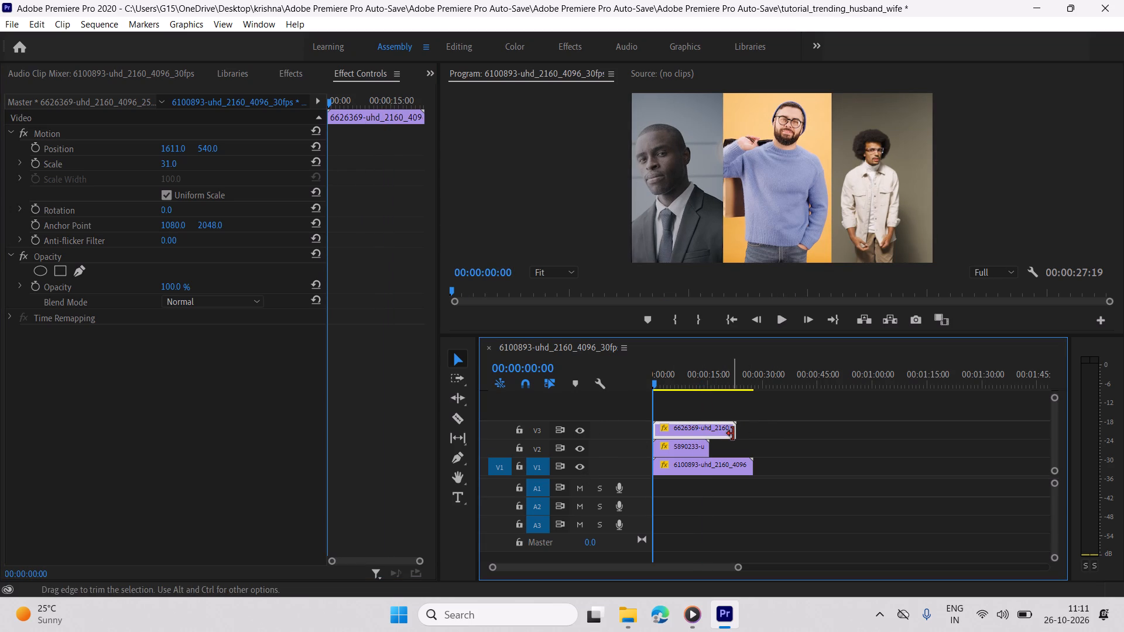
drag(765, 403, 666, 527)
right_click(694, 463)
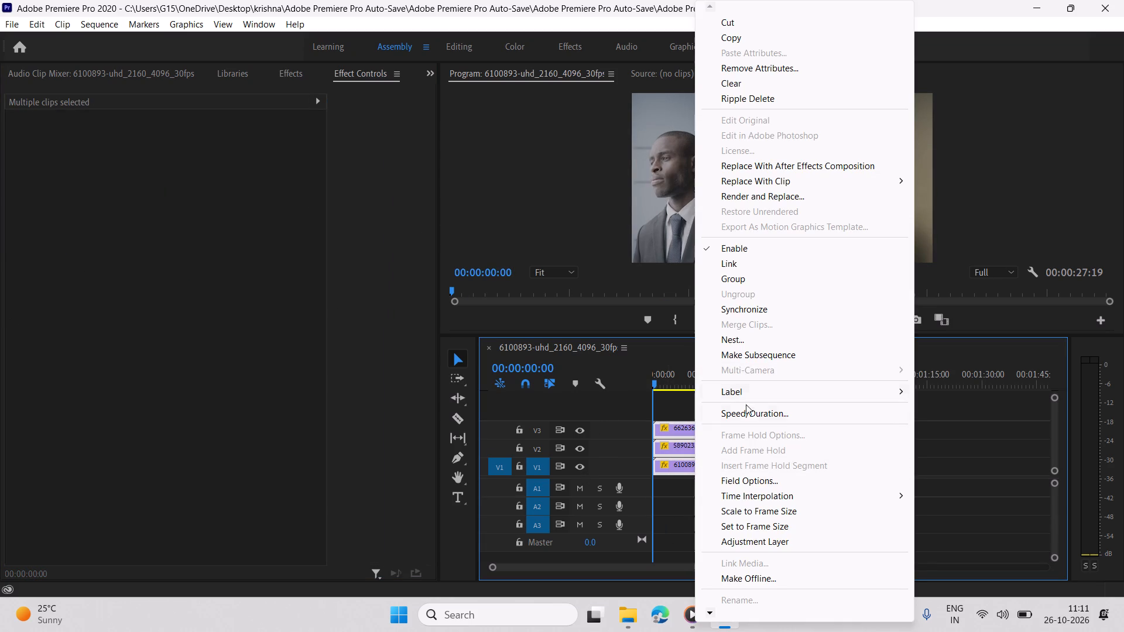
click(747, 413)
key(1)
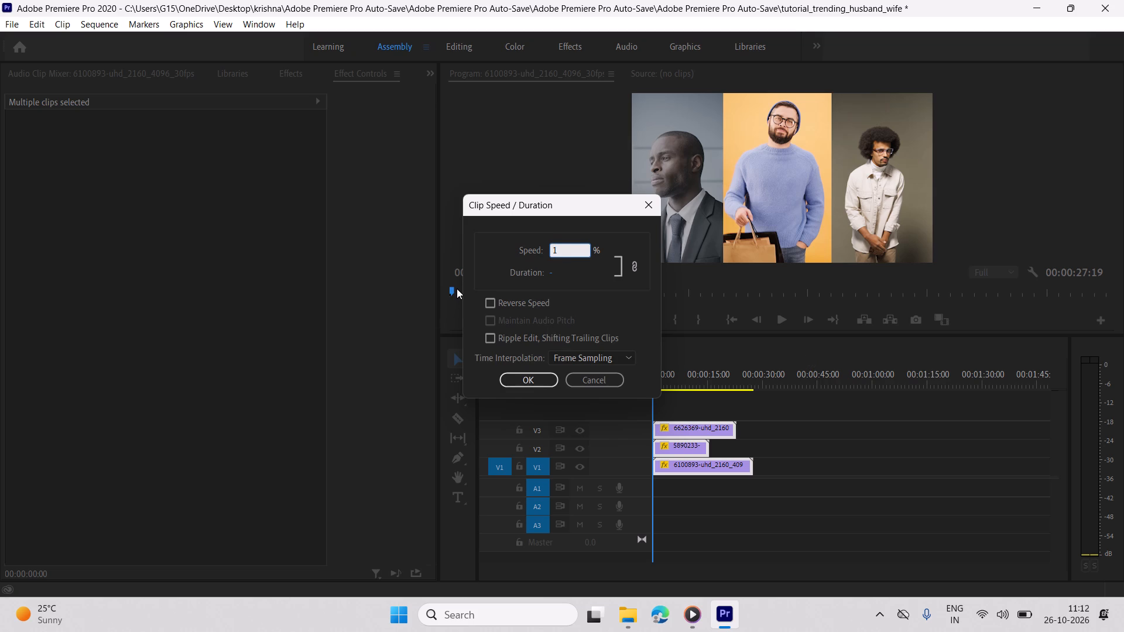
key(BackSpace)
text(8-)
key(BackSpace)
key(0)
key(Return)
key(space)
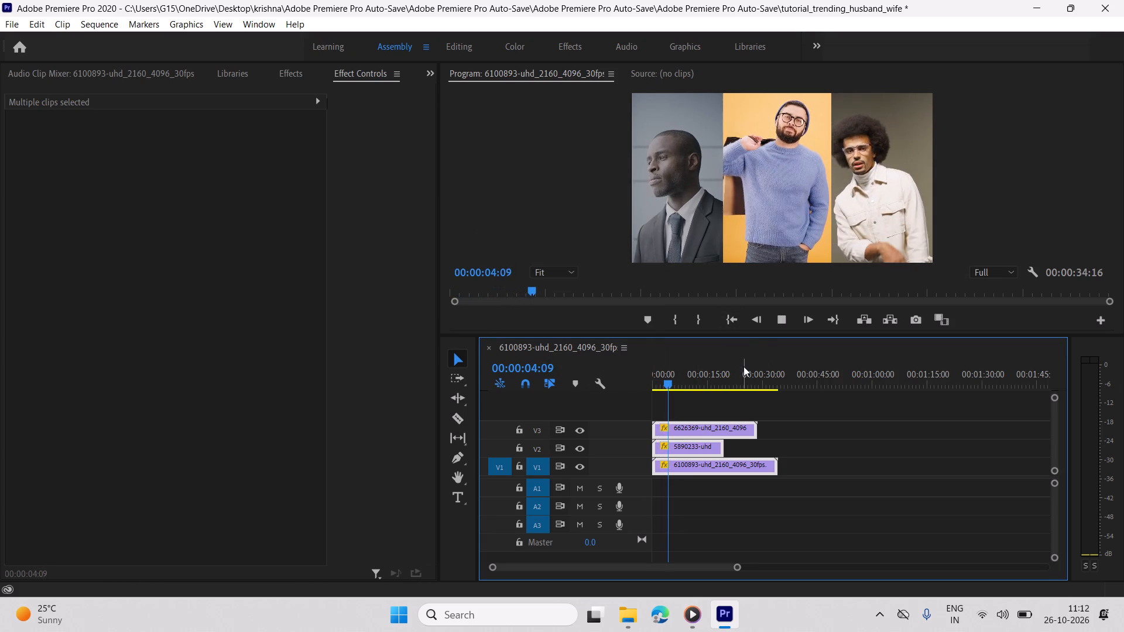
key(space)
drag(675, 380, 571, 418)
click(842, 407)
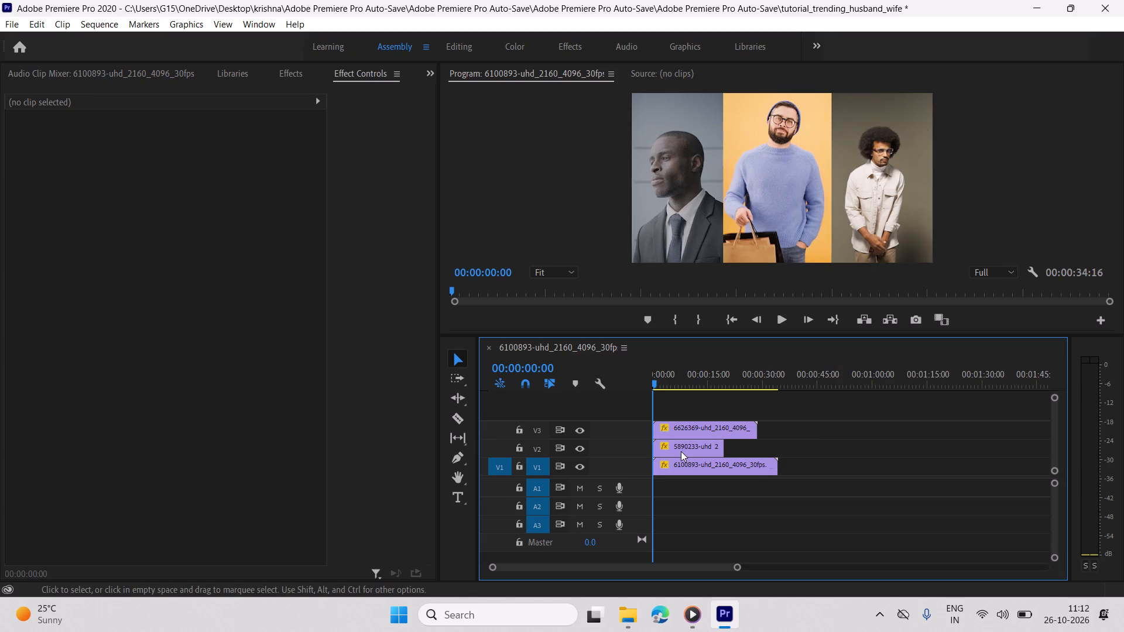
Search the effects for transform and apply the Distort Transform effect to the suited man's clip on V1.
key(equal)
key(equal)
click(729, 465)
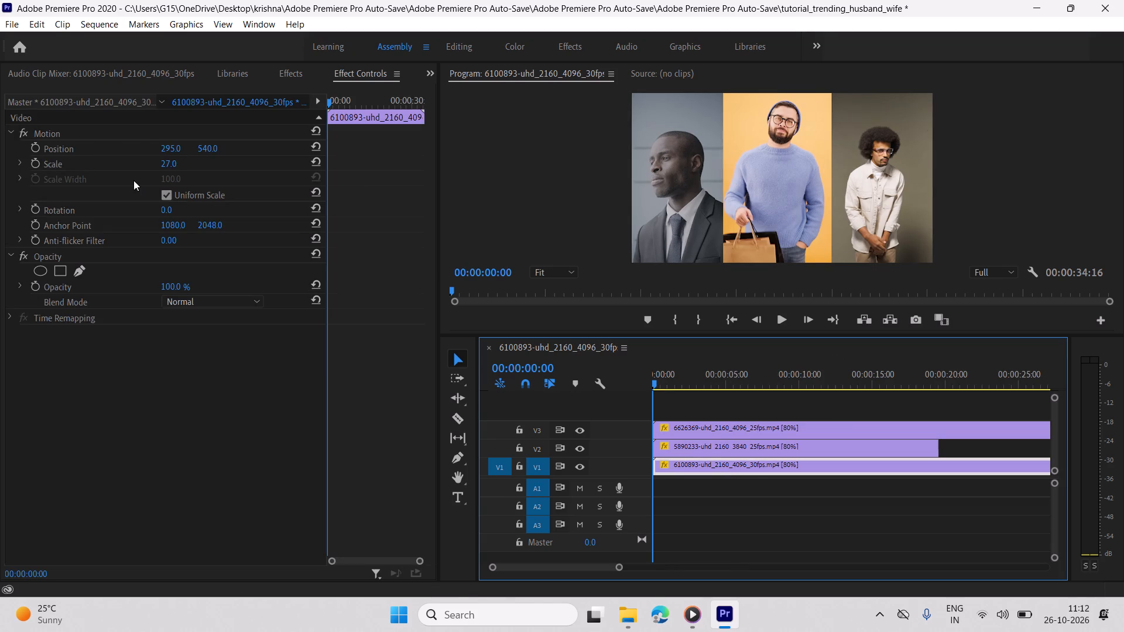
scroll(251, 77, down, 1)
scroll(251, 77, up, 2)
scroll(241, 95, down, 2)
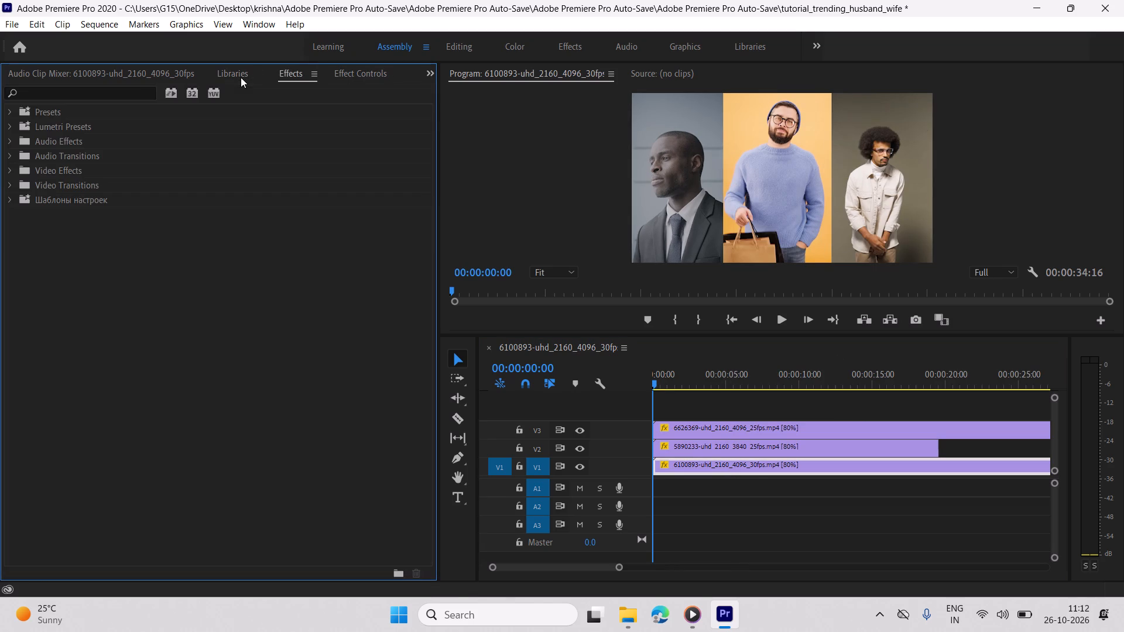
click(138, 96)
key(t)
key(r)
key(a)
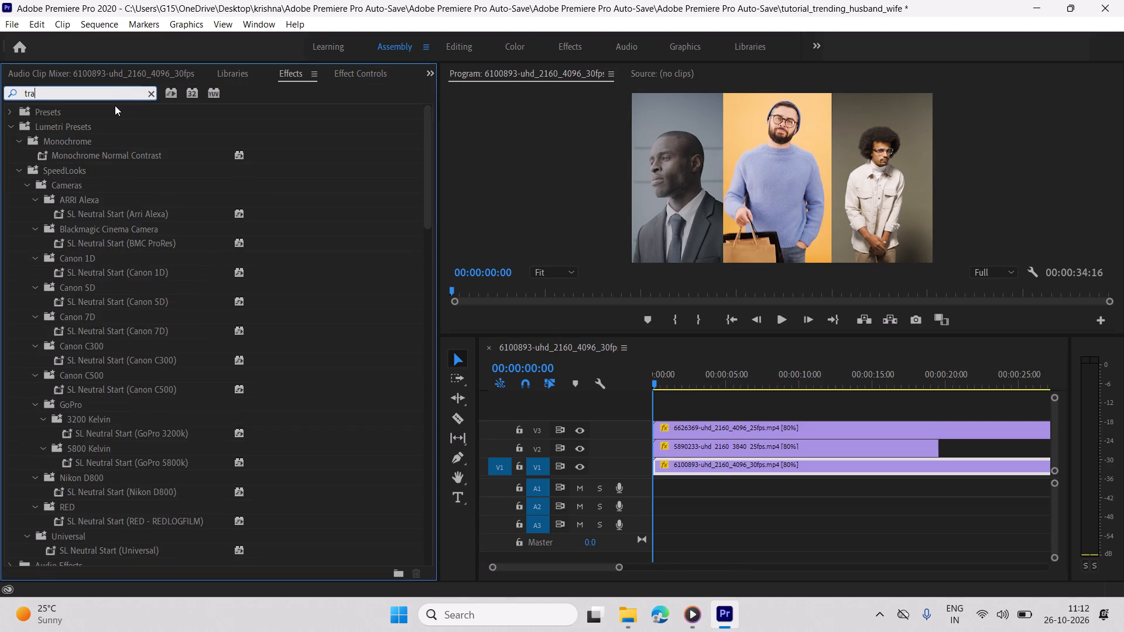
text(nsform)
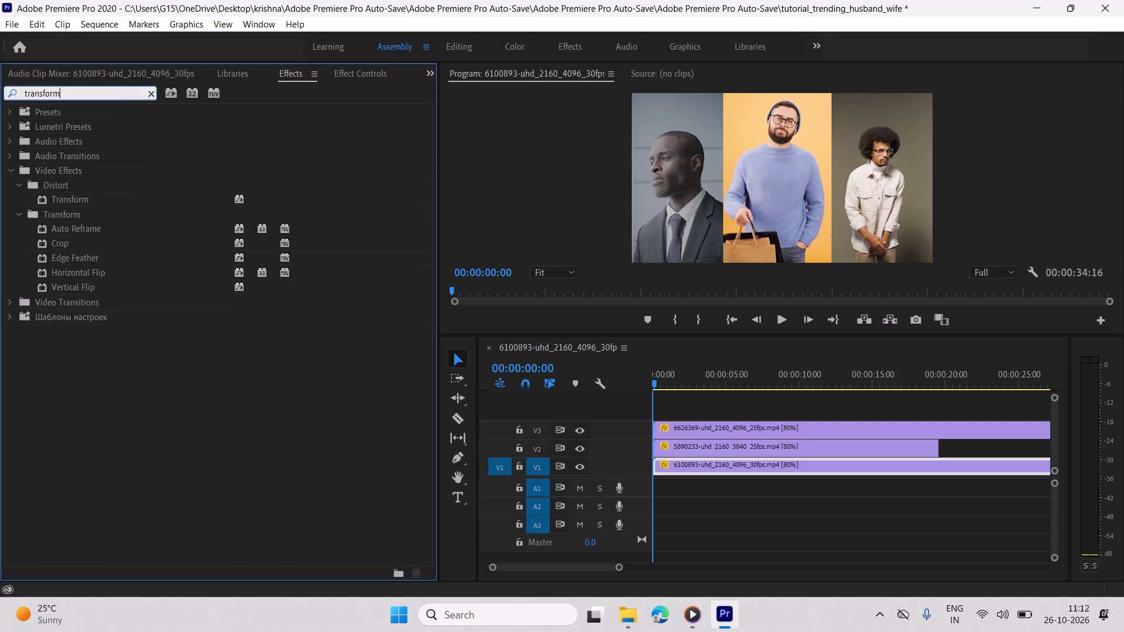
click(126, 195)
drag(128, 197, 234, 217)
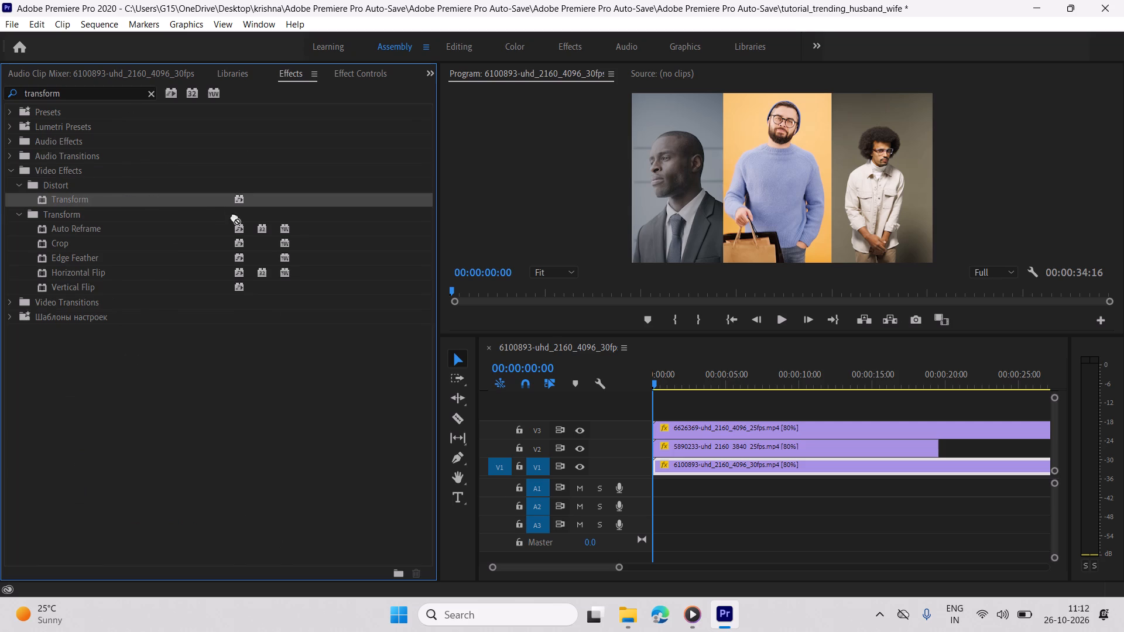
drag(234, 217, 680, 463)
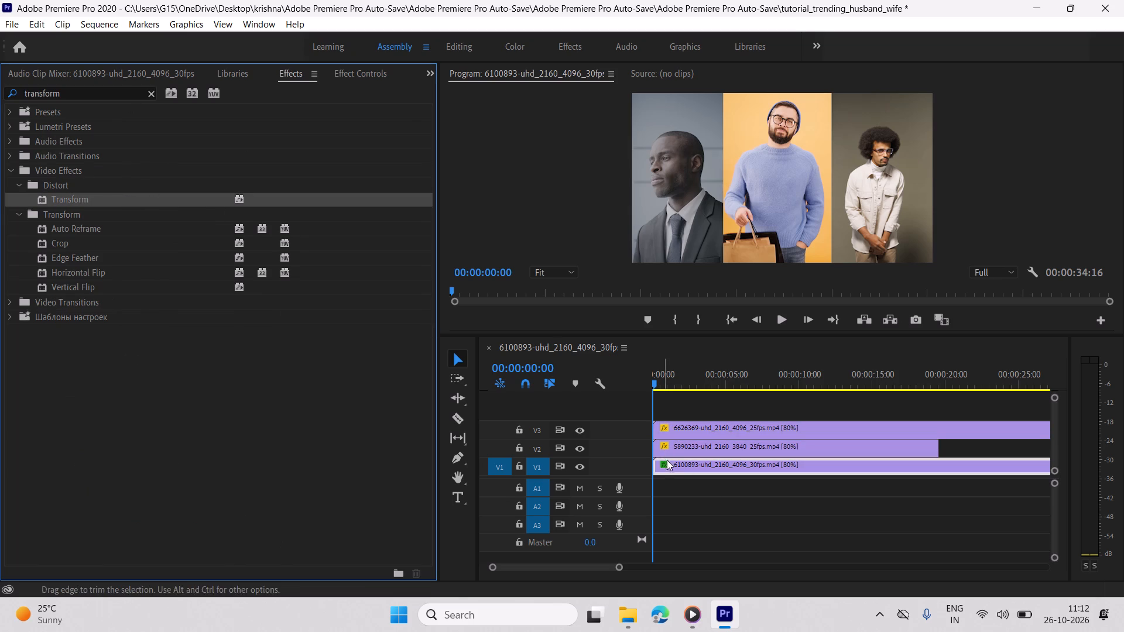
click(745, 513)
Apply the same Transform effect to the blue-sweater clip on V2 and the white-jacket clip on V3.
click(680, 441)
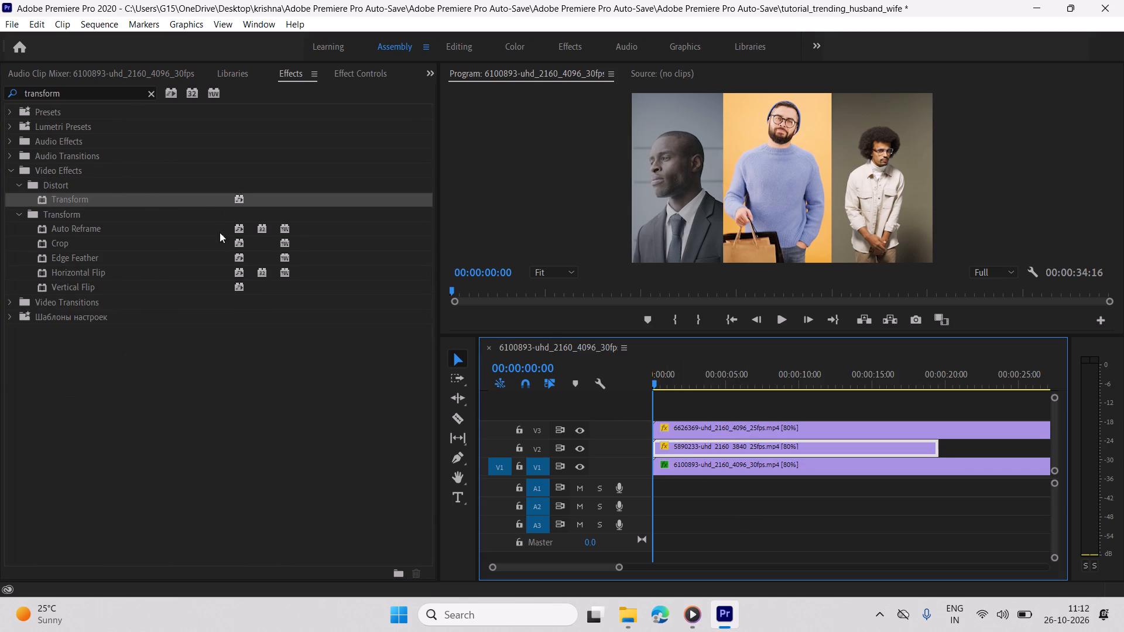
drag(200, 198, 675, 442)
click(837, 428)
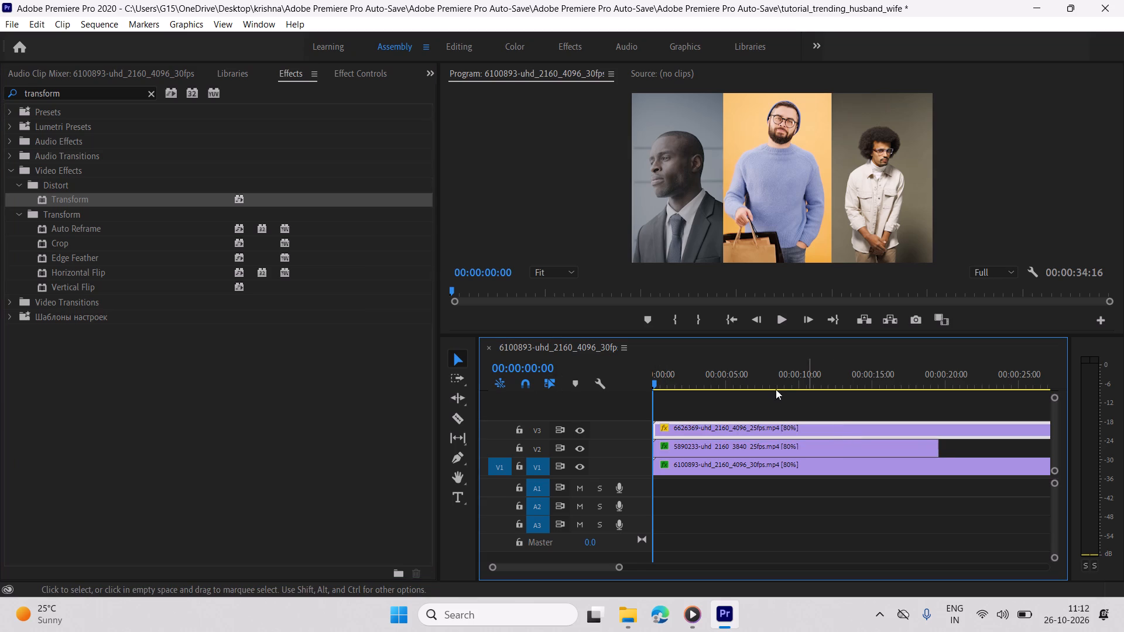
drag(378, 197, 670, 425)
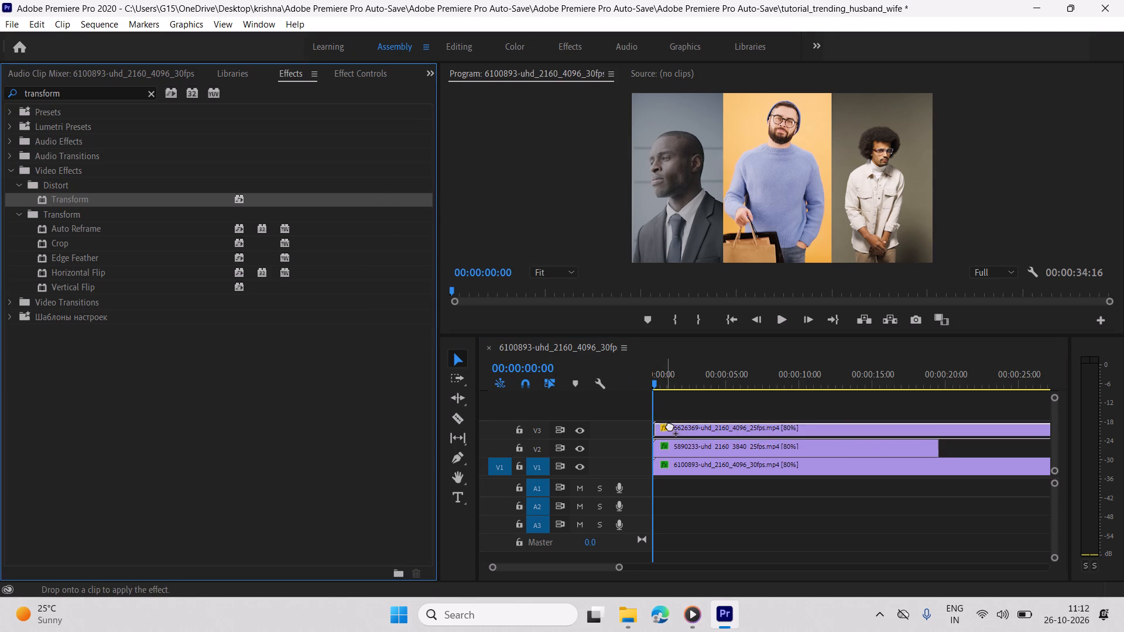
drag(670, 425, 671, 426)
scroll(281, 85, down, 1)
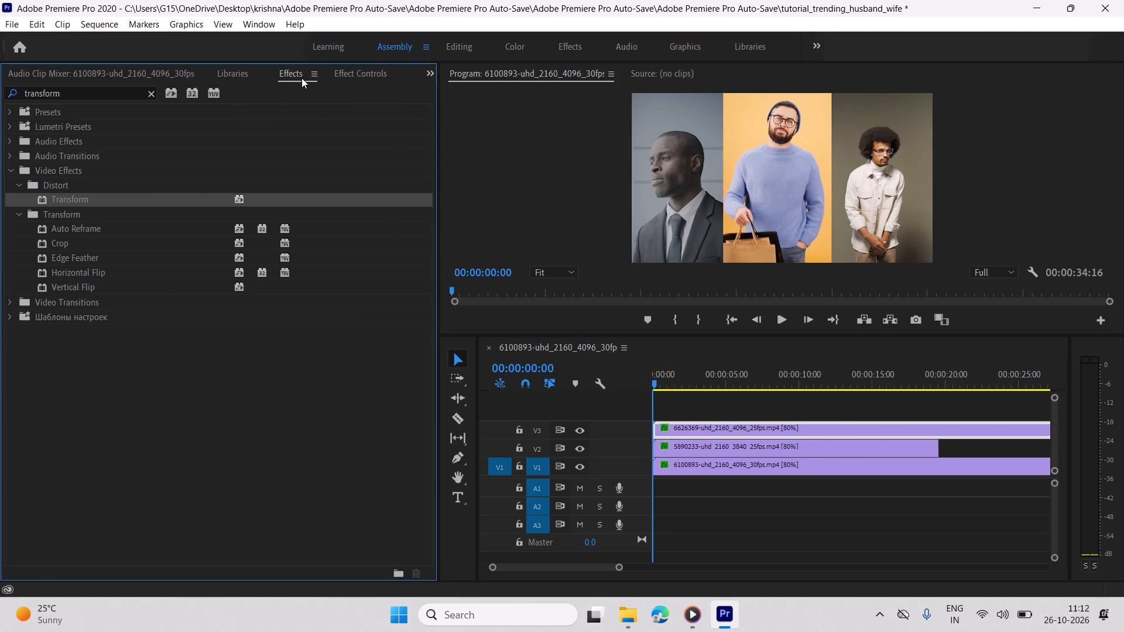
scroll(301, 78, down, 1)
Set the Transform effect's shutter angle to 360 on the suited man's V1 clip.
click(666, 467)
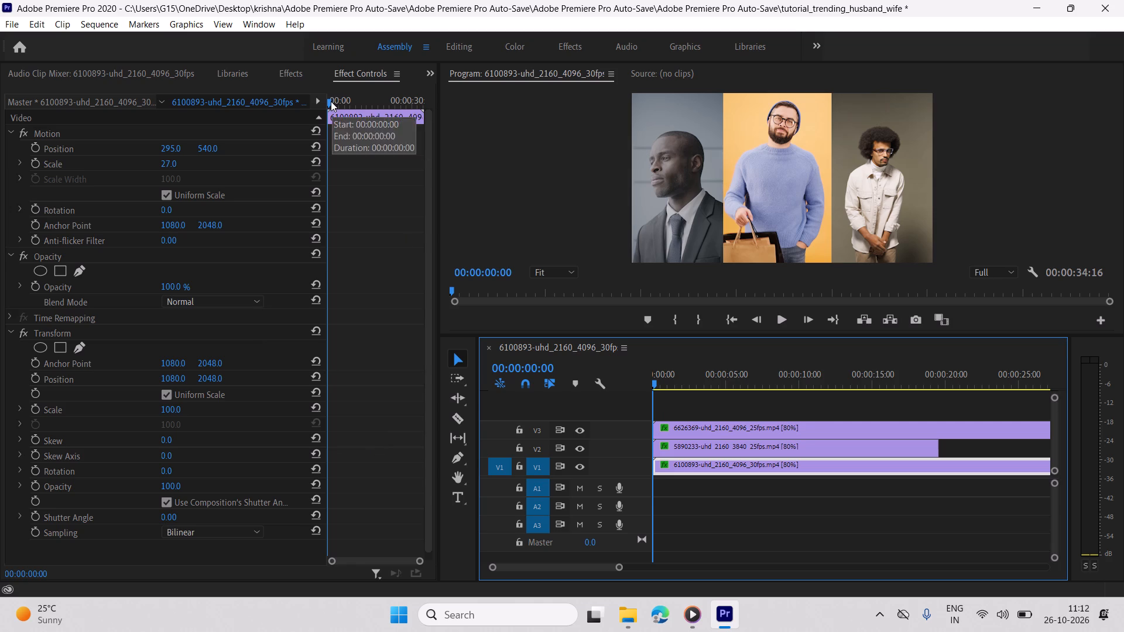
drag(327, 101, 297, 109)
key(equal)
key(equal)
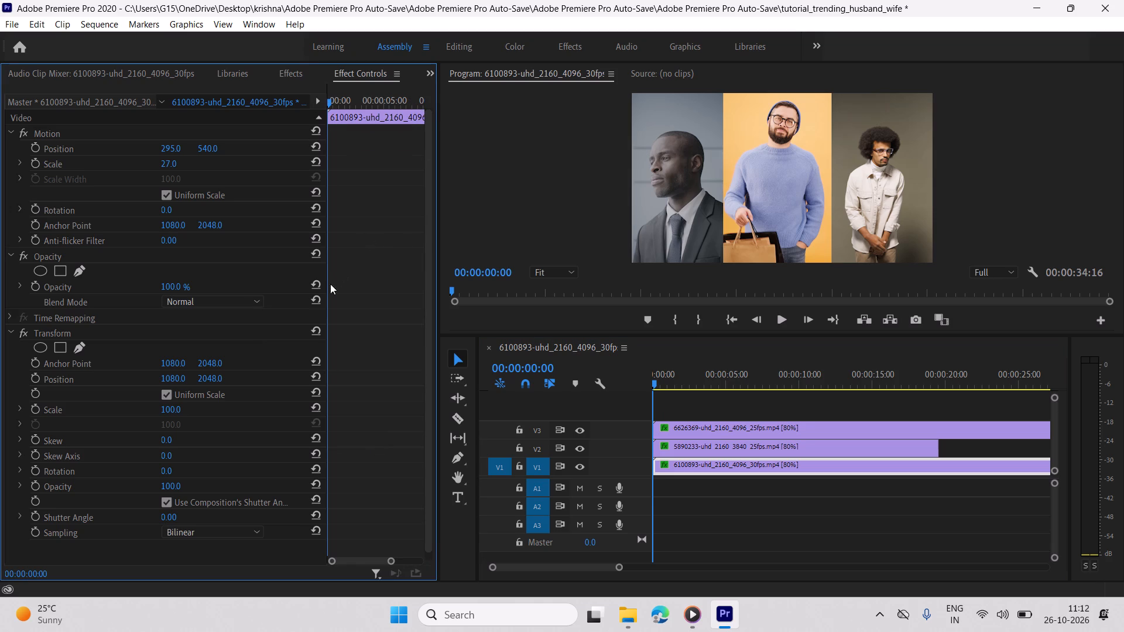
scroll(49, 418, down, 6)
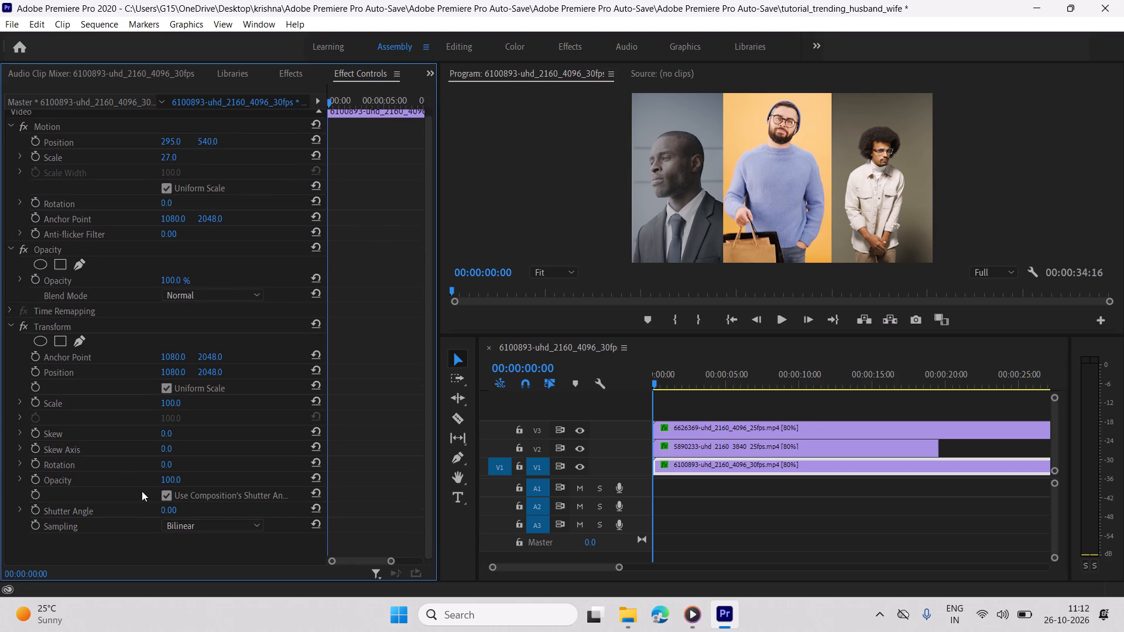
drag(174, 506, 625, 492)
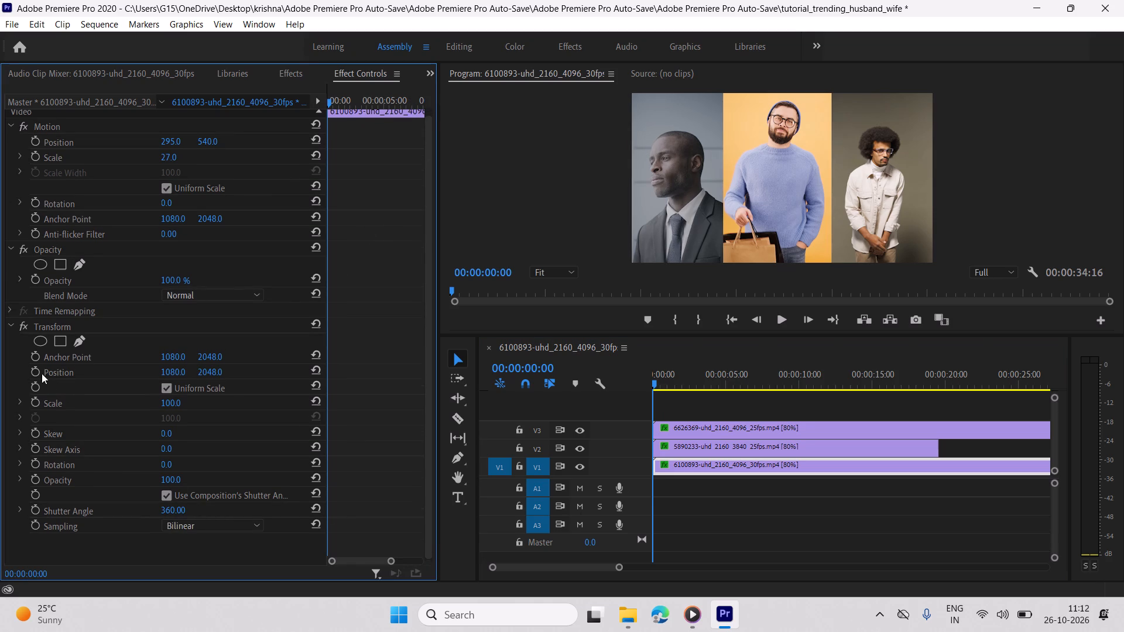
Enable keyframing for the V1 clip's Transform position and move the 1080, 2048 keyframe slightly after the clip start.
click(40, 373)
drag(329, 370, 335, 370)
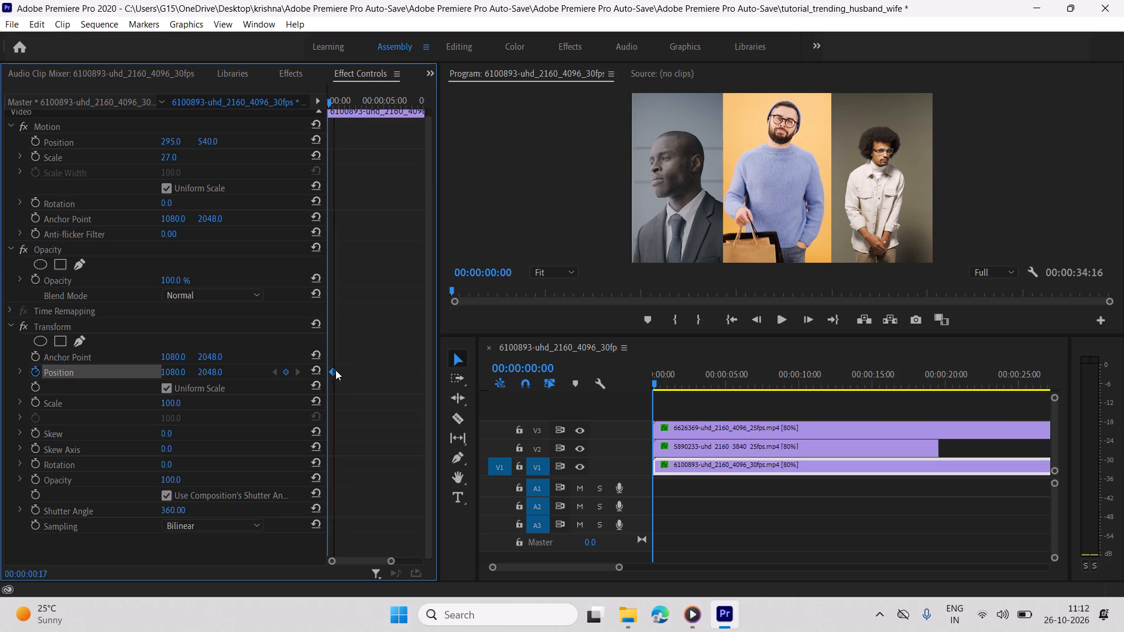
drag(335, 370, 337, 370)
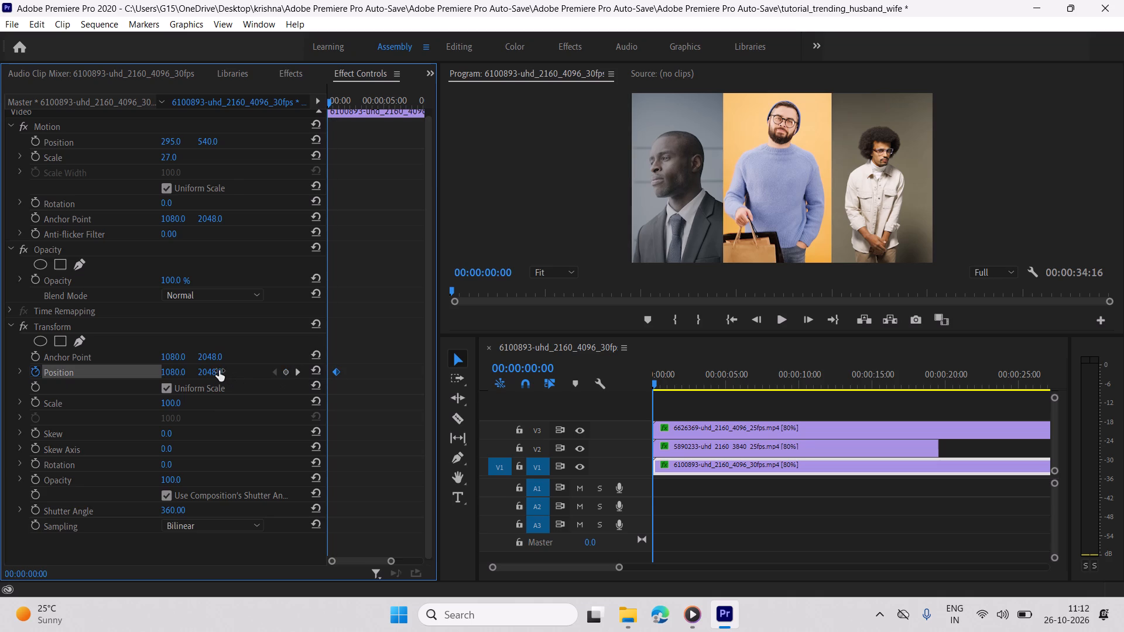
Keyframe the V1 clip's Transform position at 1080, -2117 at the sequence start, so the suited man begins above the frame.
drag(217, 370, 90, 393)
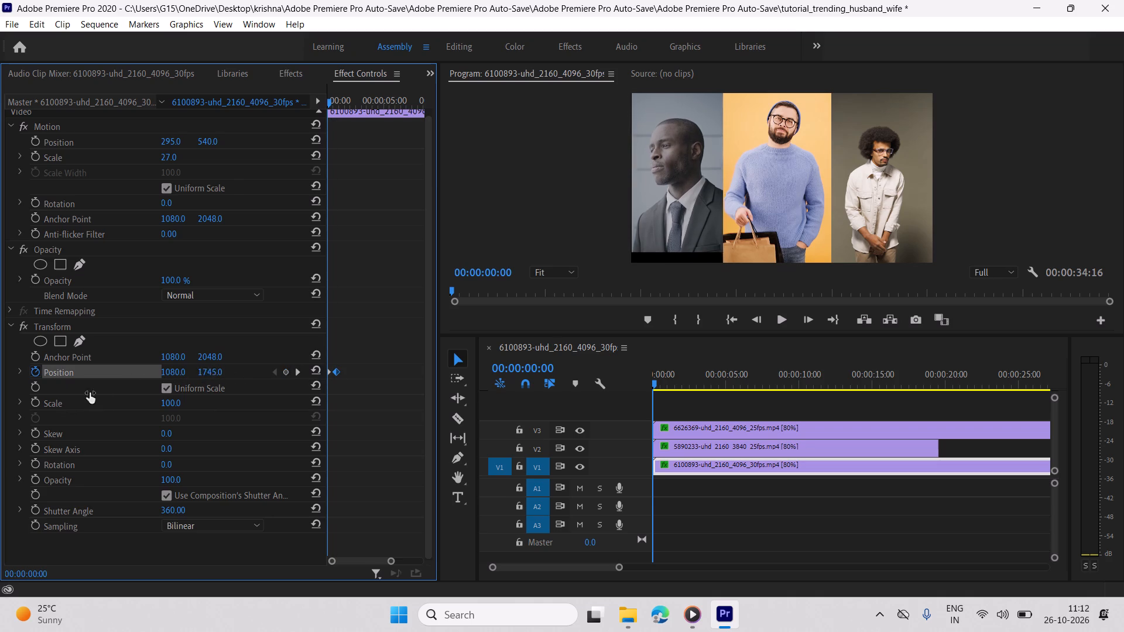
drag(90, 393, 13, 388)
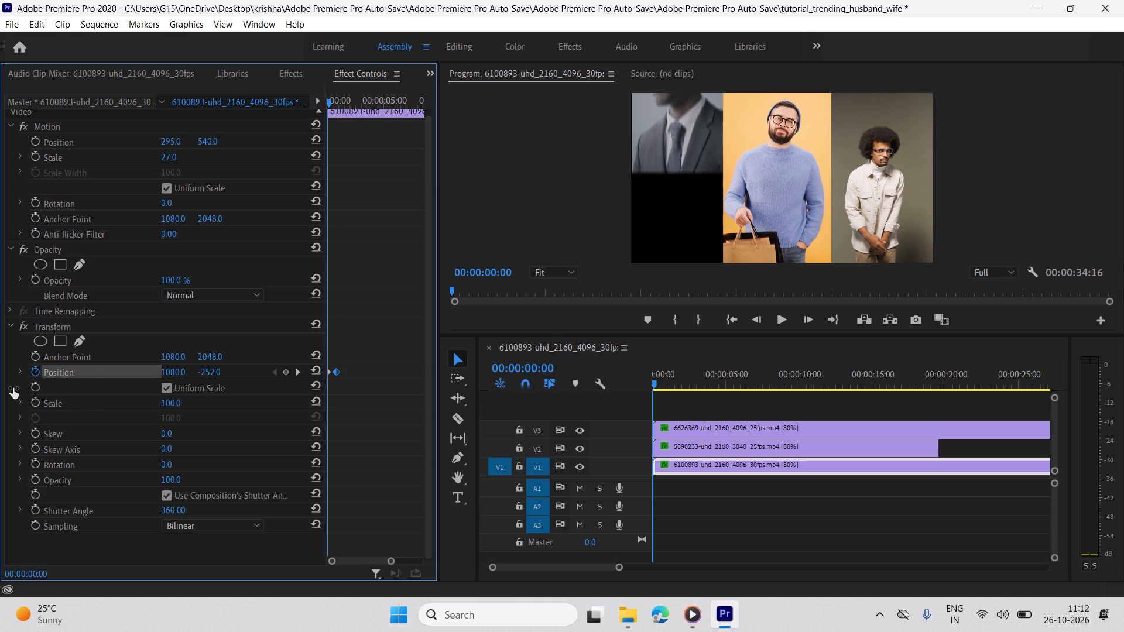
drag(13, 388, 6, 365)
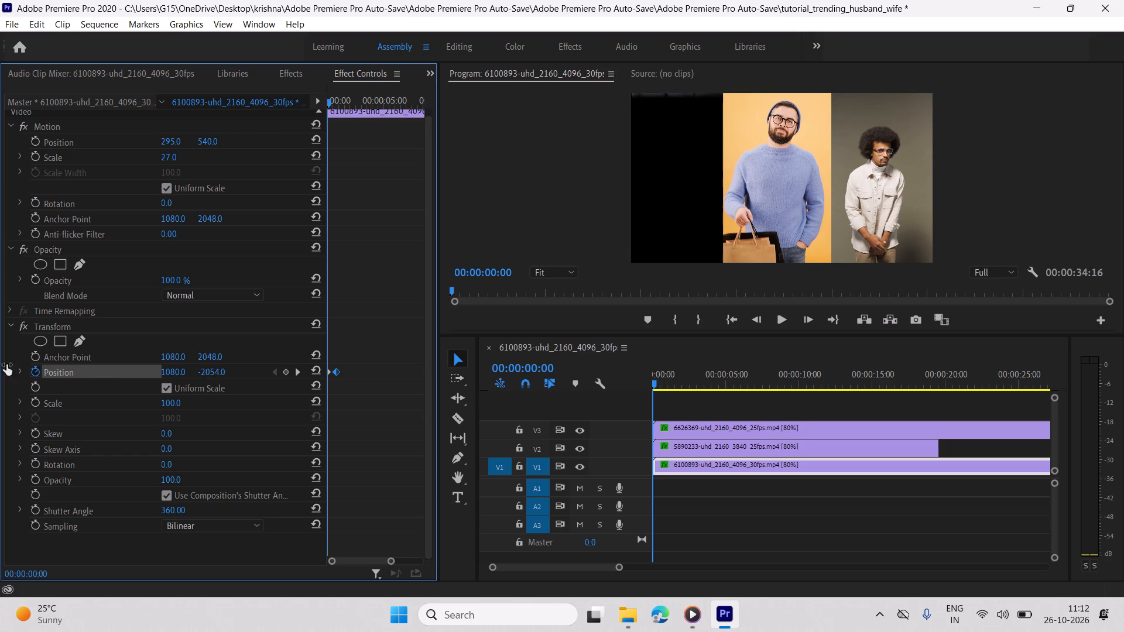
drag(6, 365, 205, 369)
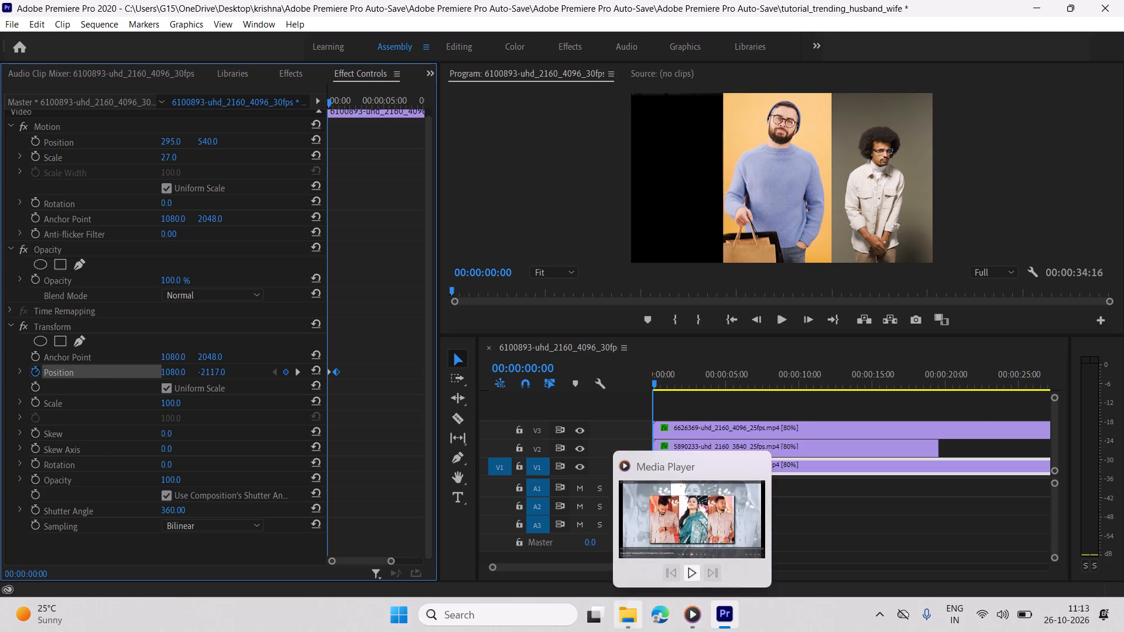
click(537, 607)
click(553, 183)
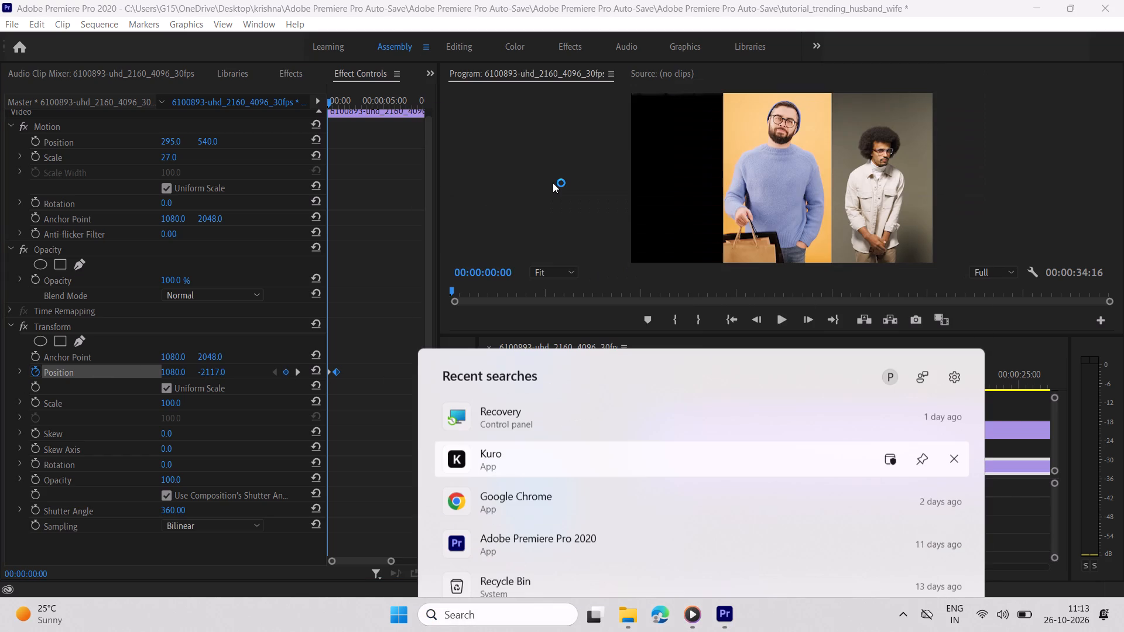
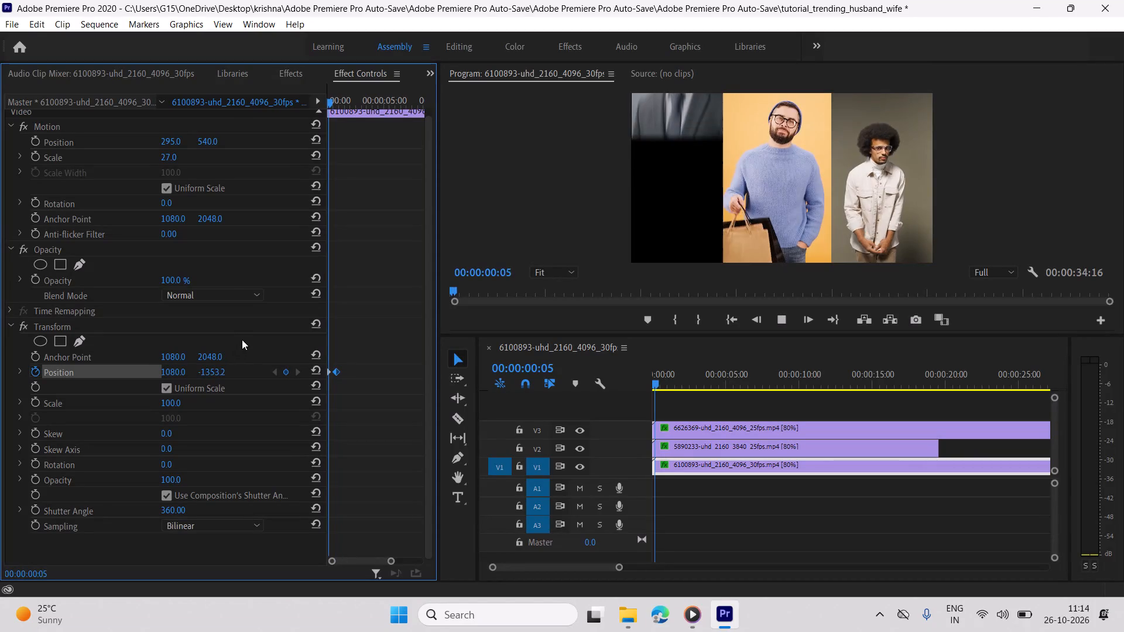
Move the V1 clip's 1080, 2048 Transform position keyframe closer to the clip start and replay the suited man's entrance.
key(space)
key(equal)
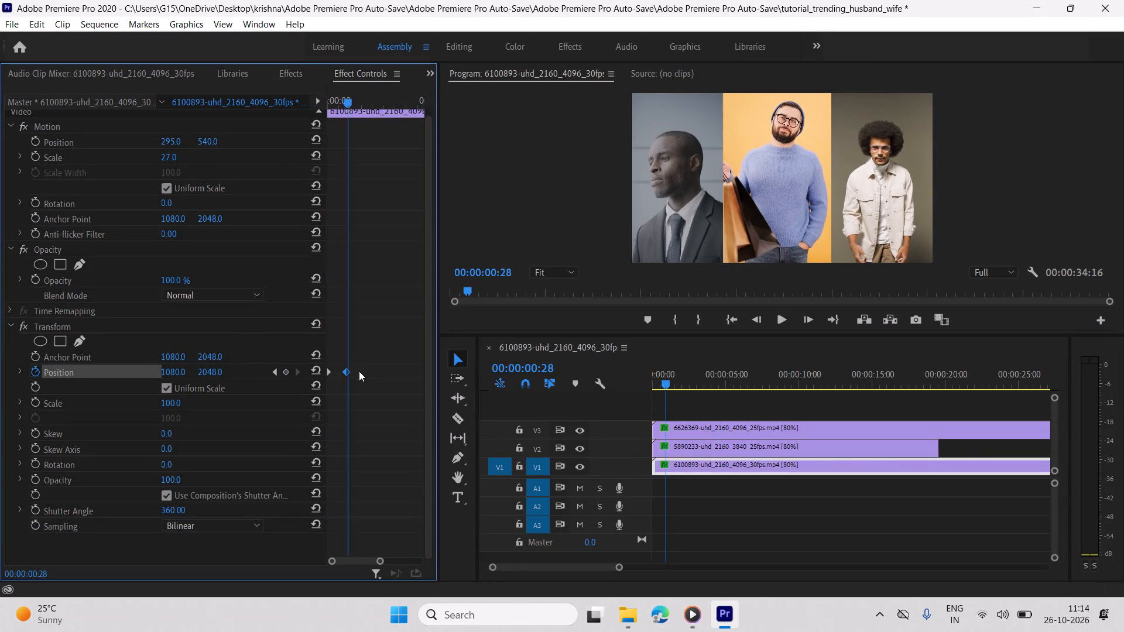
key(equal)
drag(354, 369, 327, 375)
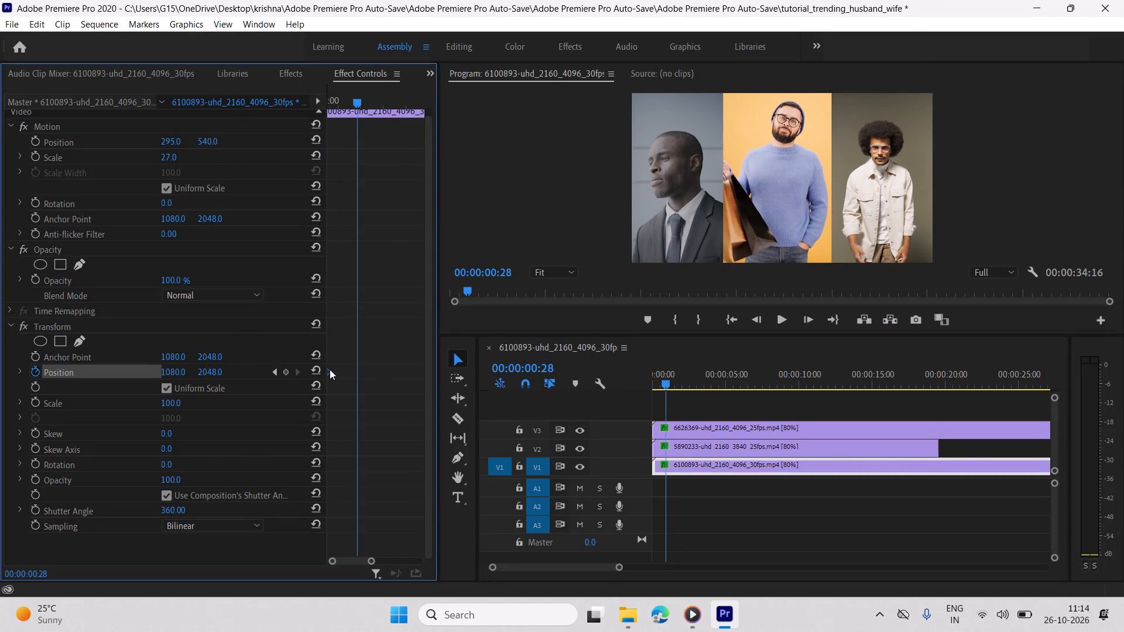
drag(330, 367, 335, 370)
text(--)
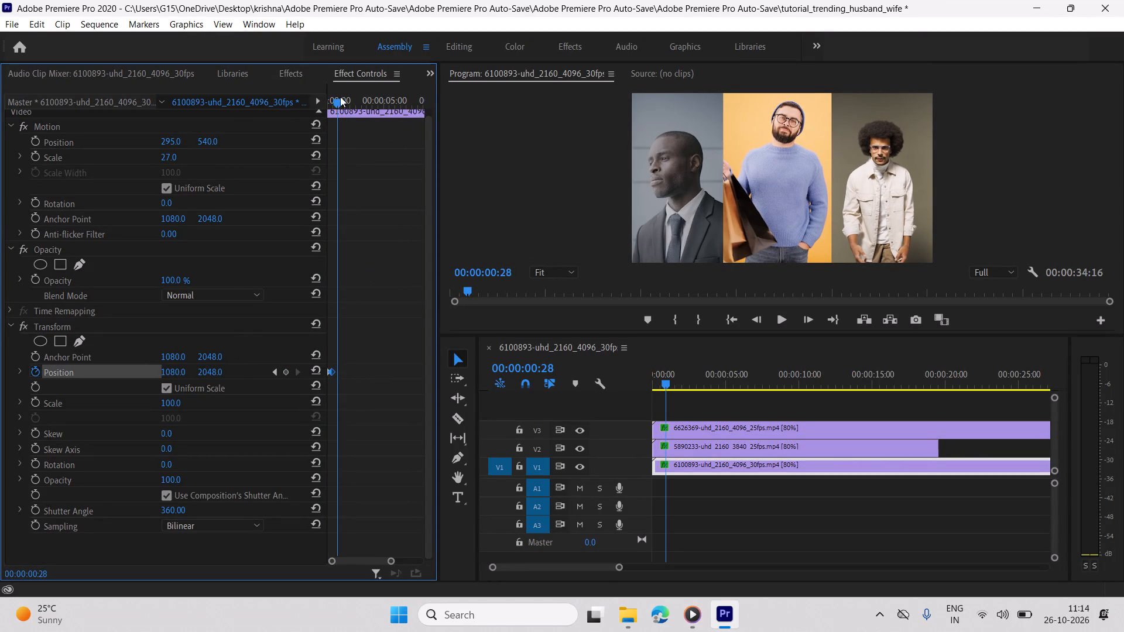
drag(317, 98, 245, 129)
key(space)
drag(336, 101, 252, 122)
key(space)
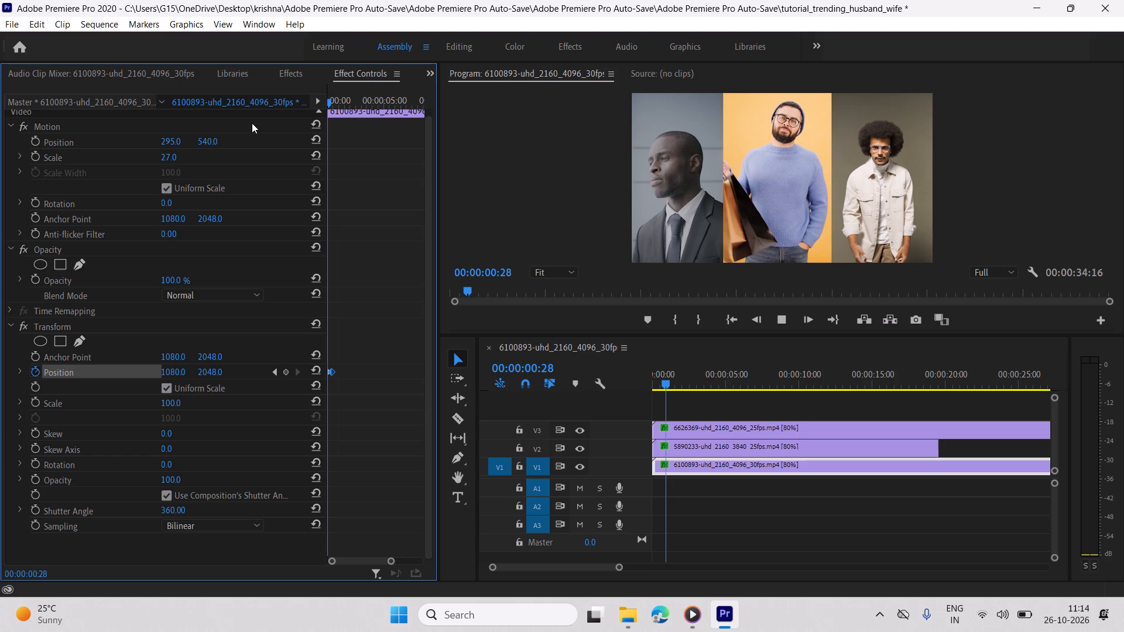
key(space)
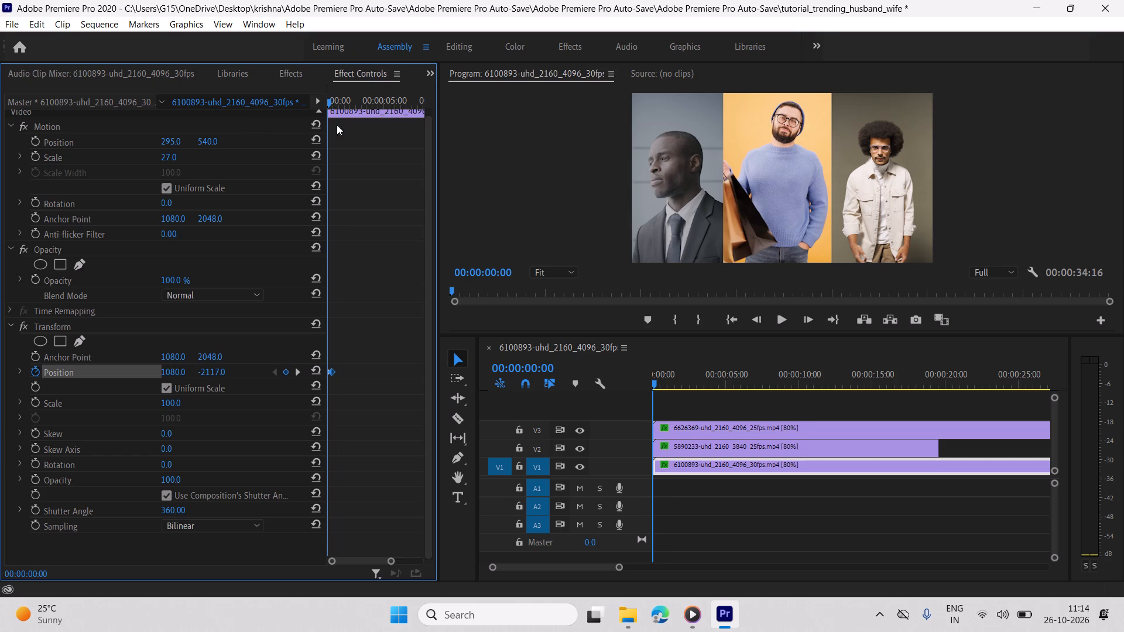
drag(327, 97, 317, 102)
key(space)
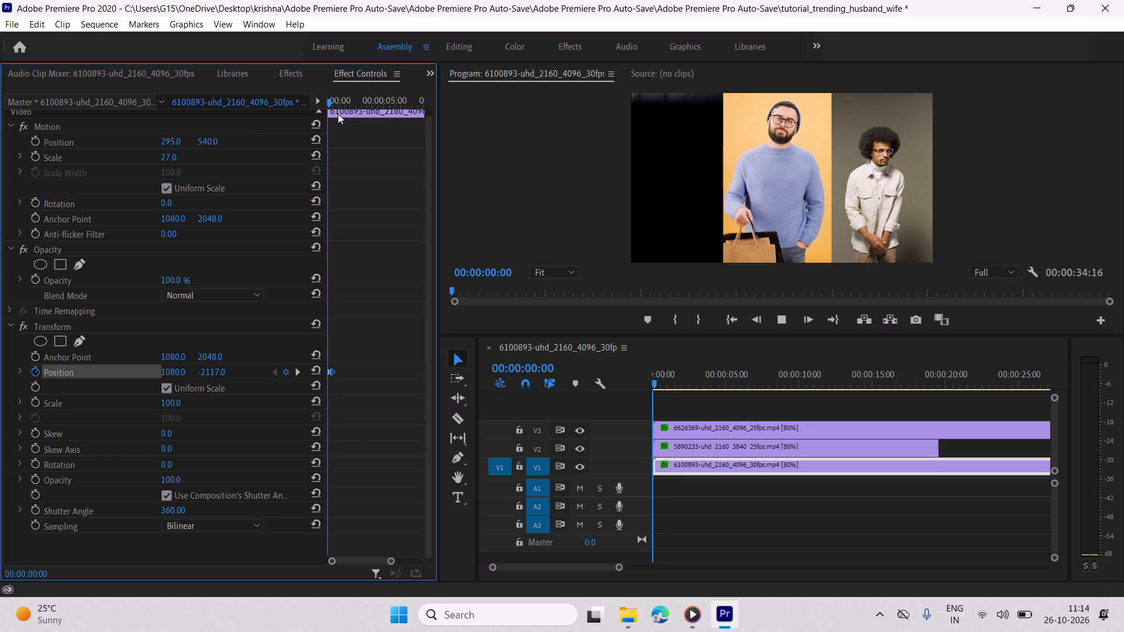
key(space)
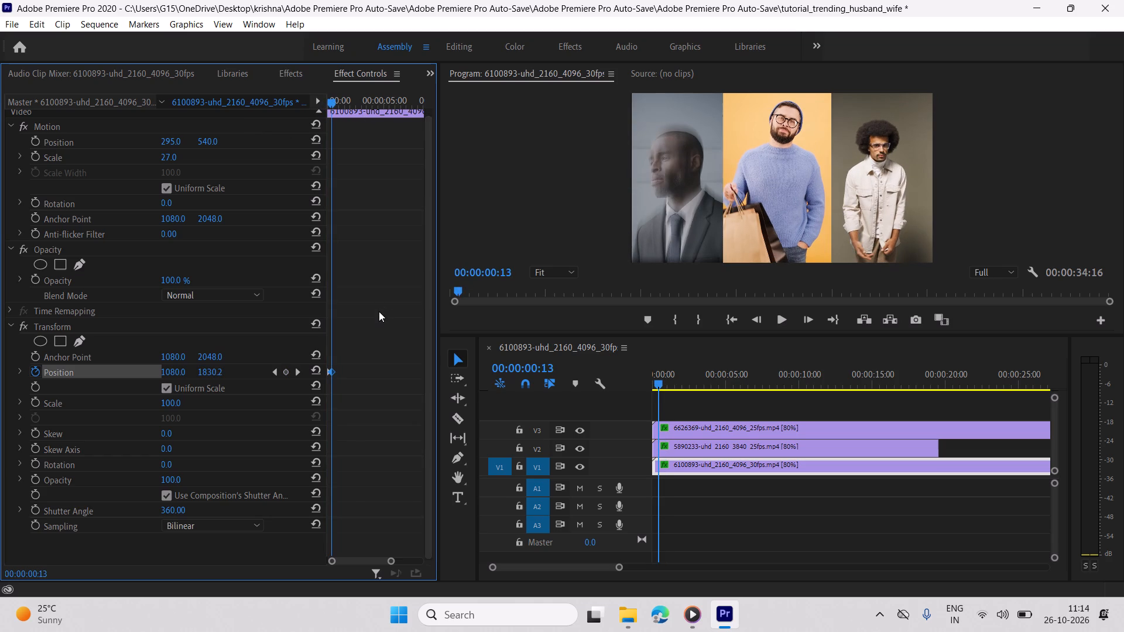
Move the V1 clip's 1080, 2048 position keyframe slightly earlier again and preview the drop-in from the sequence start.
key(equal)
key(equal)
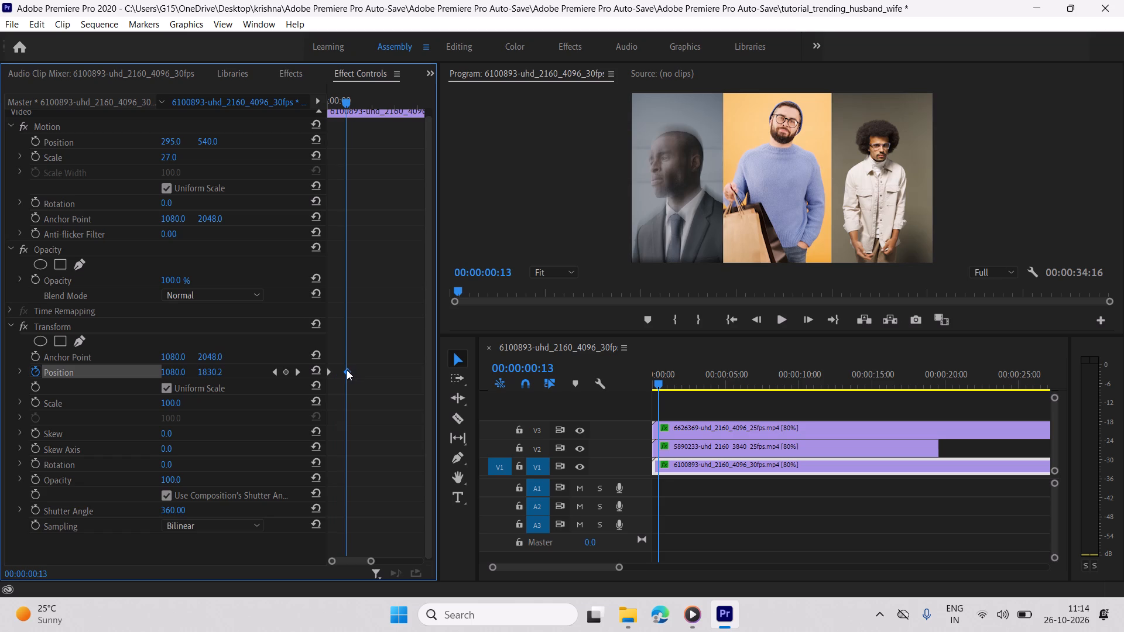
click(345, 370)
drag(344, 370, 337, 372)
key(minus)
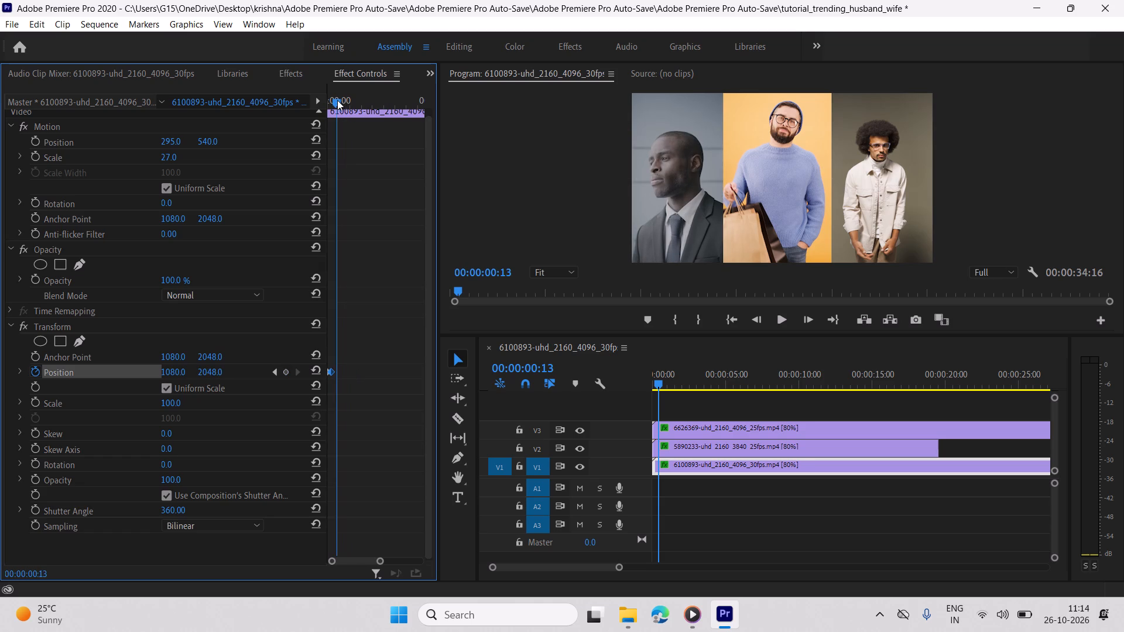
drag(334, 100, 289, 115)
key(space)
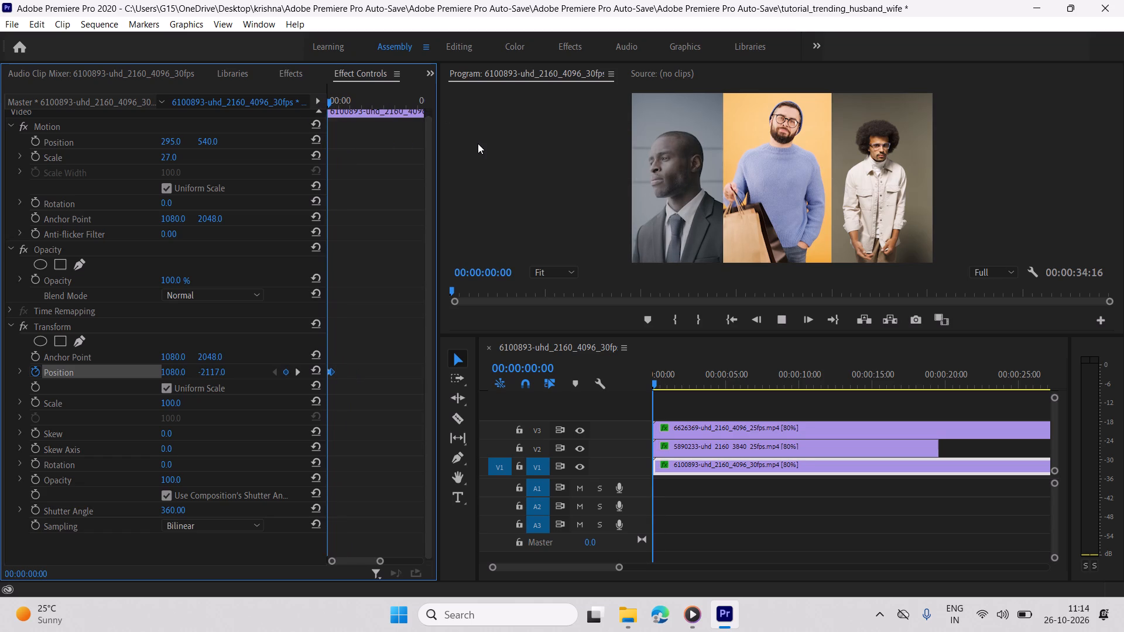
key(space)
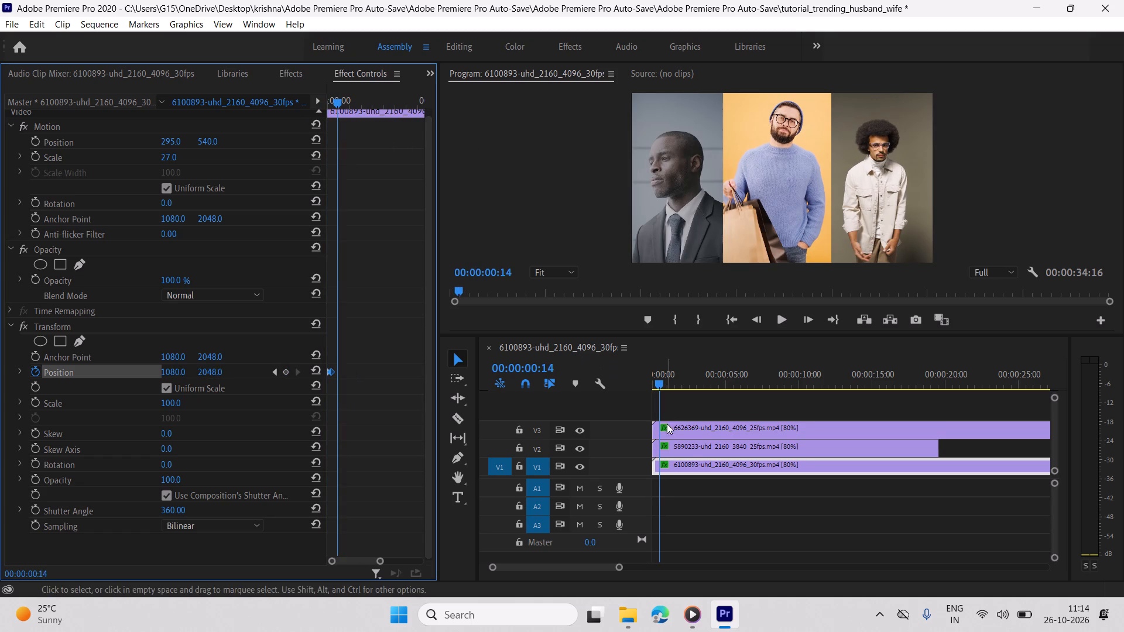
key(space)
key(space)
Select the blue-sweater clip on V2 to show its effect settings.
click(684, 445)
key(space)
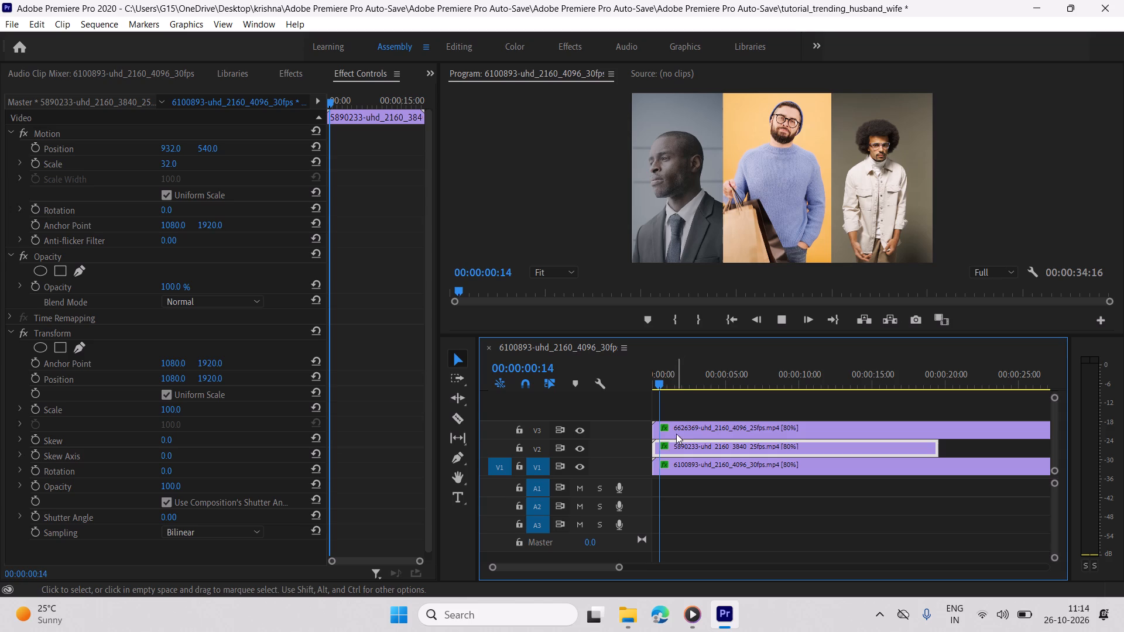
key(space)
key(space)
key(space)
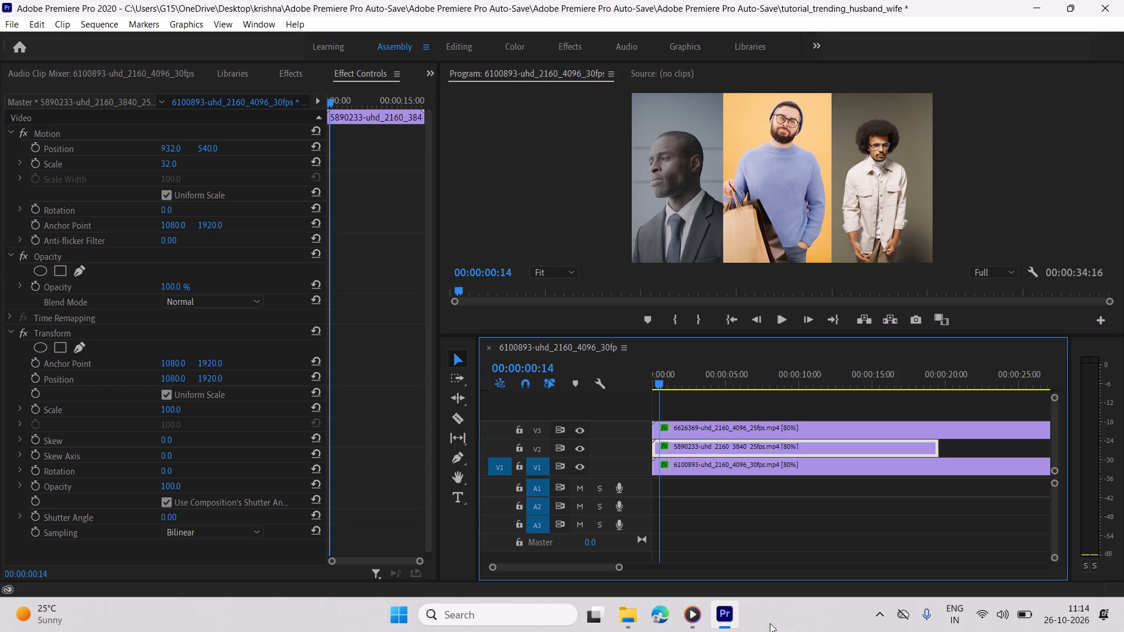
Switch to Google Chrome, open YouTube and look through the Shorts of the subscribed Stick Explains channel.
click(532, 625)
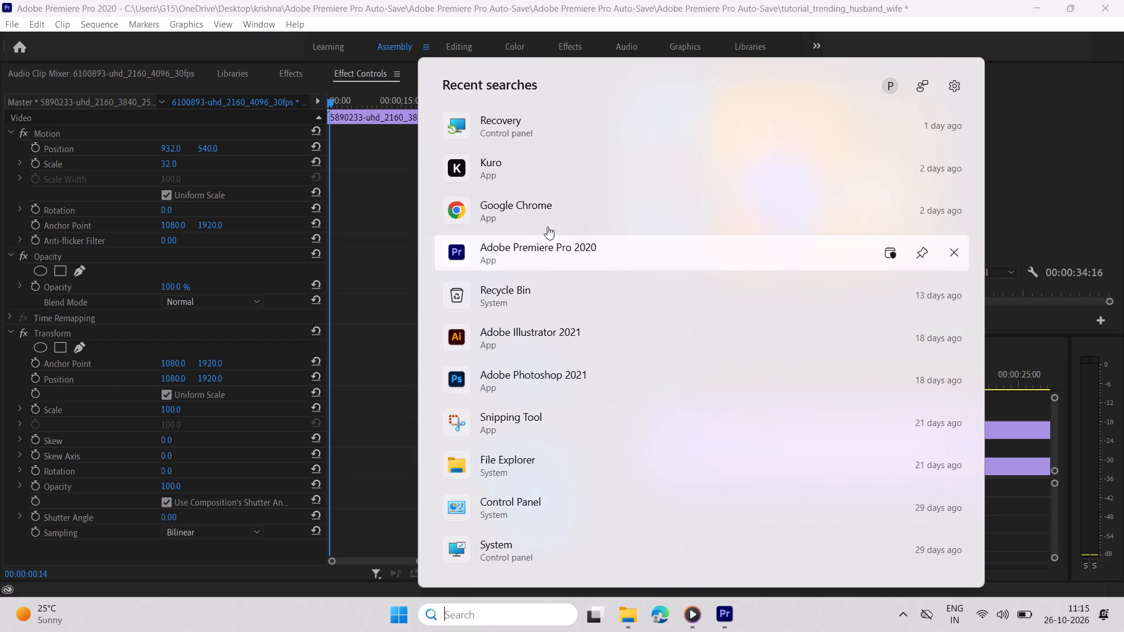
click(550, 221)
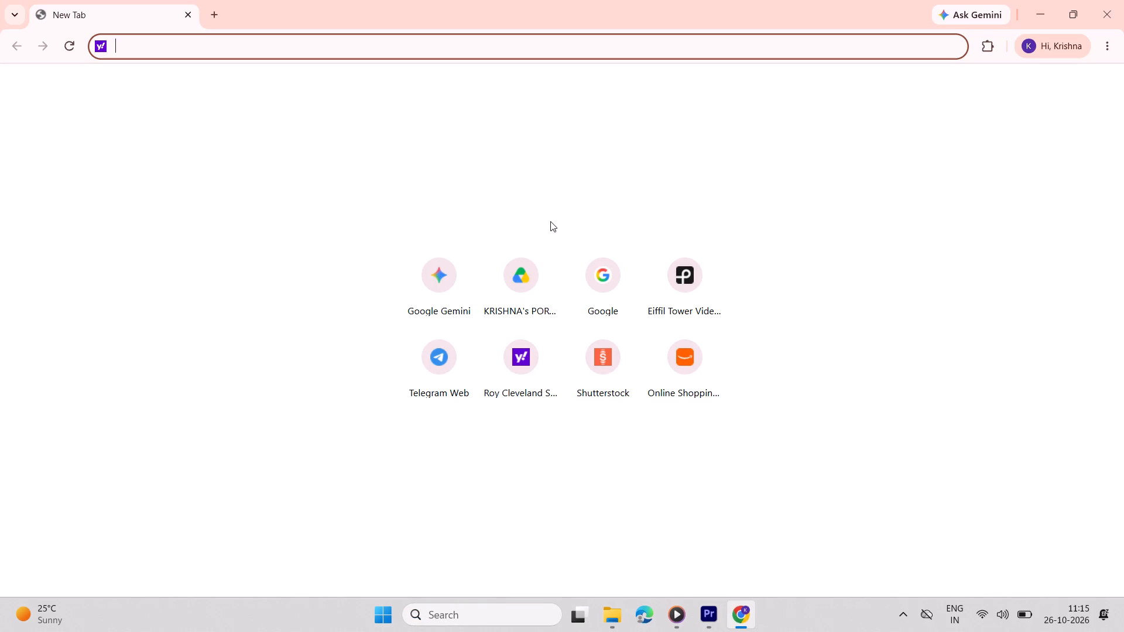
key(y)
key(Return)
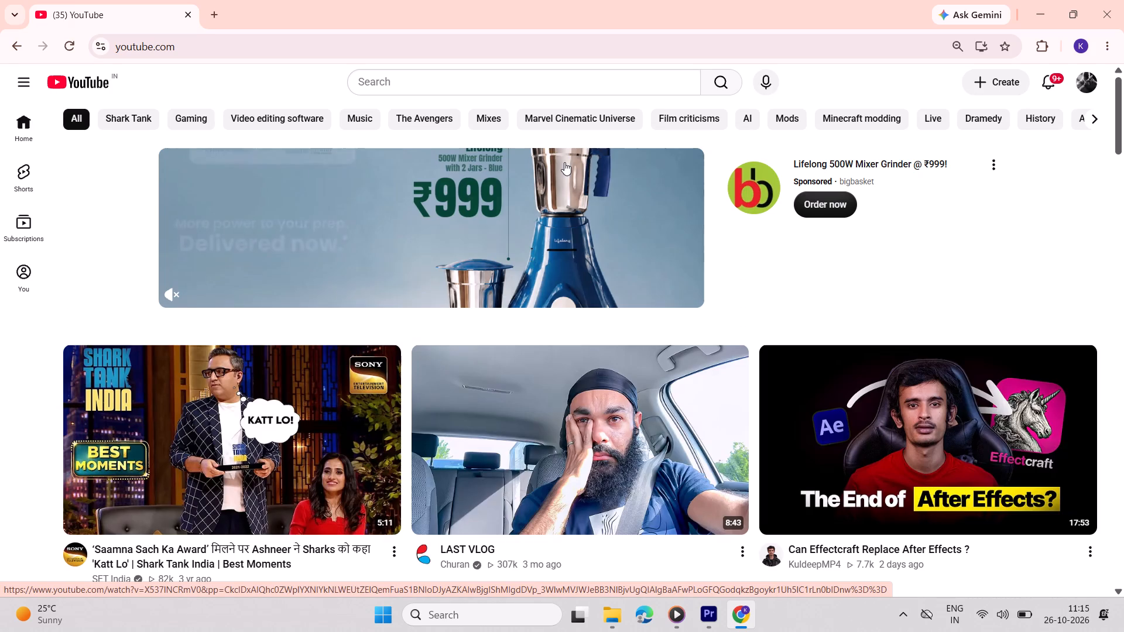
scroll(570, 184, down, 1)
click(16, 228)
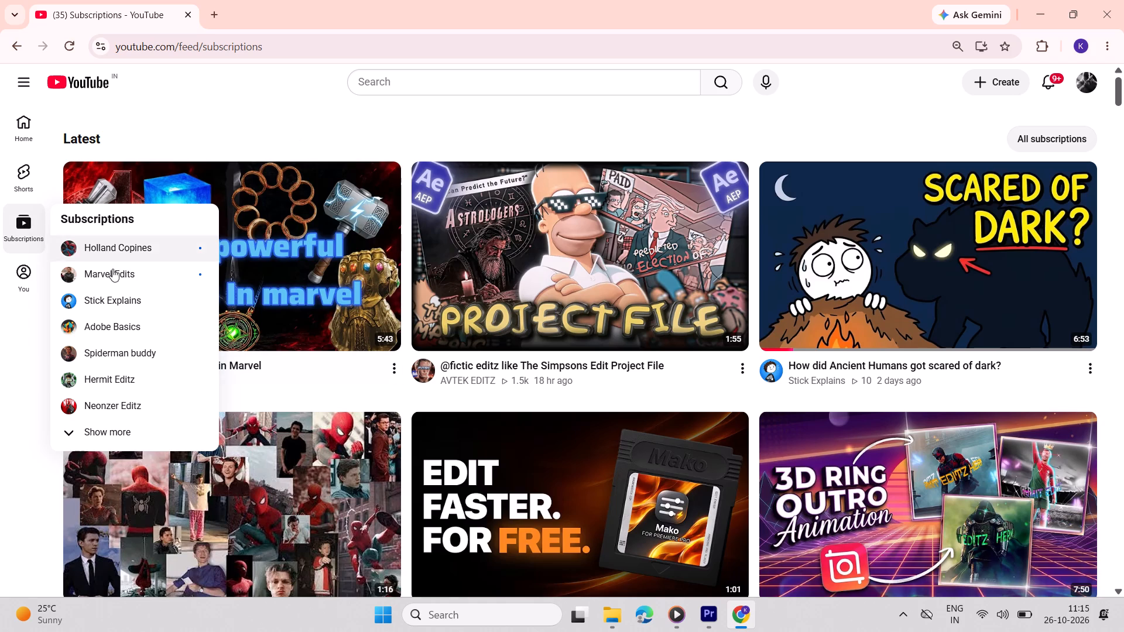
click(95, 303)
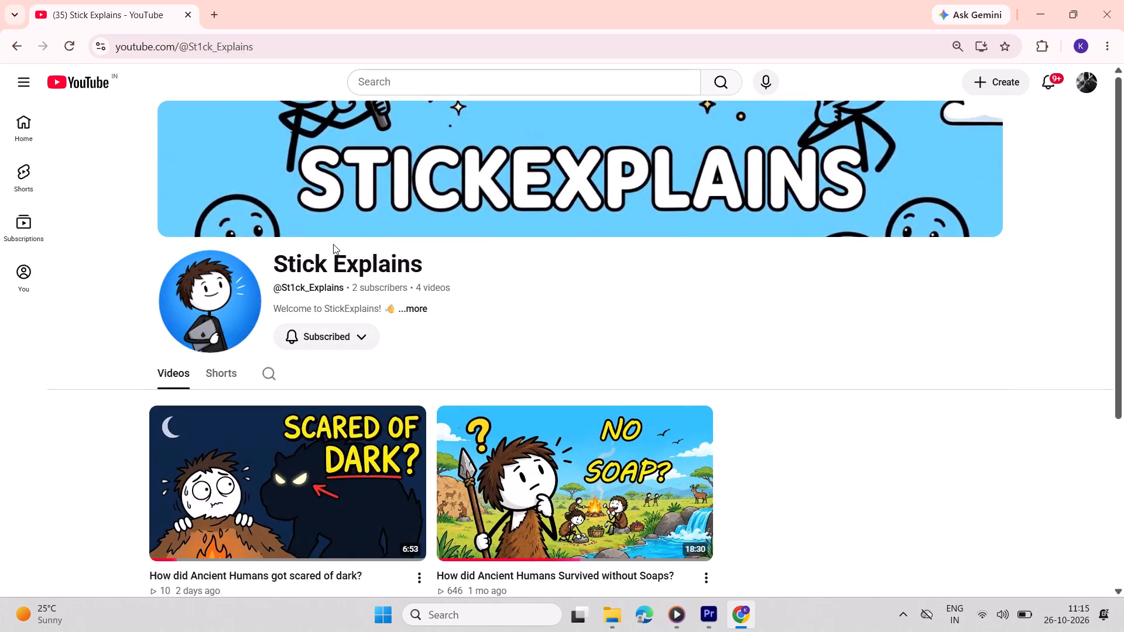
scroll(337, 253, down, 3)
click(224, 145)
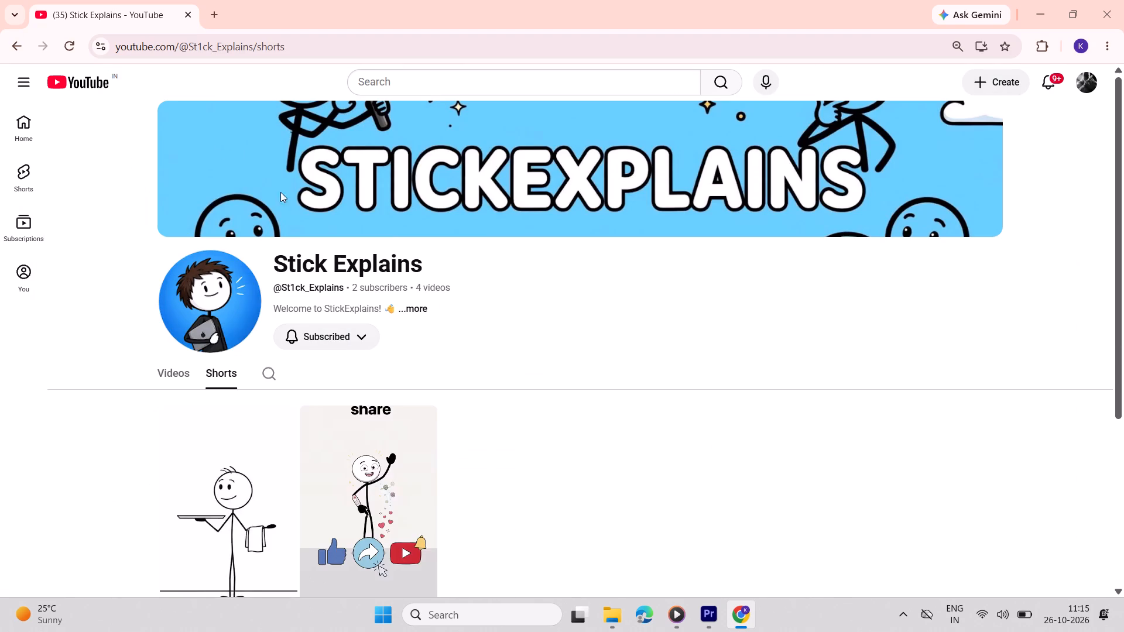
scroll(378, 271, down, 2)
scroll(183, 478, down, 3)
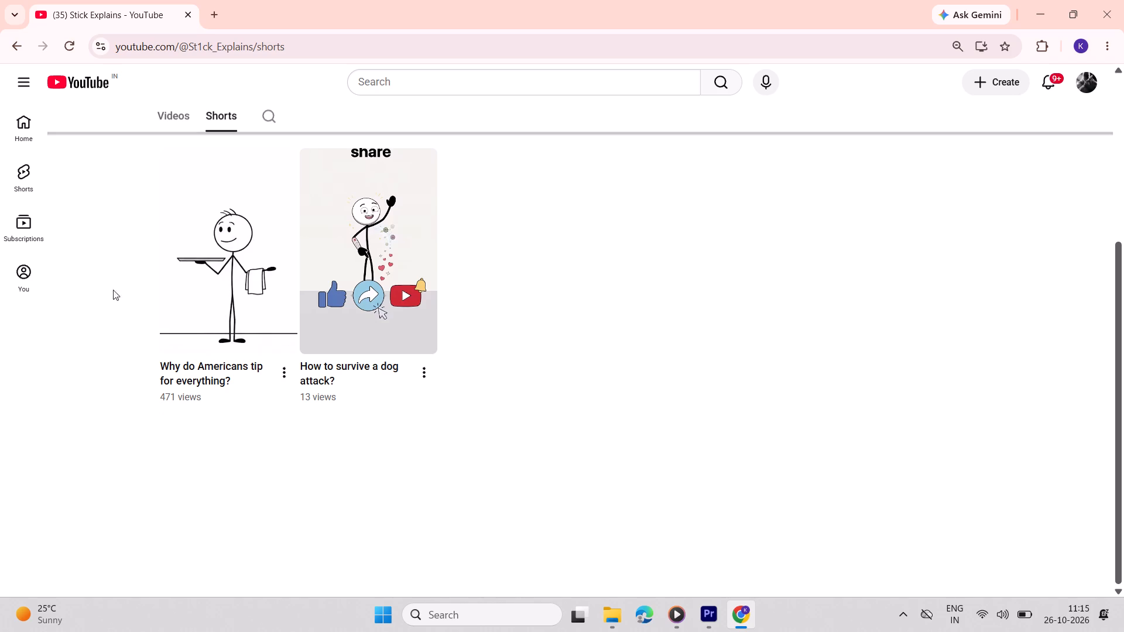
Review the Stick Explains channel's videos and read its full description.
click(23, 51)
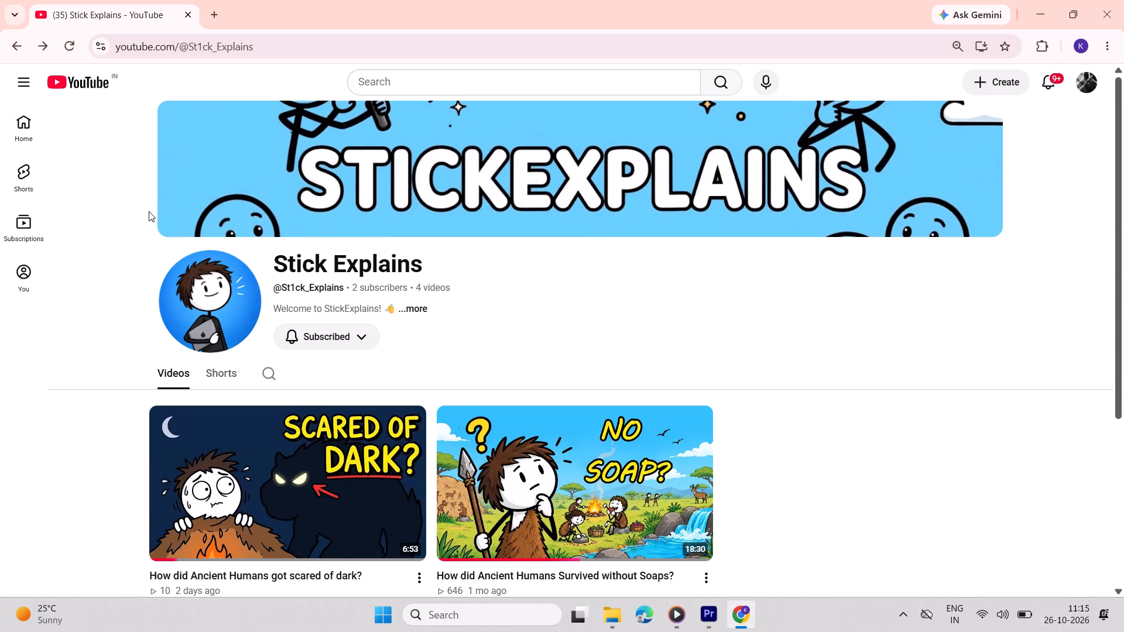
scroll(226, 229, down, 3)
scroll(254, 233, up, 2)
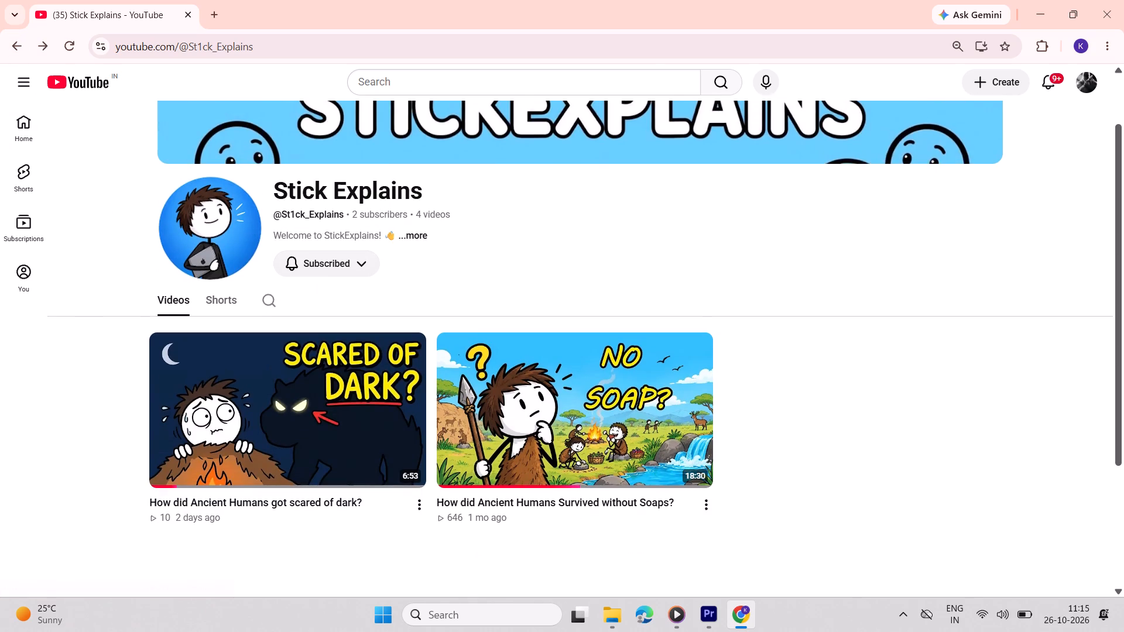
click(381, 232)
scroll(510, 308, up, 1)
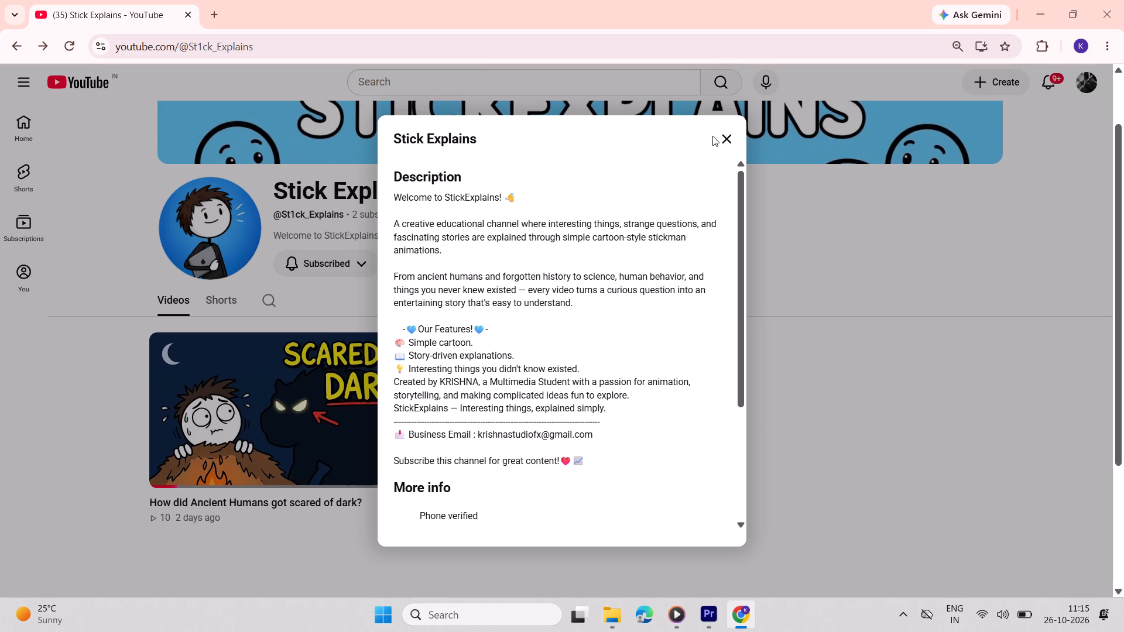
click(721, 135)
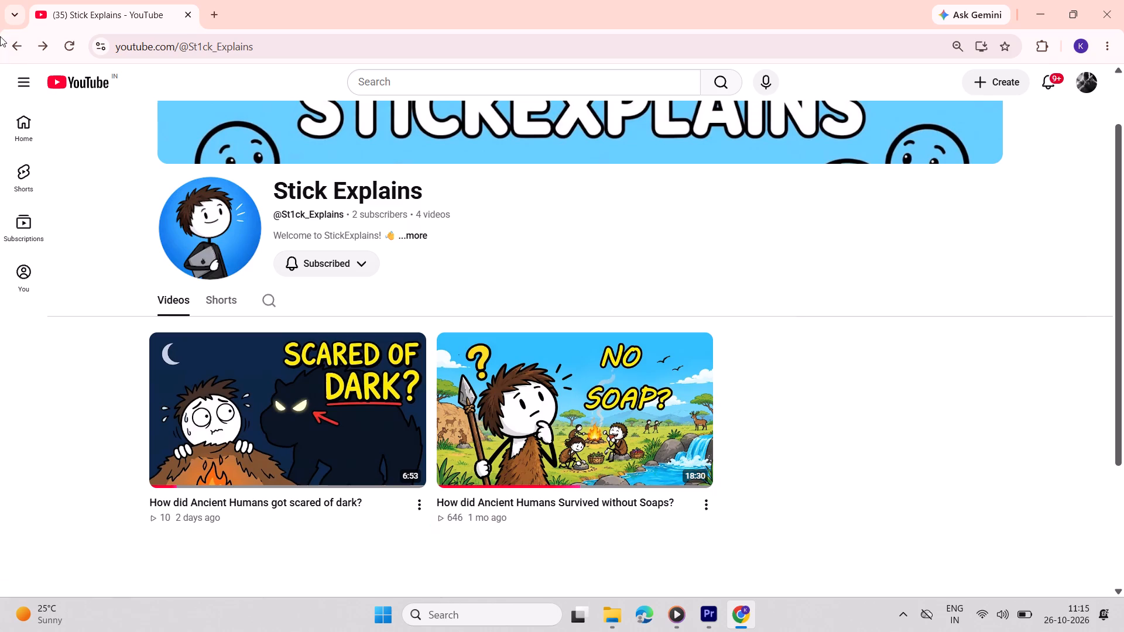
Look through the YouTube subscriptions feed, then close Chrome and return to Premiere Pro.
click(18, 47)
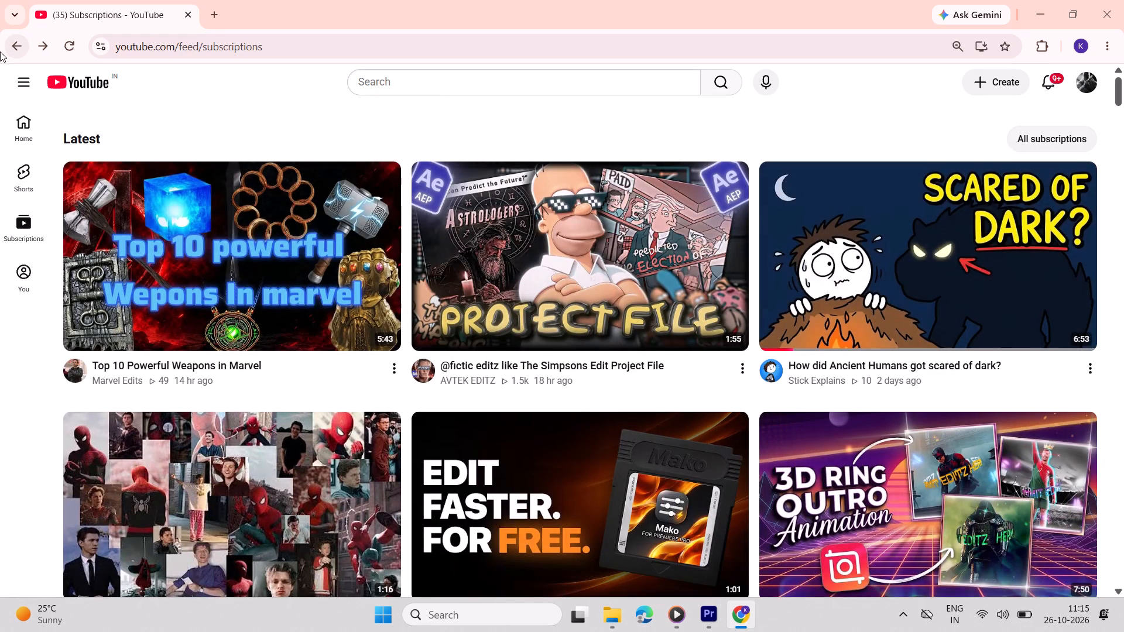
scroll(7, 67, down, 5)
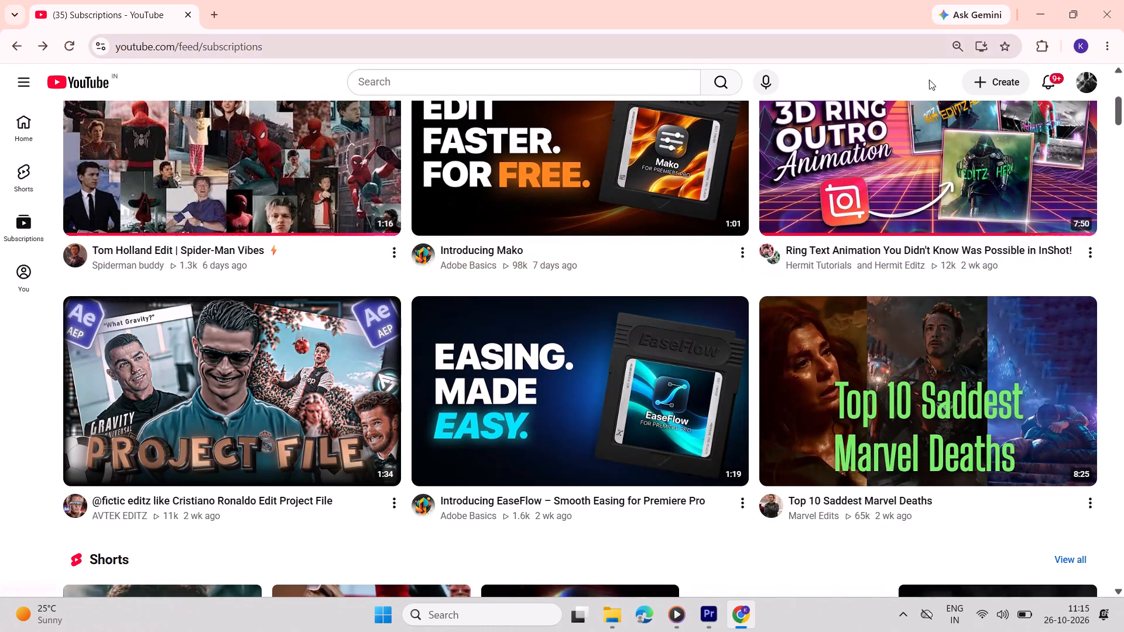
scroll(780, 205, up, 2)
click(1123, 0)
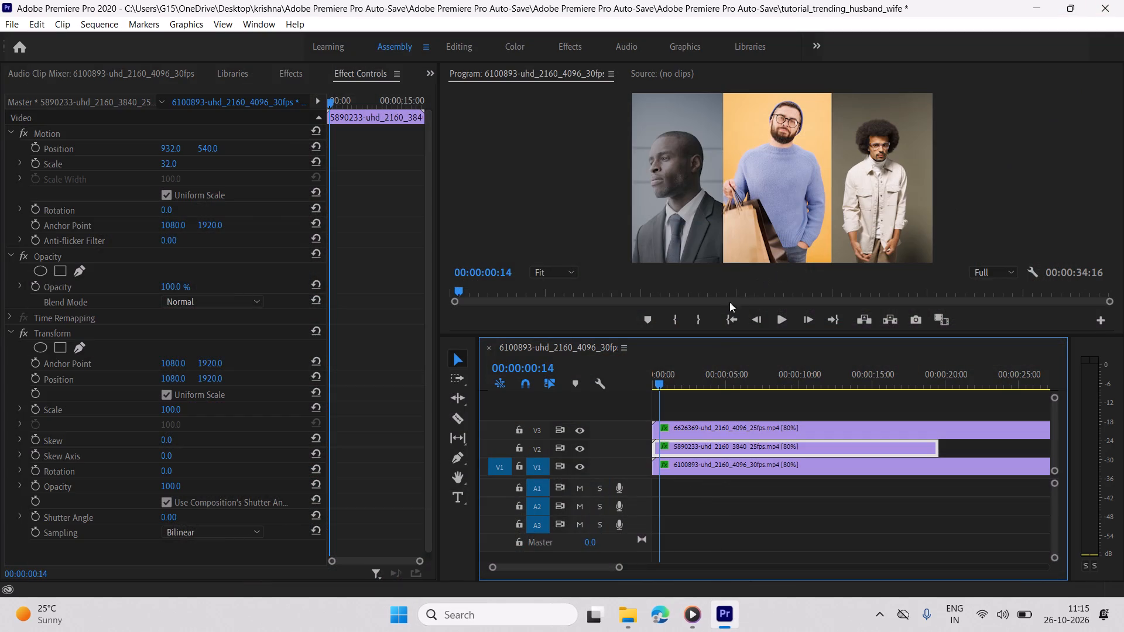
Play the sequence from its start and stop the playhead at 00:00:00:13, after the suited man drops into place.
click(660, 378)
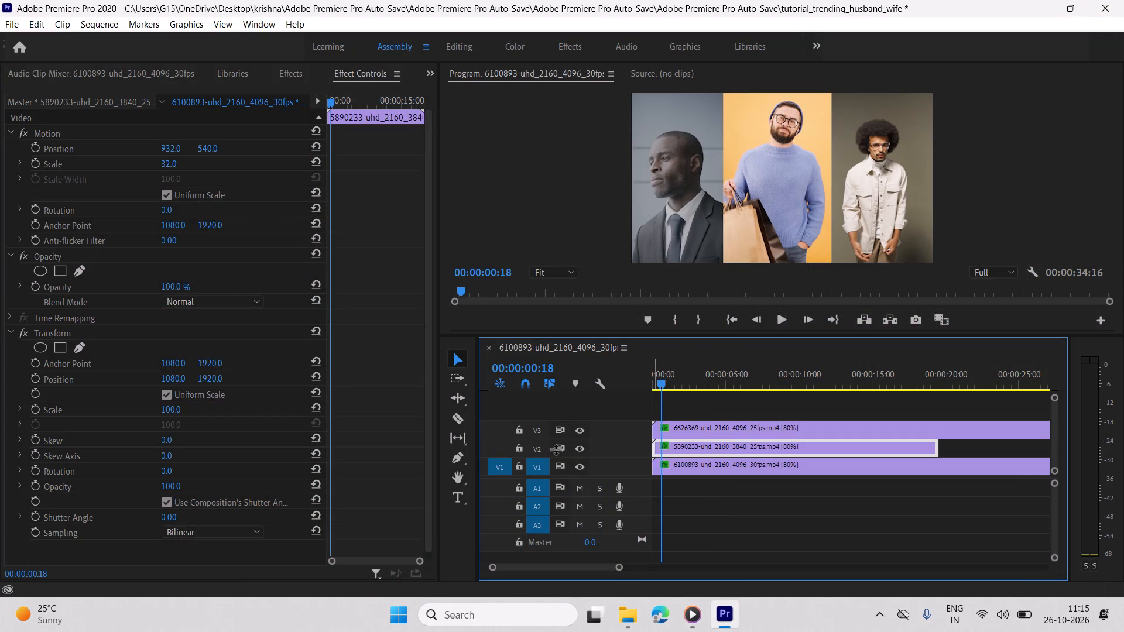
drag(654, 380, 405, 461)
key(space)
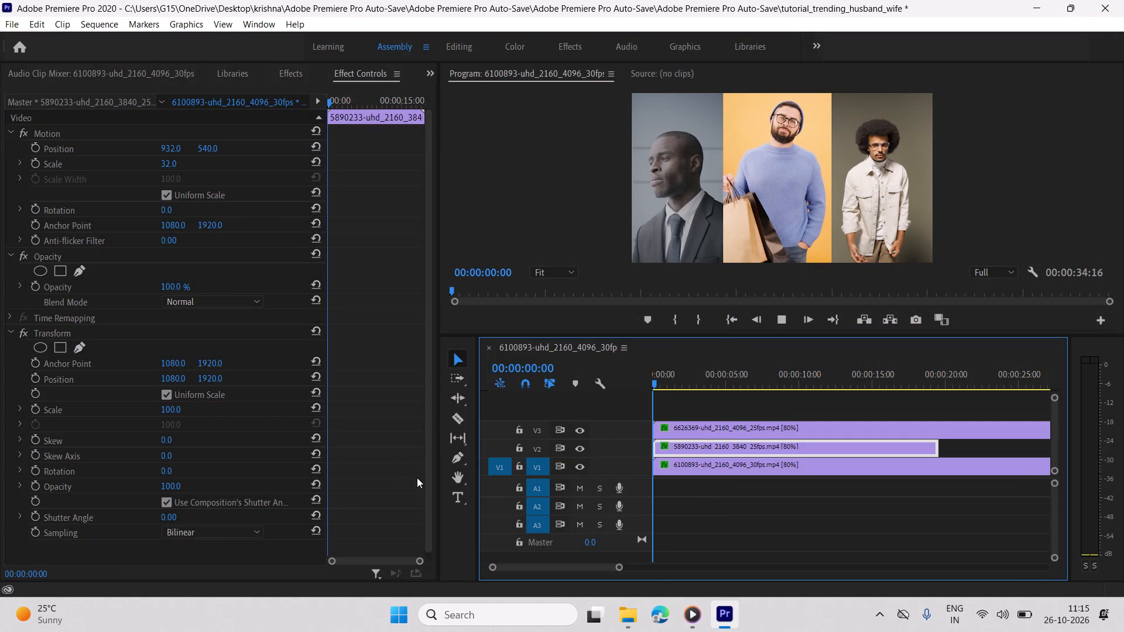
key(space)
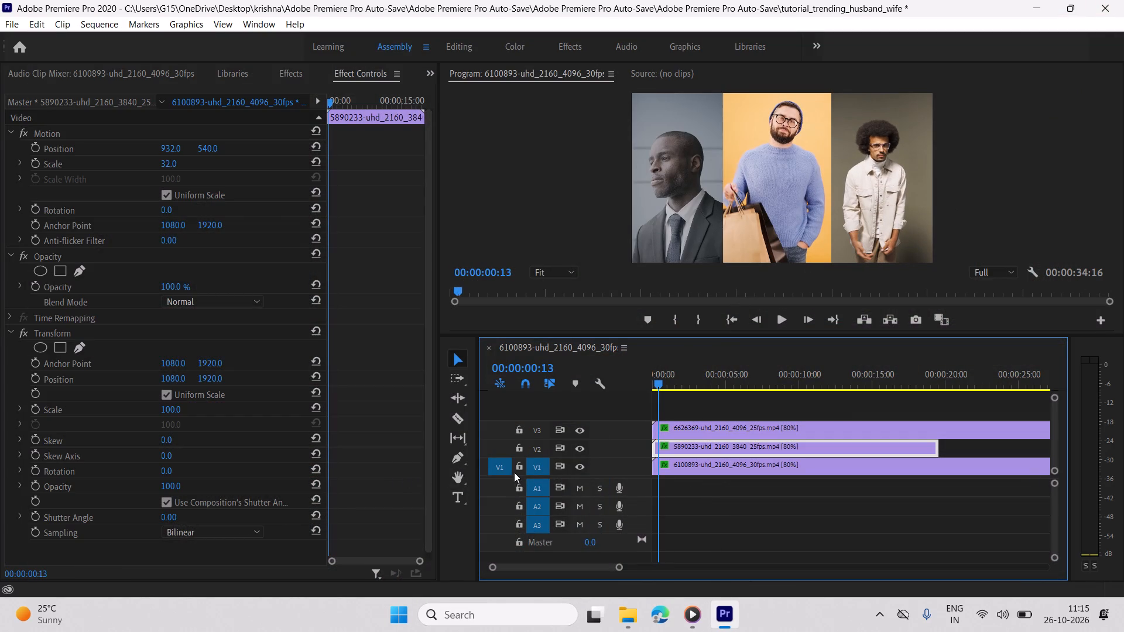
Set the Transform effect's shutter angle to 360 on the blue-sweater V2 clip.
scroll(152, 382, down, 2)
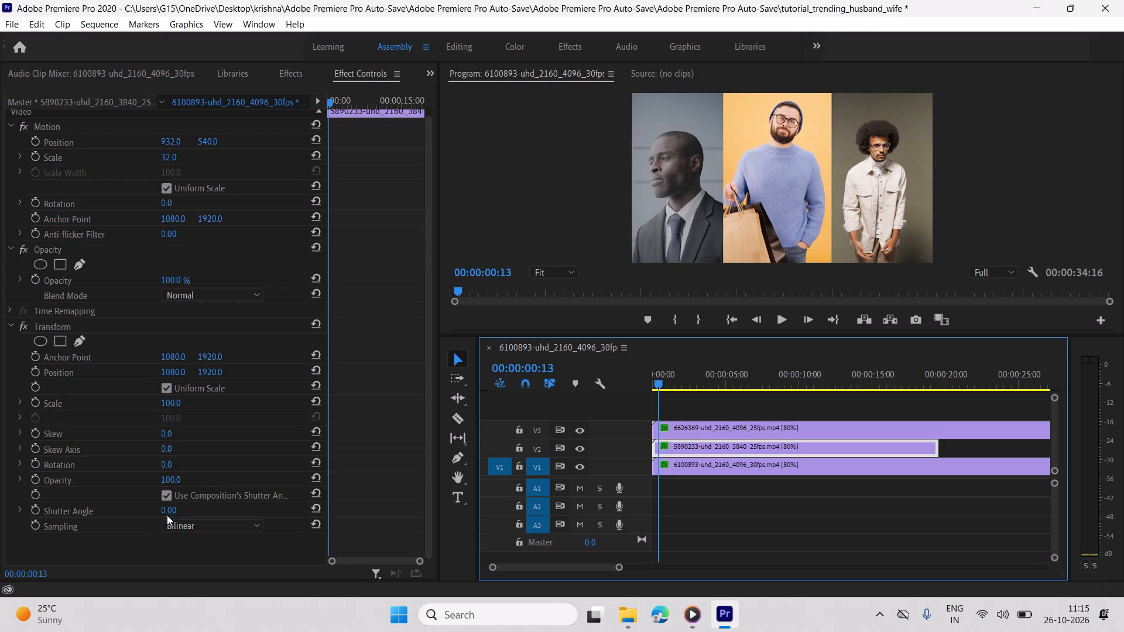
drag(167, 511, 561, 492)
Enable keyframing for the V2 clip's Transform position and move the 1080, 1920 keyframe slightly after the playhead at 00:00:00:13.
click(35, 367)
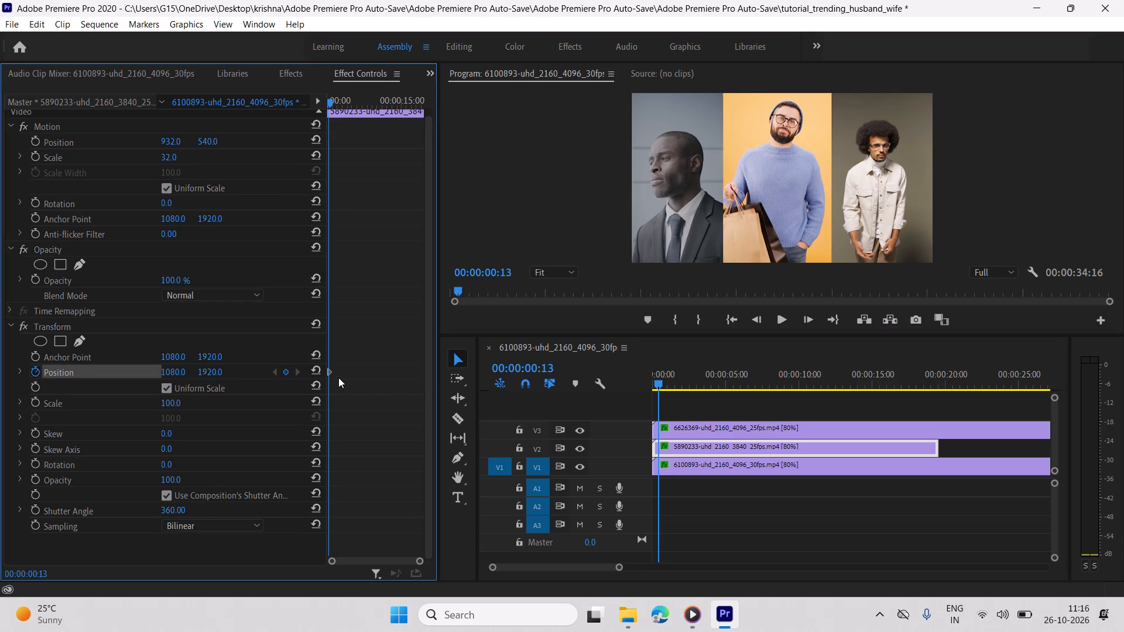
key(equal)
key(equal)
key(equal)
key(equal)
key(equal)
key(equal)
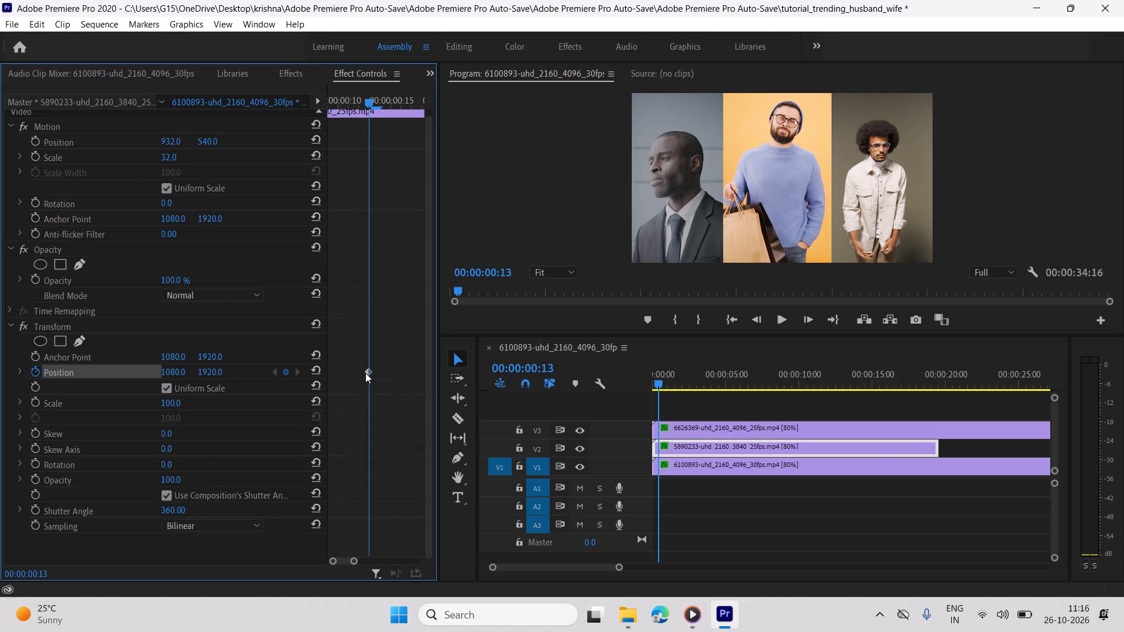
drag(365, 373, 378, 376)
Set the V2 clip's Transform vertical position to 6233 at 00:00:00:13, leaving the horizontal value at 1080.
drag(215, 374, 458, 362)
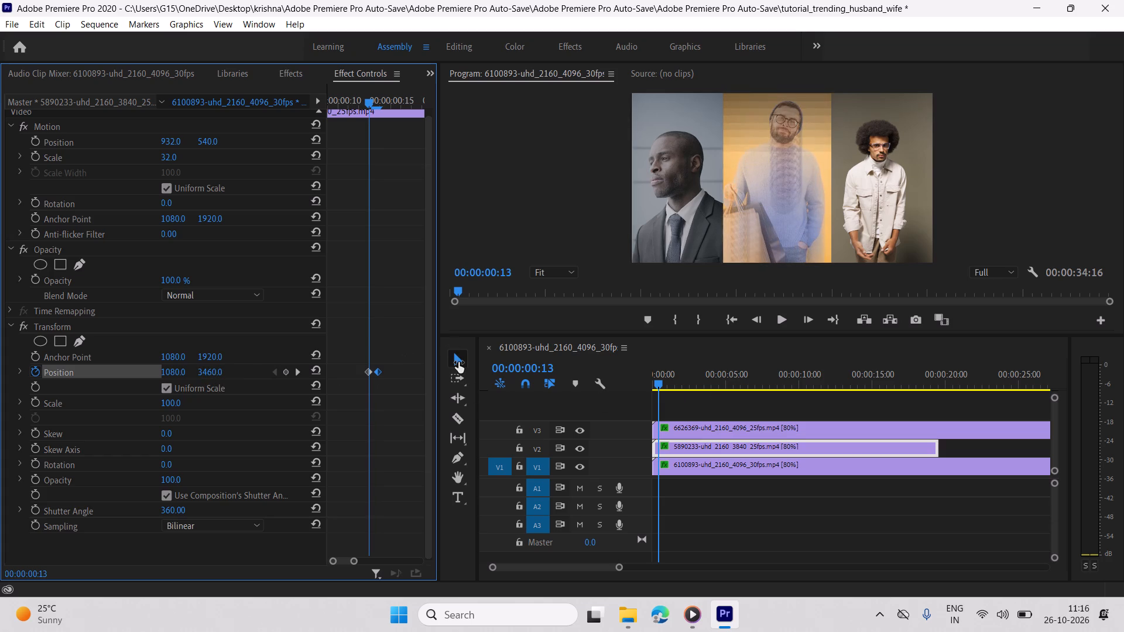
drag(458, 362, 255, 368)
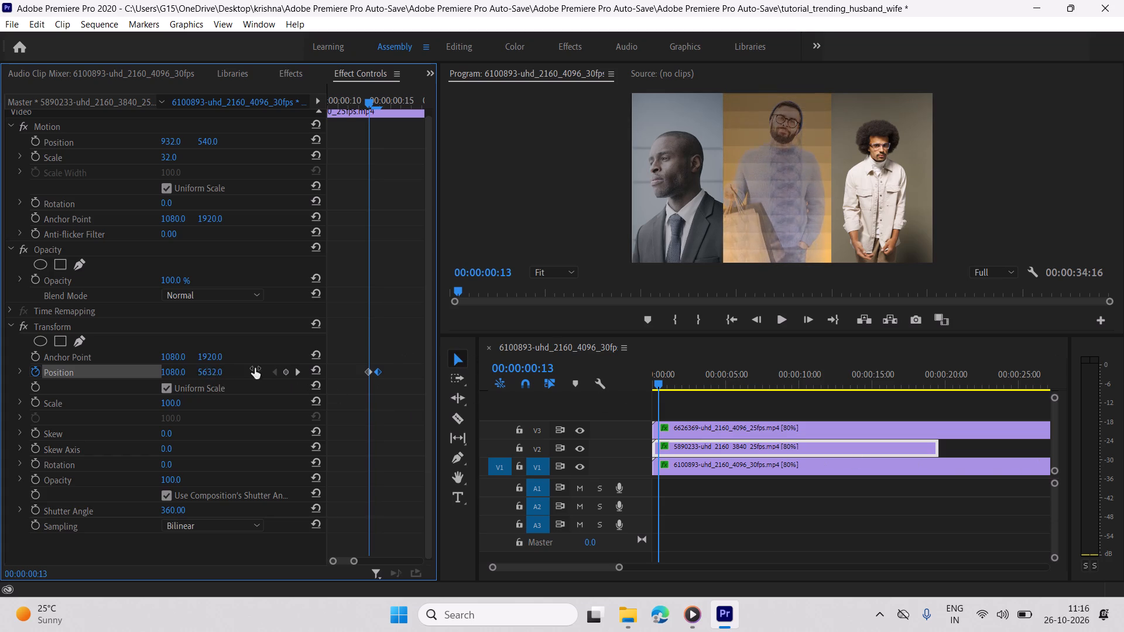
drag(255, 368, 677, 414)
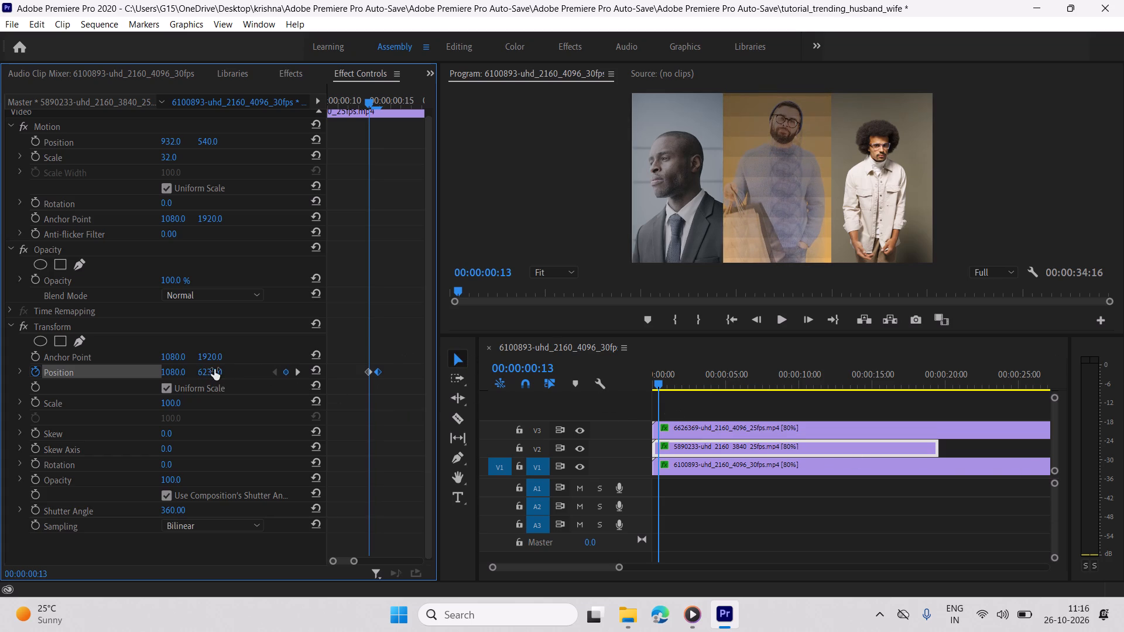
Play the sequence from its start to check the blue-sweater clip's entrance.
key(space)
key(space)
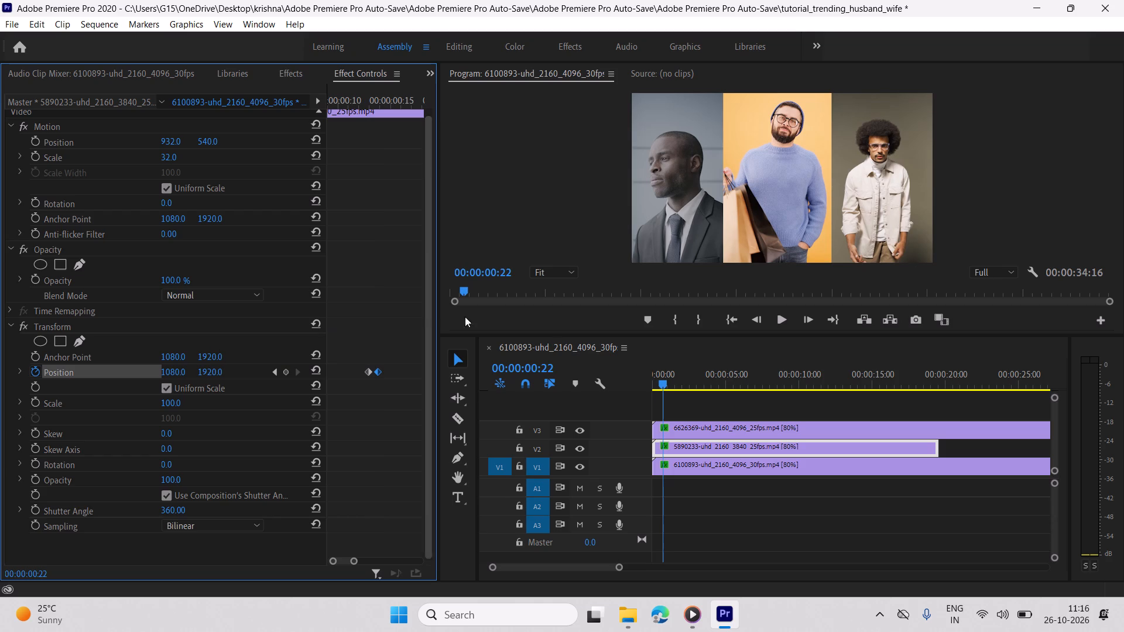
drag(657, 381, 641, 382)
key(space)
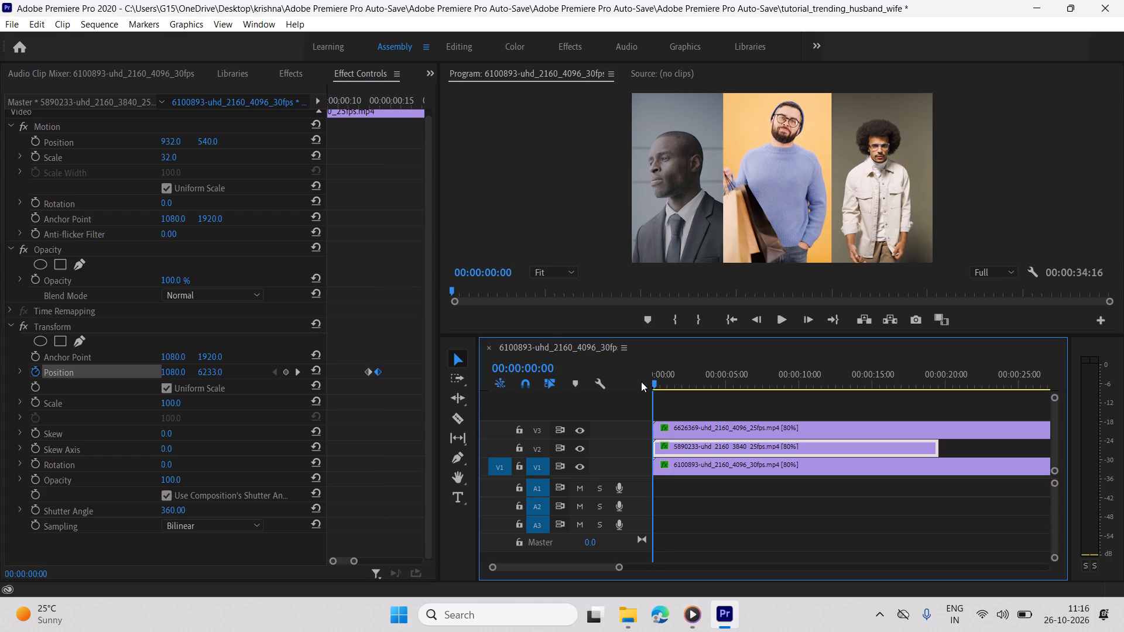
key(space)
key(space)
key(space)
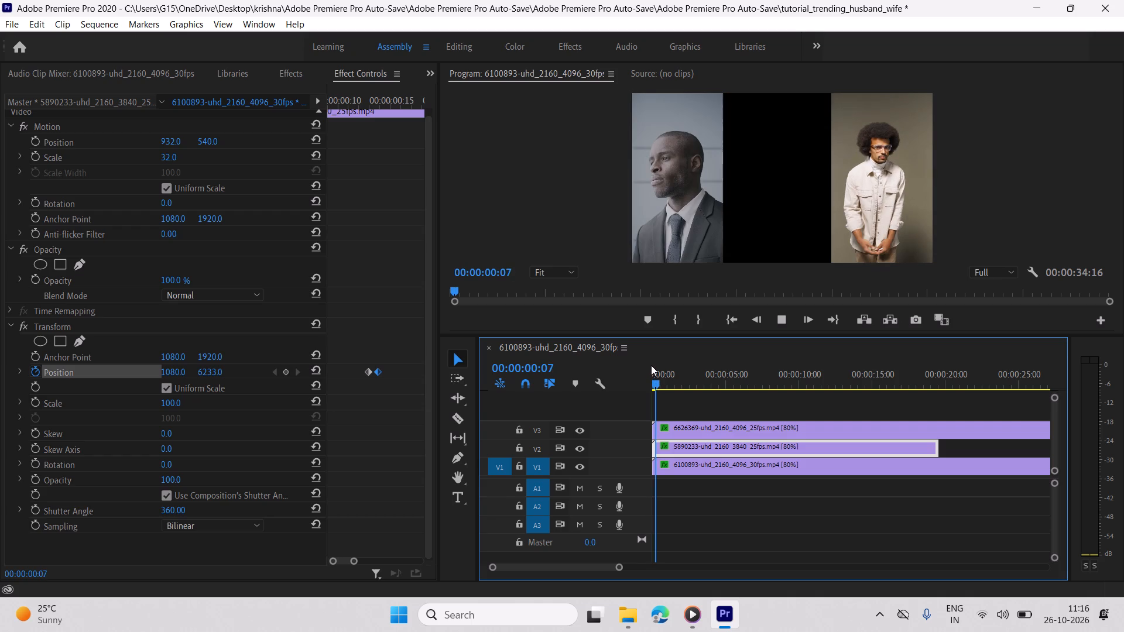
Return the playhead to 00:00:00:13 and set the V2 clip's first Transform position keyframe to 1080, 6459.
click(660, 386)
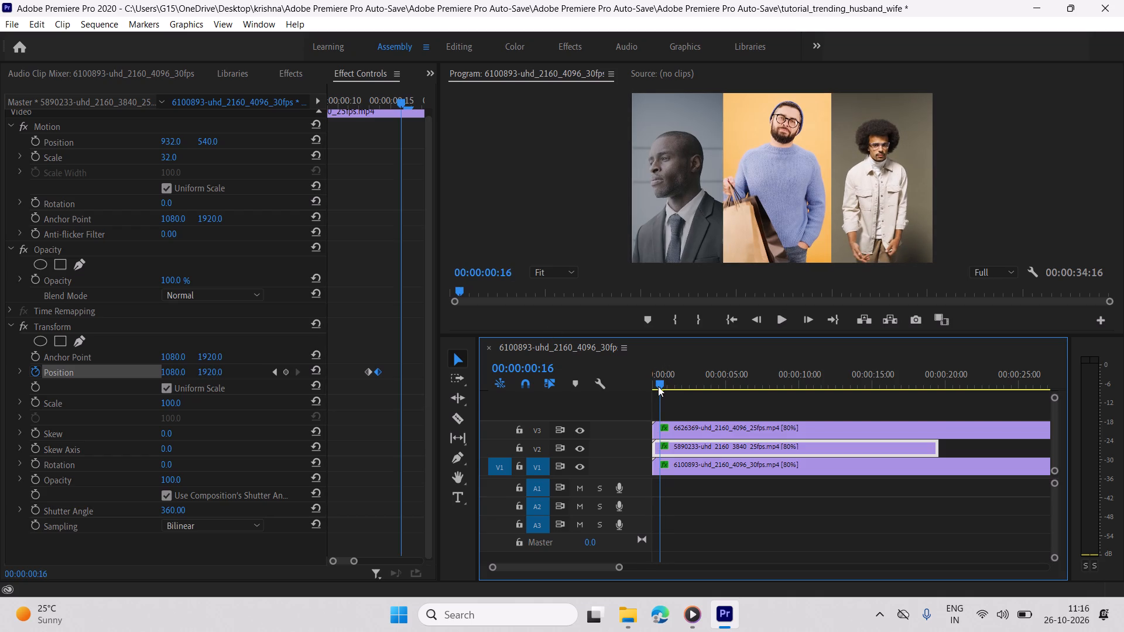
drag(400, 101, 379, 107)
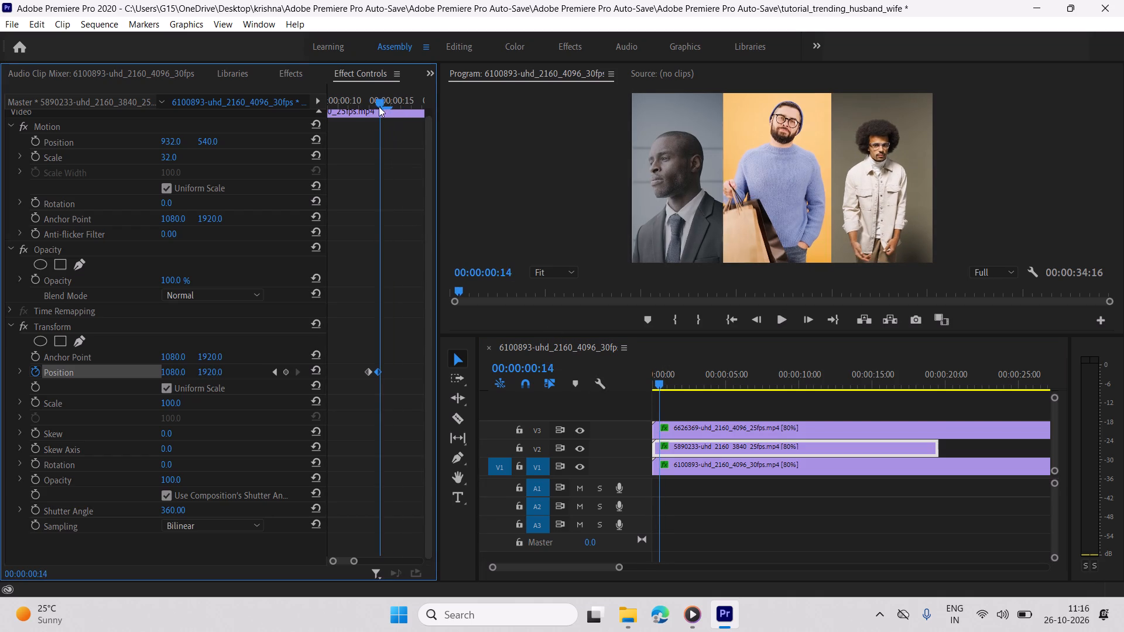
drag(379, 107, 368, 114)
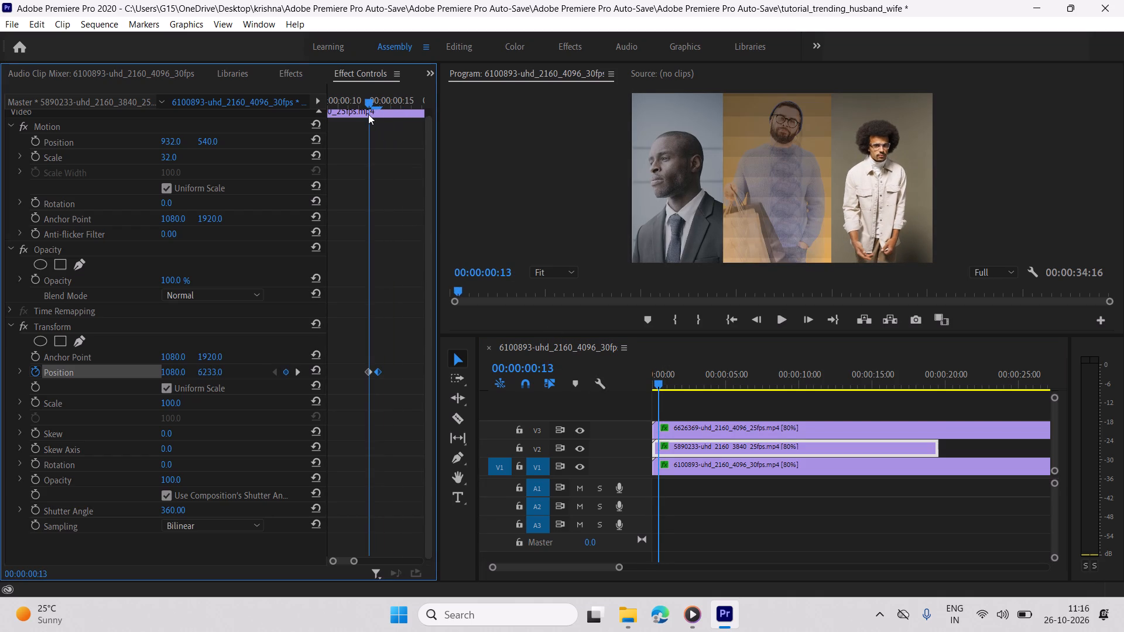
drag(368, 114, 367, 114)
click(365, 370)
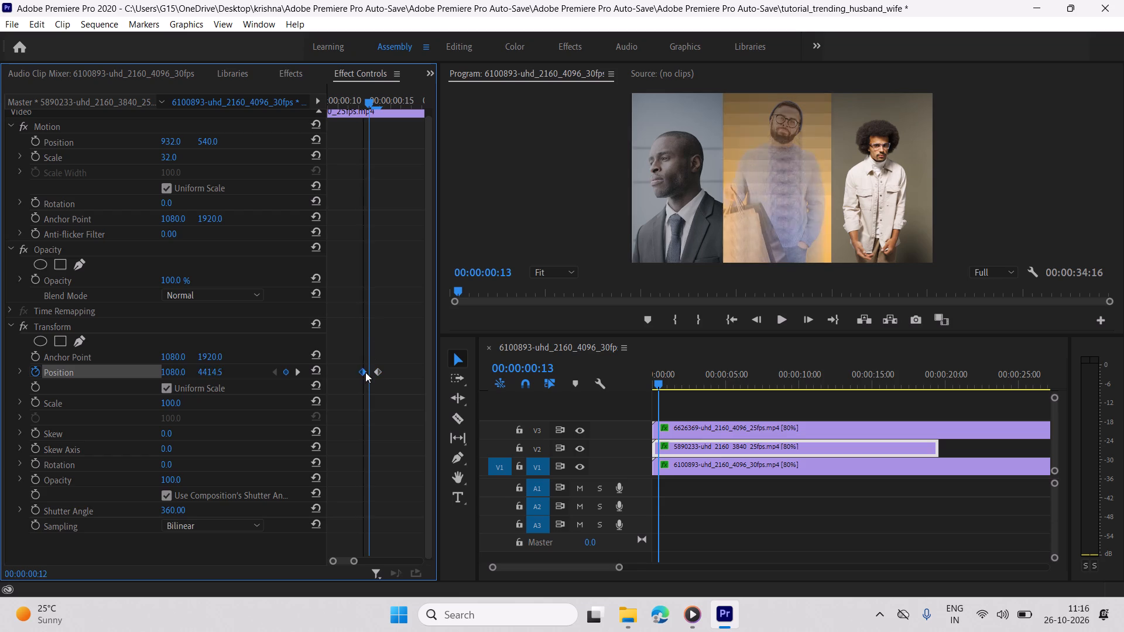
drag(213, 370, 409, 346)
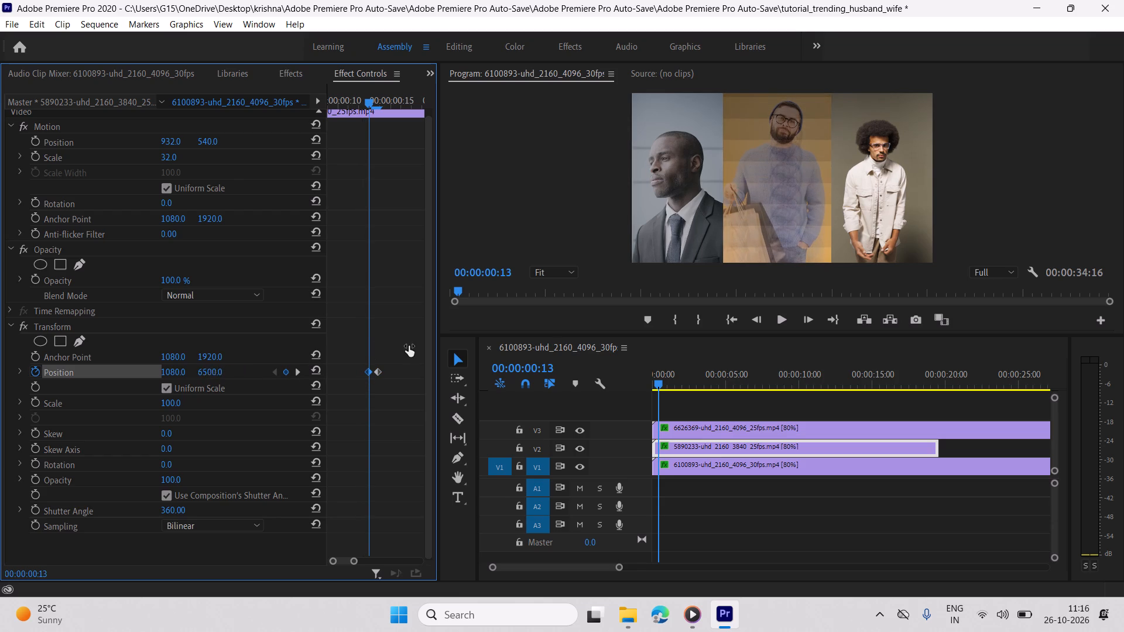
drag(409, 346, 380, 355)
Set the V2 clip's second Transform position keyframe to 1080, 5557 at 00:00:00:14.
drag(369, 99, 379, 104)
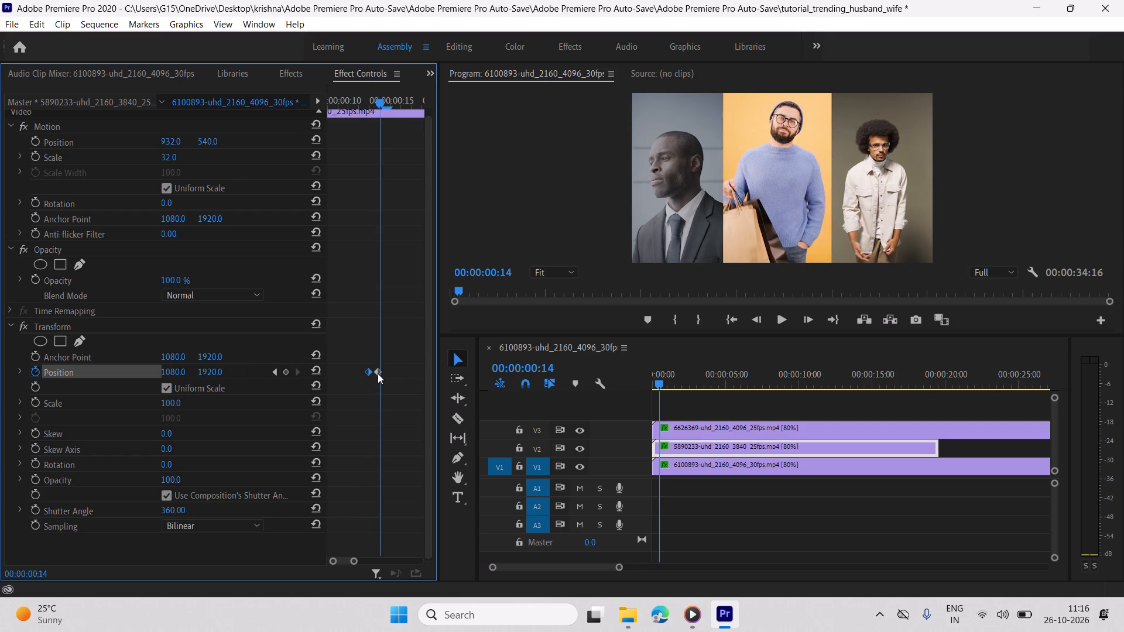
click(378, 373)
drag(211, 372, 139, 376)
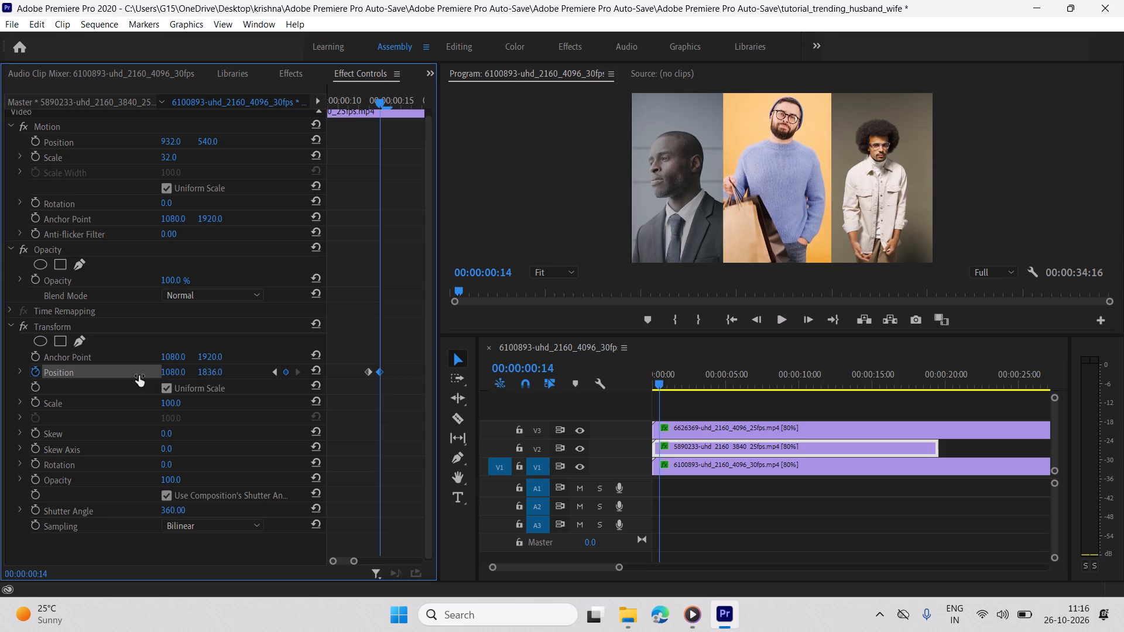
drag(139, 376, 356, 345)
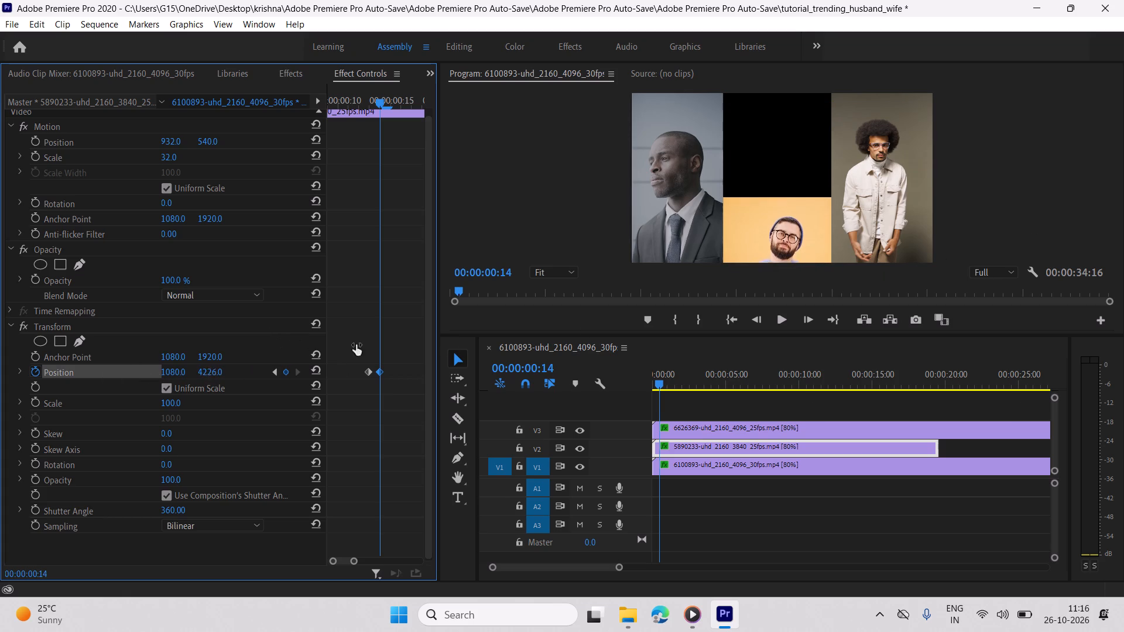
drag(356, 345, 338, 351)
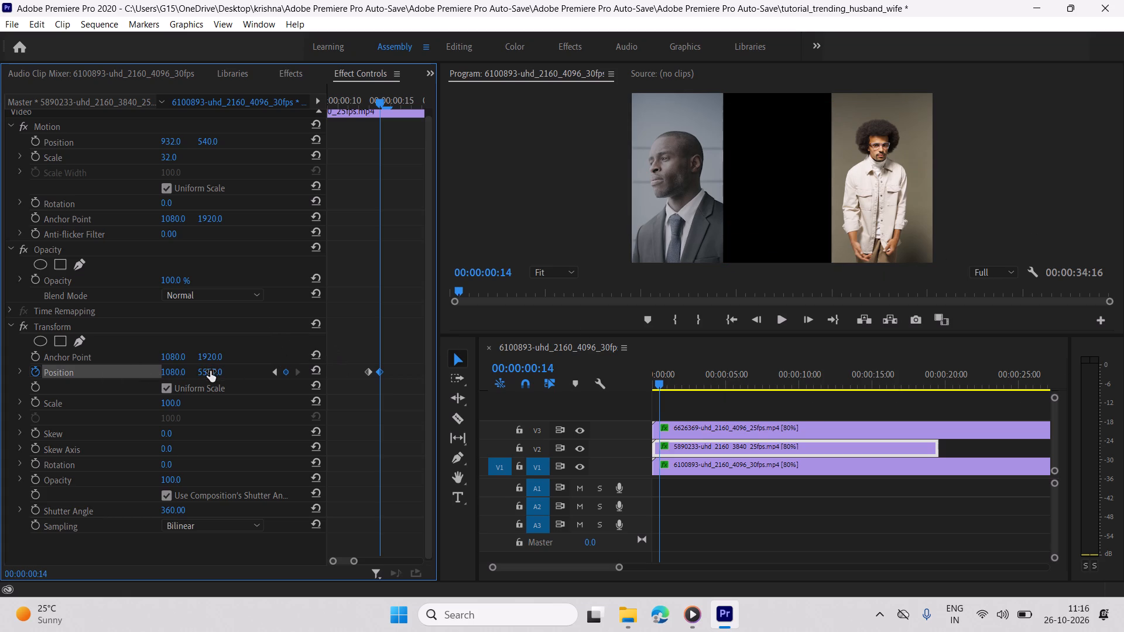
Move the 5557 position keyframe ahead of the 6459 keyframe, and align the 6459 keyframe with the playhead at 00:00:00:13.
drag(382, 370, 359, 376)
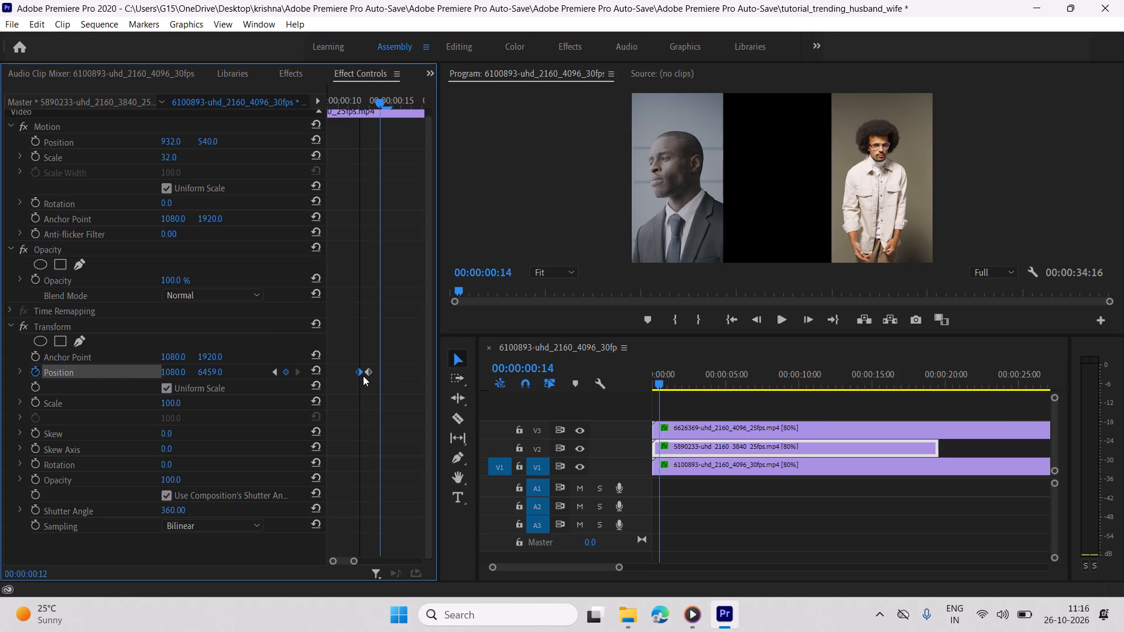
click(369, 371)
click(359, 373)
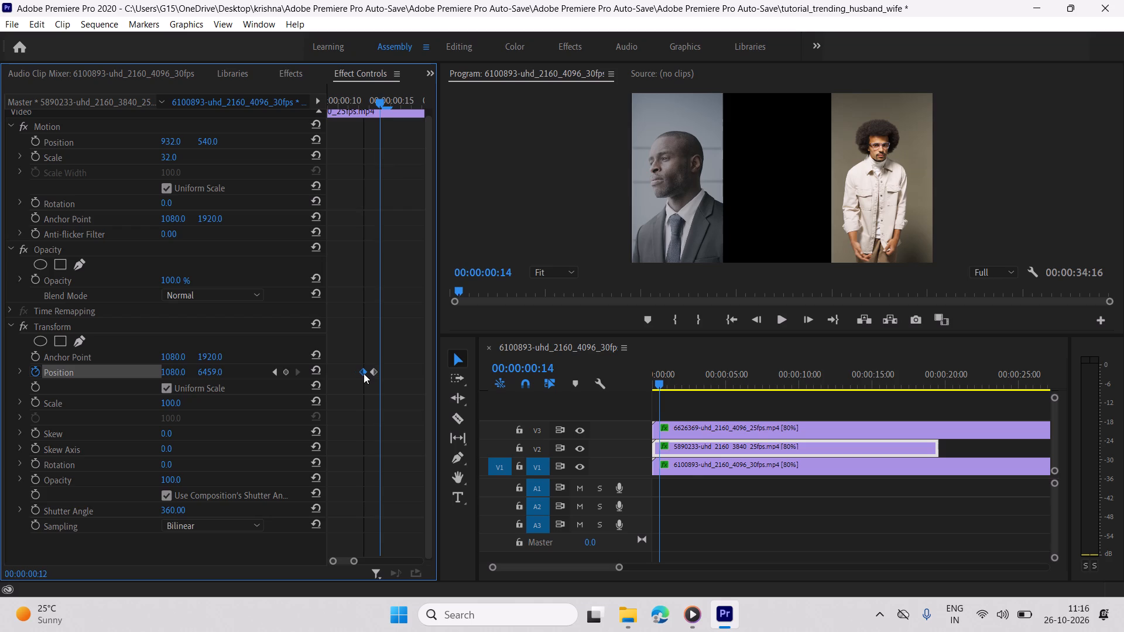
drag(373, 99, 368, 112)
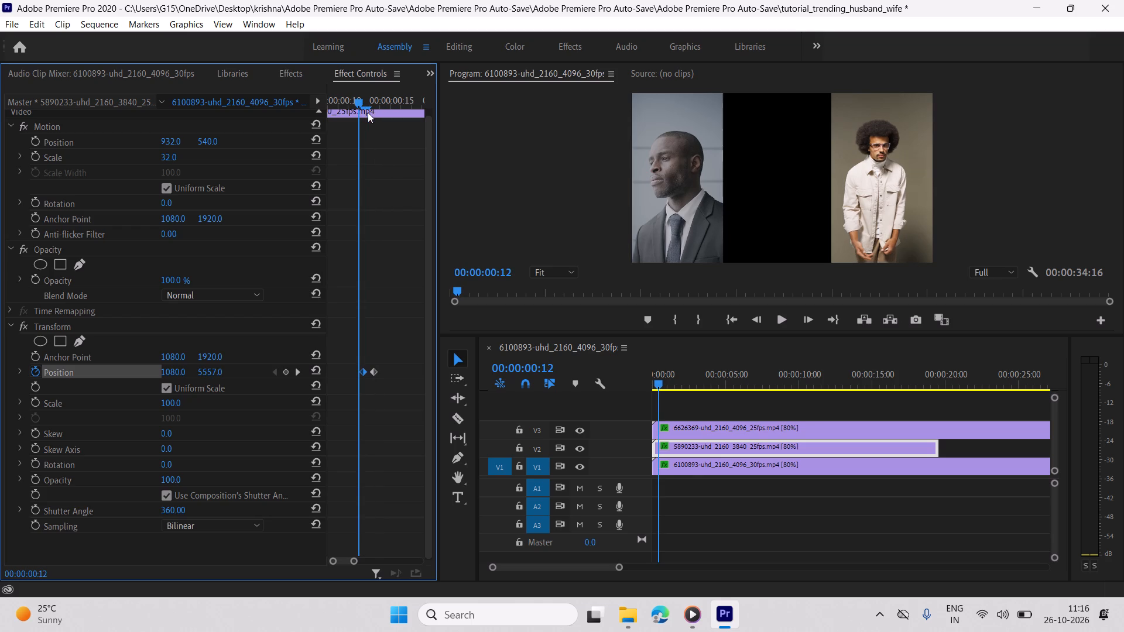
drag(368, 112, 368, 114)
drag(359, 101, 368, 107)
click(373, 369)
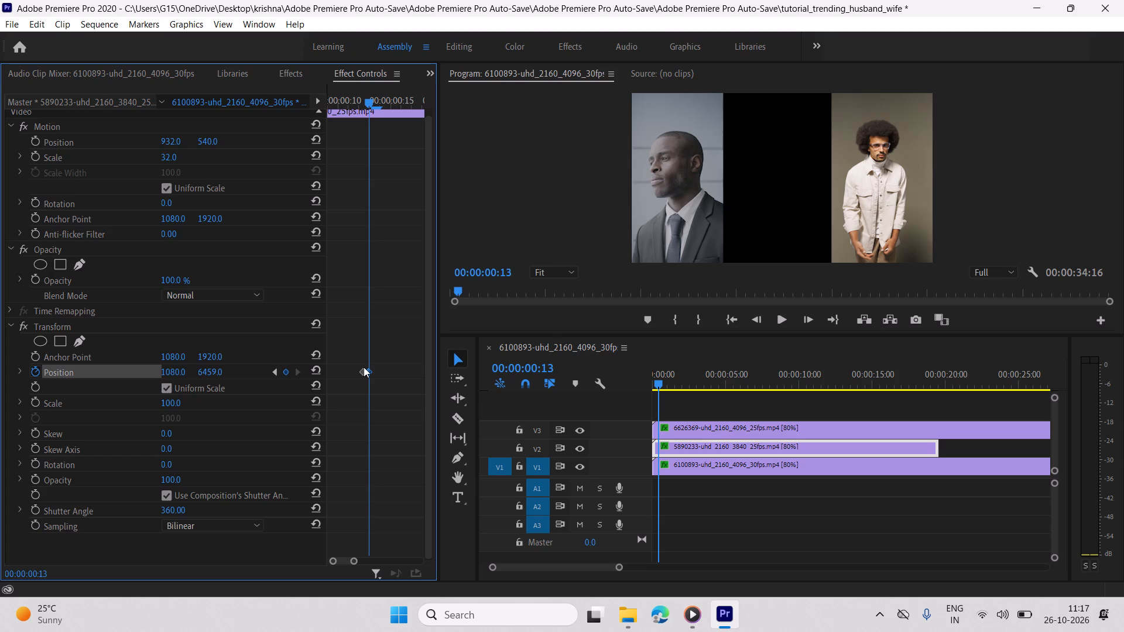
Set the V2 clip's Transform vertical position to 2111 at 00:00:00:13 so the blue-sweater man fills the middle section.
drag(206, 366, 144, 369)
drag(144, 369, 97, 352)
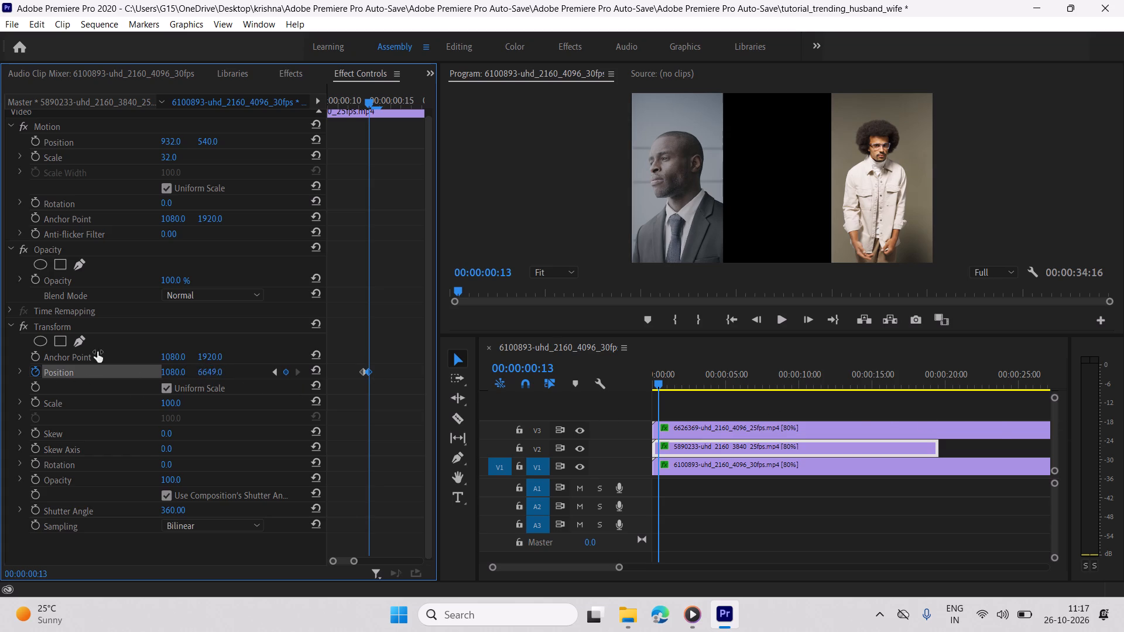
drag(97, 352, 203, 366)
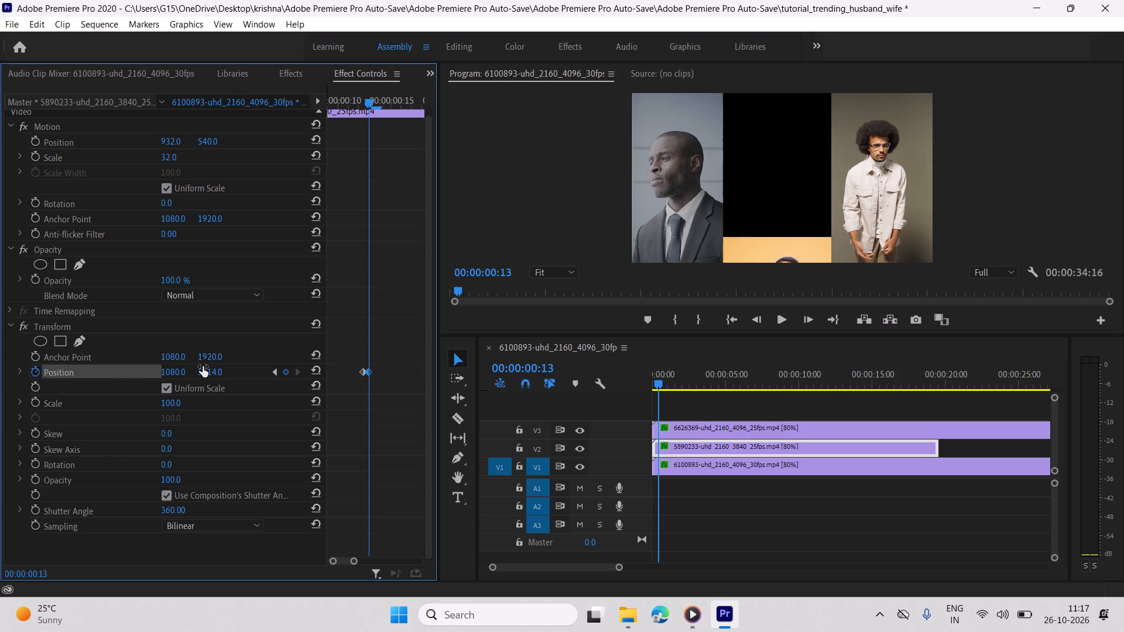
drag(203, 366, 136, 367)
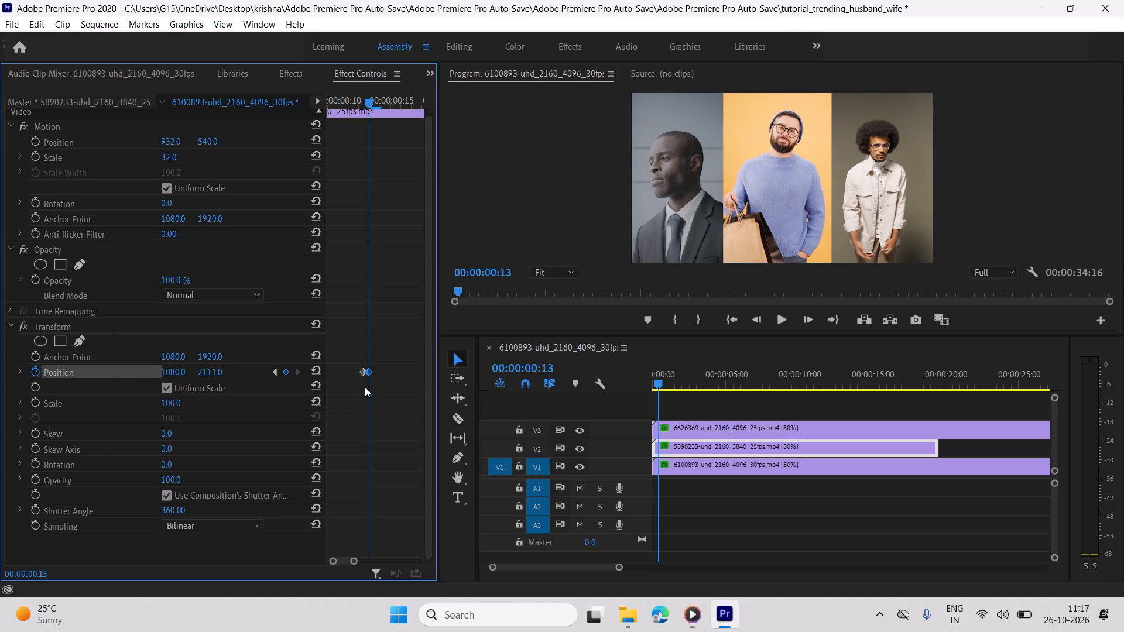
Play the blue-sweater clip's entrance from about 00:00:00:10.
drag(371, 99, 370, 104)
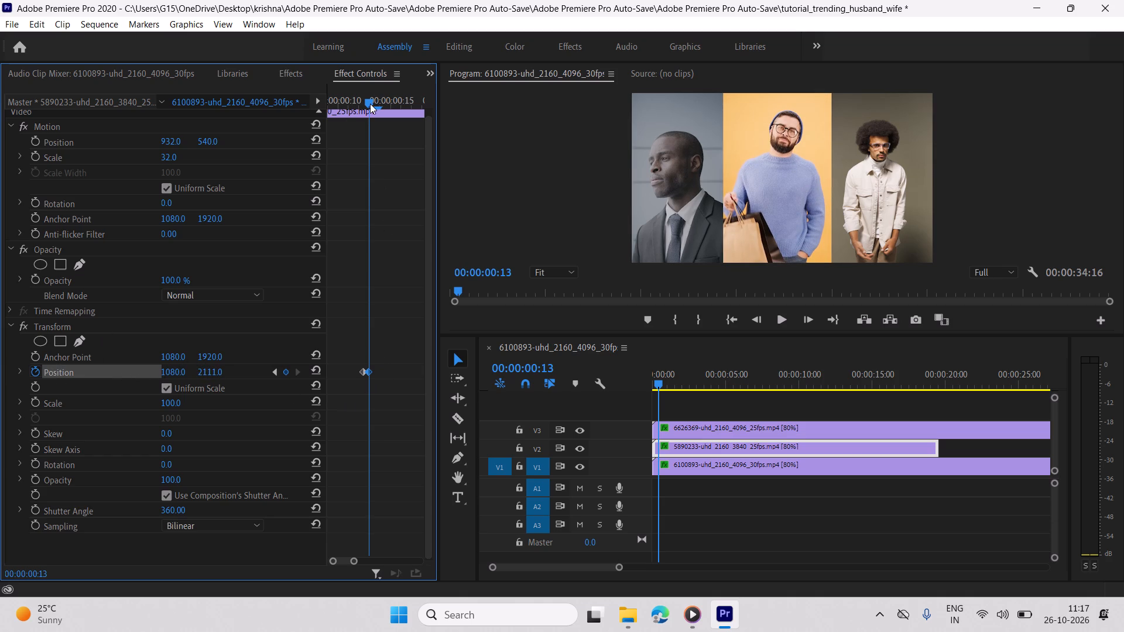
drag(370, 104, 358, 104)
click(358, 104)
drag(364, 107, 347, 108)
key(space)
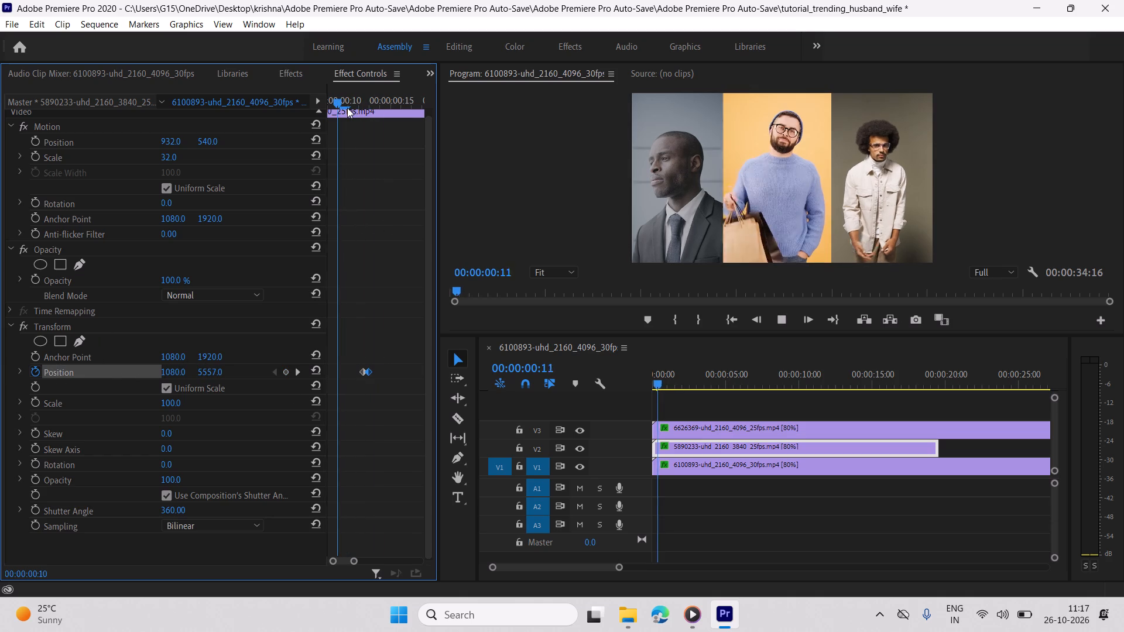
key(space)
Spread the V2 clip's Transform position keyframes apart, moving the 5557 one slightly earlier and the 2111 one to about 00:00:00:14.
click(370, 372)
drag(368, 372, 358, 372)
click(372, 376)
drag(367, 372, 373, 372)
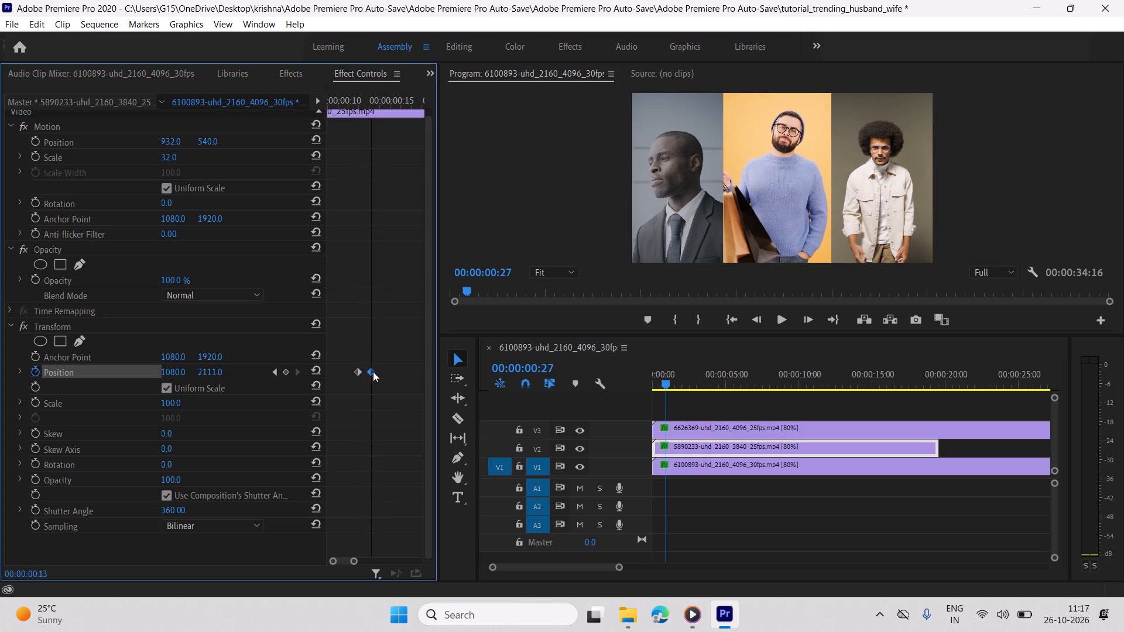
drag(373, 372, 379, 373)
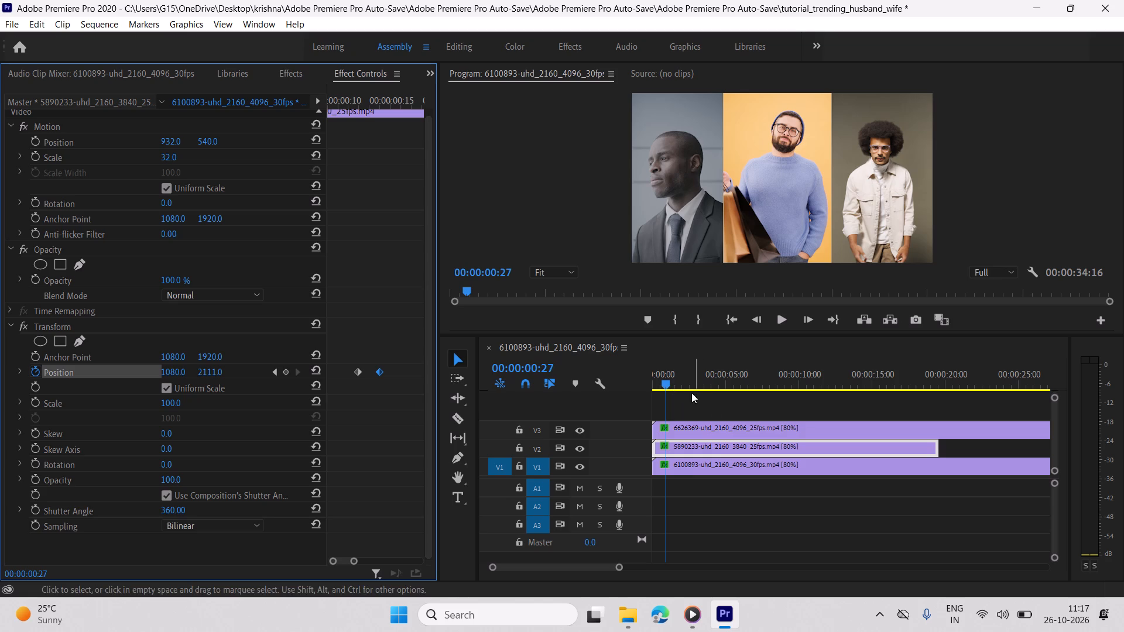
Scrub through the blue-sweater clip's entrance and play the sequence from its start.
drag(665, 379, 657, 385)
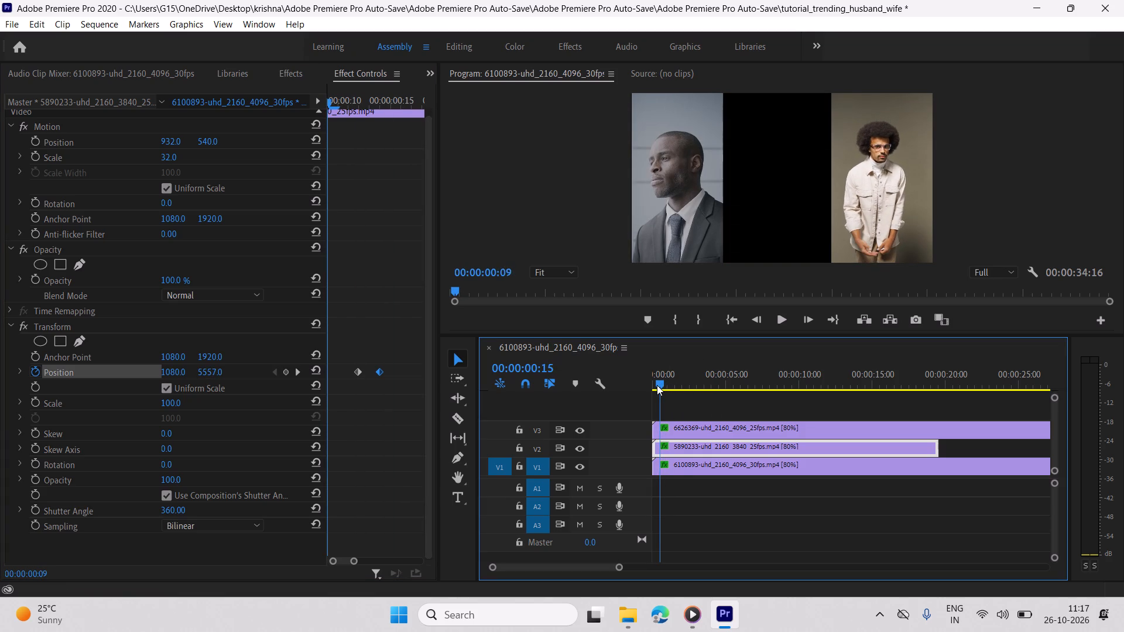
drag(657, 385, 658, 386)
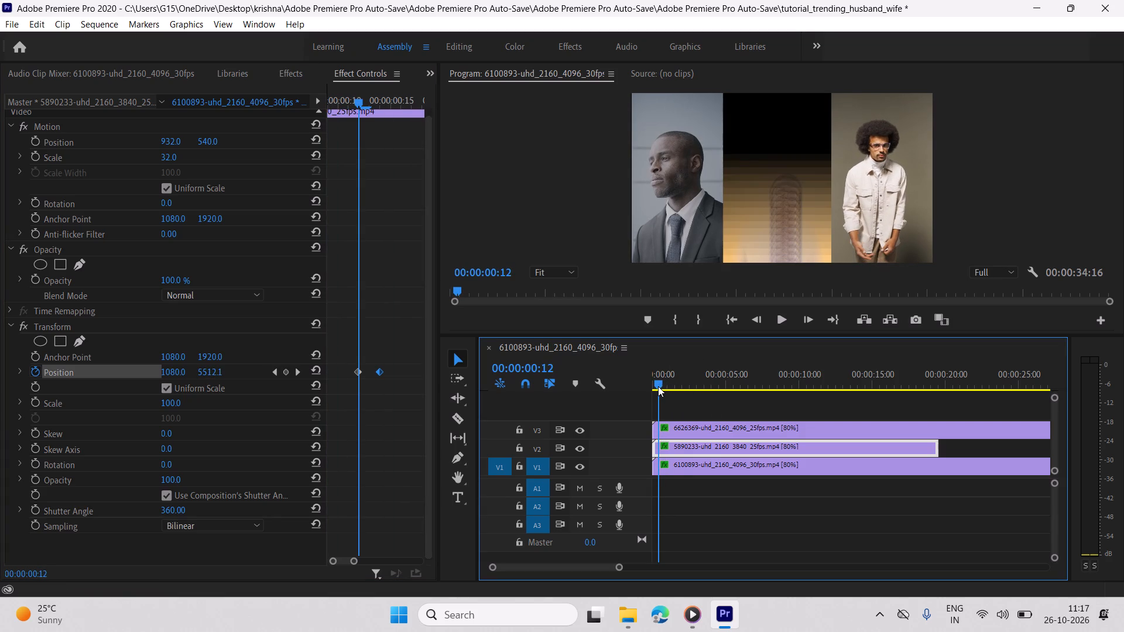
drag(658, 386, 649, 387)
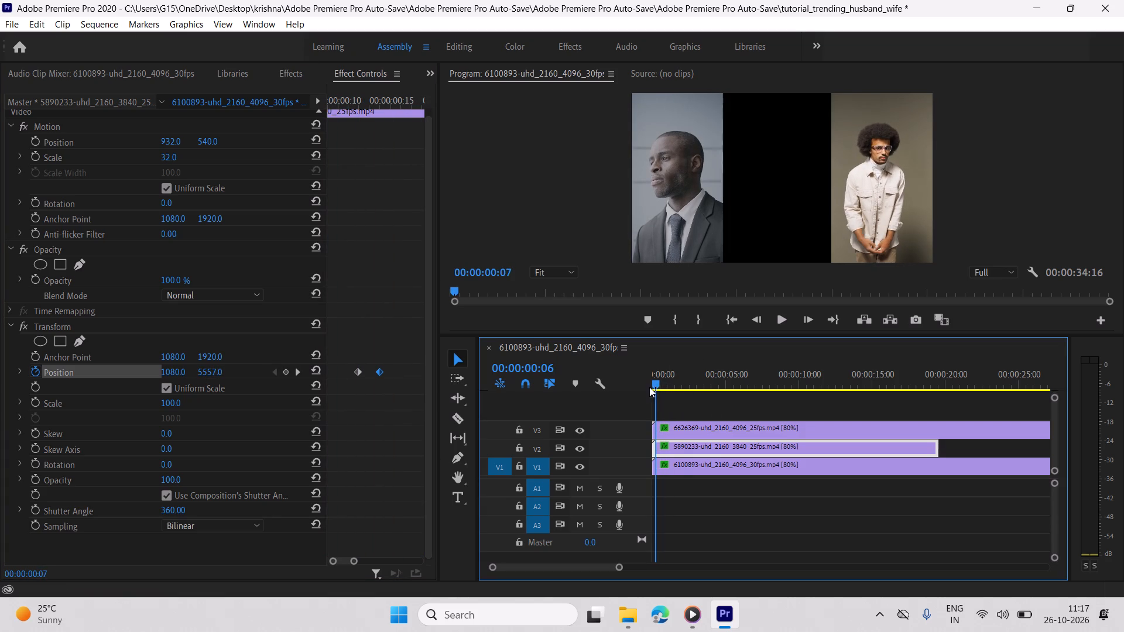
drag(649, 387, 622, 398)
key(space)
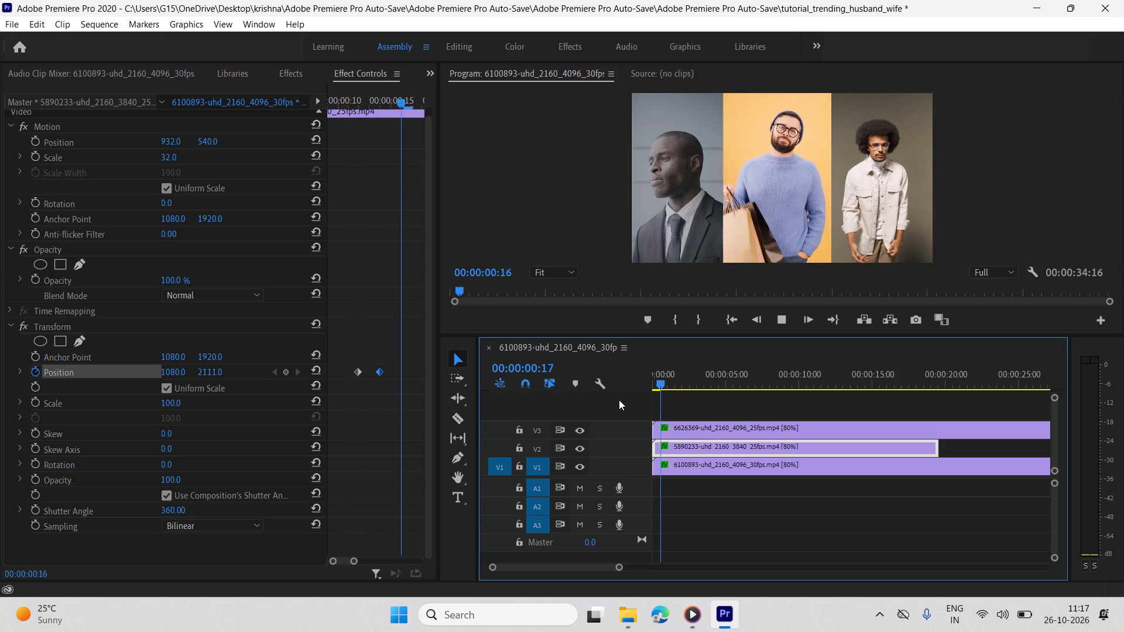
key(space)
Shift both V2 Transform position keyframes slightly later, and extend the 2111 keyframe further to about 00:00:00:15.
click(378, 391)
click(380, 368)
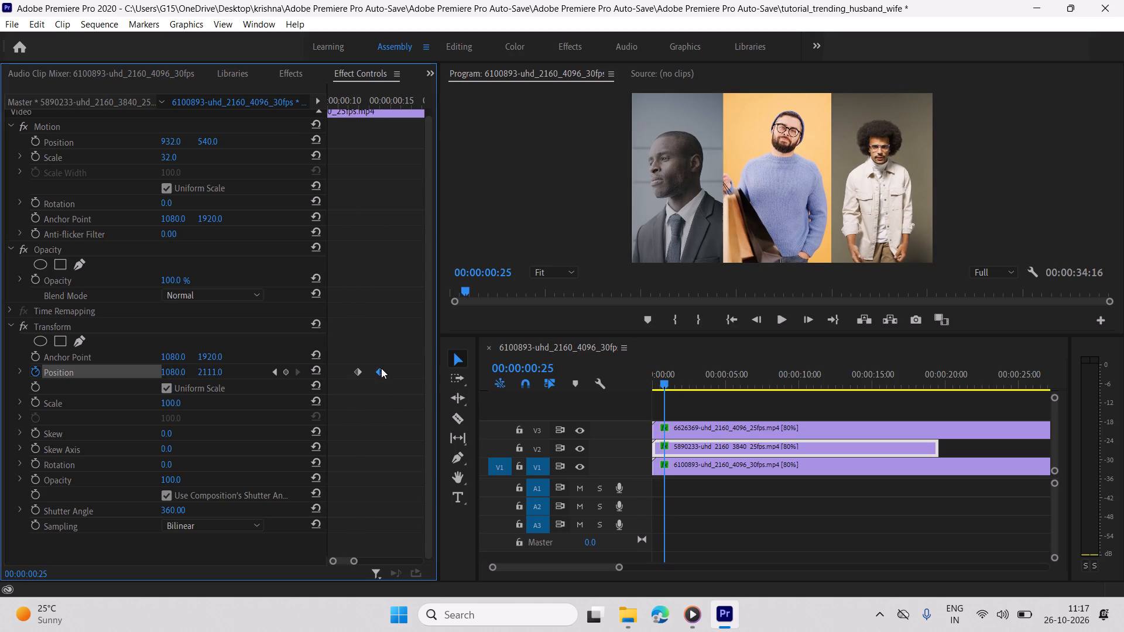
drag(409, 343, 349, 404)
drag(380, 369, 388, 372)
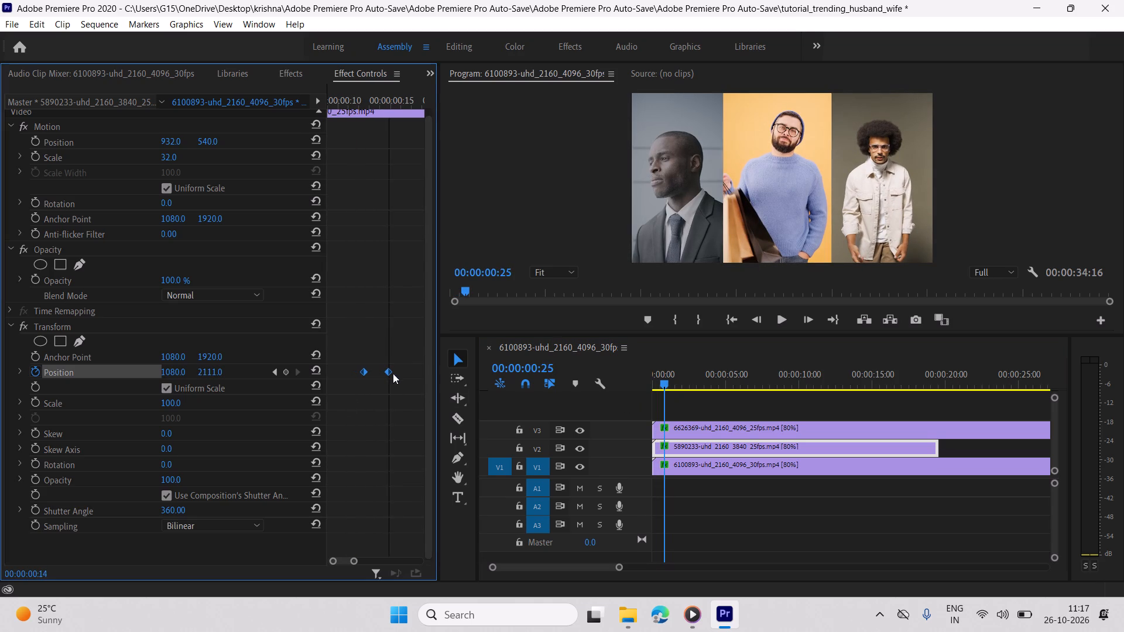
click(408, 375)
drag(400, 361, 383, 387)
drag(390, 369, 395, 376)
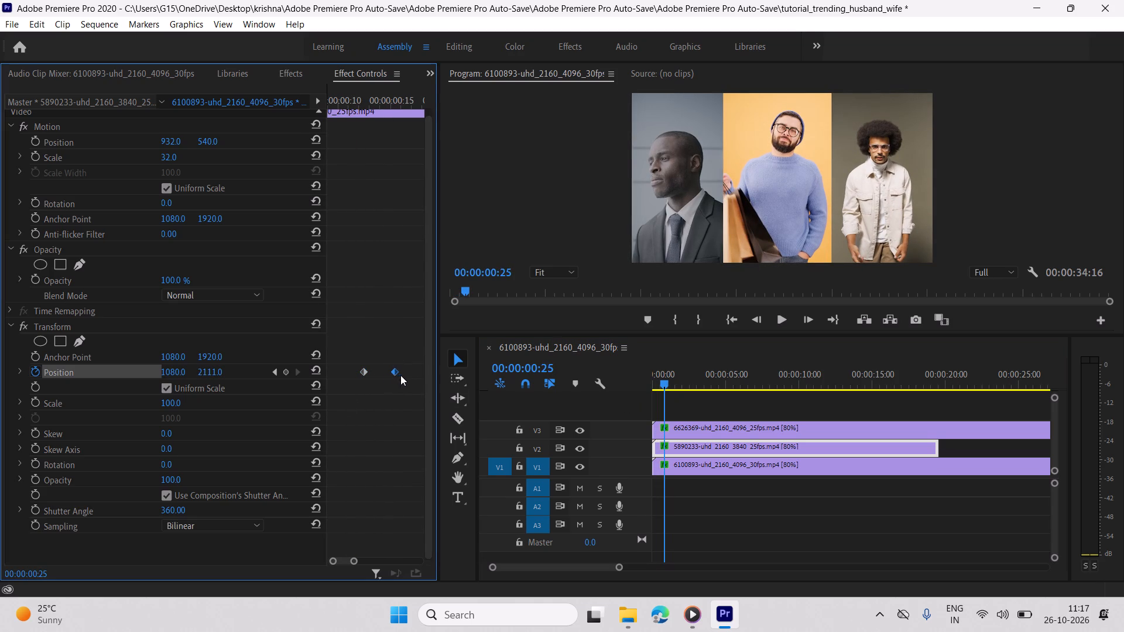
click(400, 375)
Play the sequence from its start to review the blue-sweater clip's entrance, stopping at about 00:00:00:21.
drag(666, 384, 655, 384)
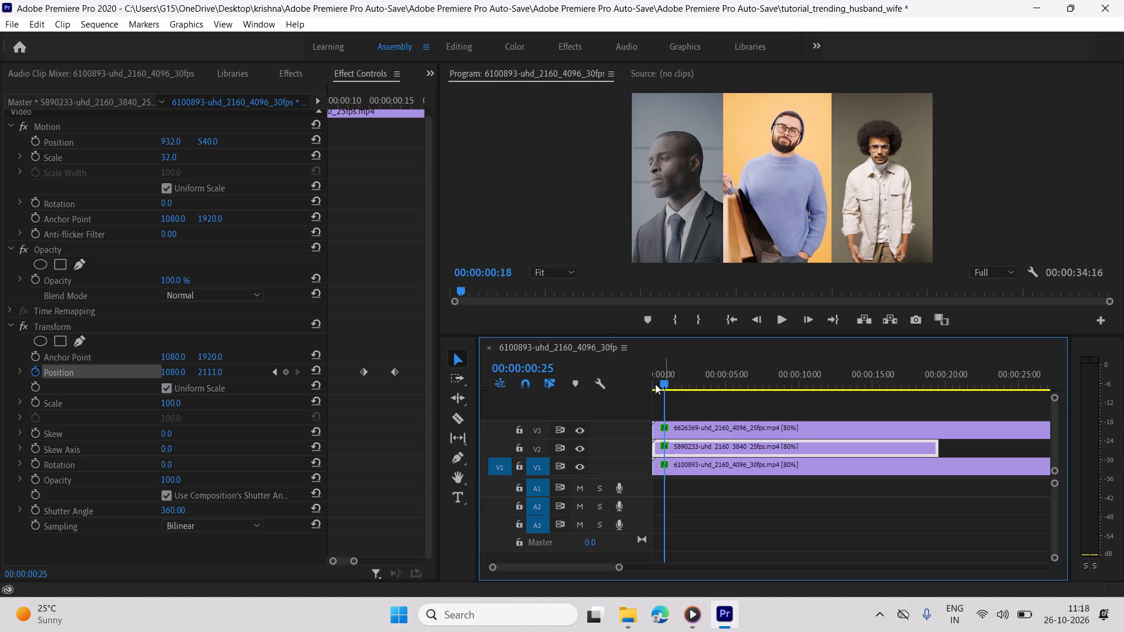
drag(655, 384, 646, 383)
key(space)
key(space)
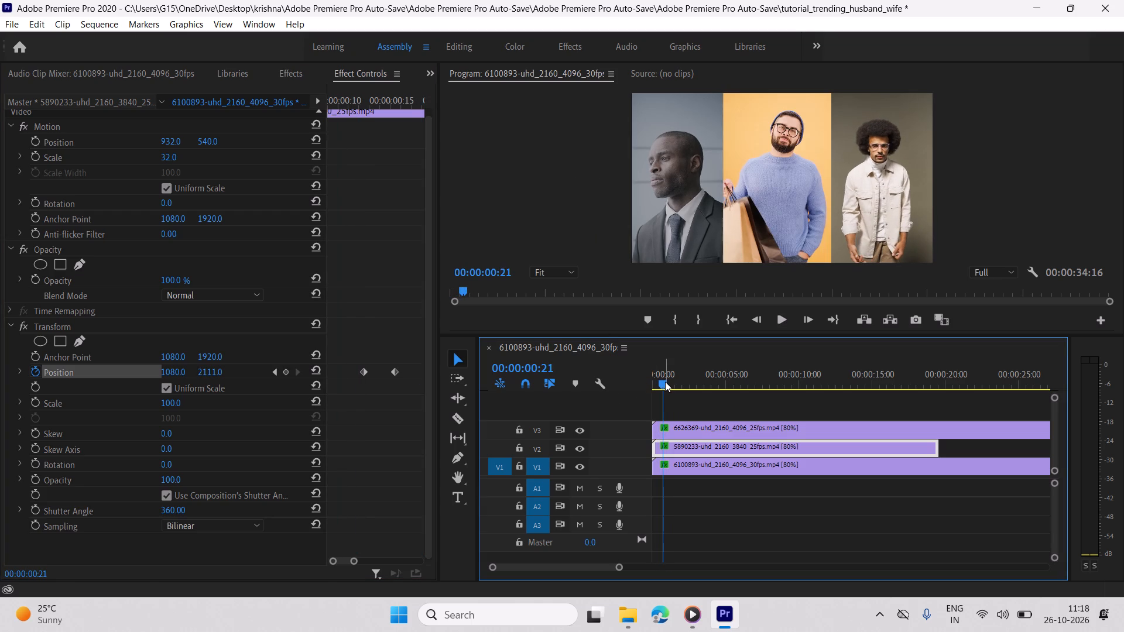
Keyframe the V3 clip's Transform Position, with 1080, -1795 at 00:00:00:21 and the 2048 keyframe moved later.
click(685, 425)
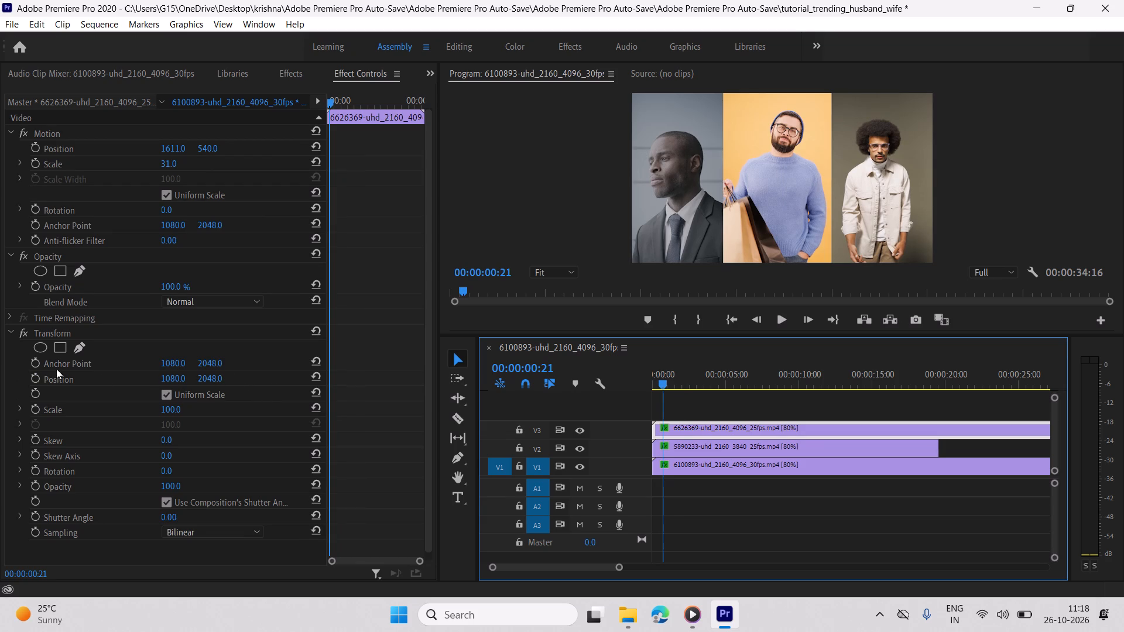
click(33, 376)
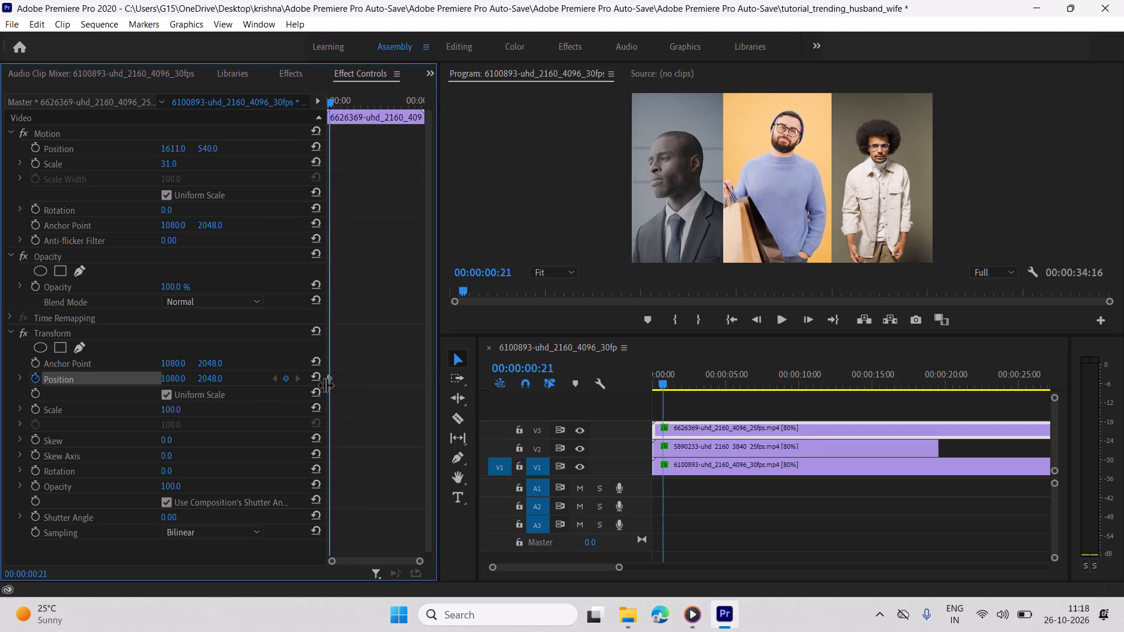
drag(330, 377, 347, 382)
drag(213, 380, 160, 376)
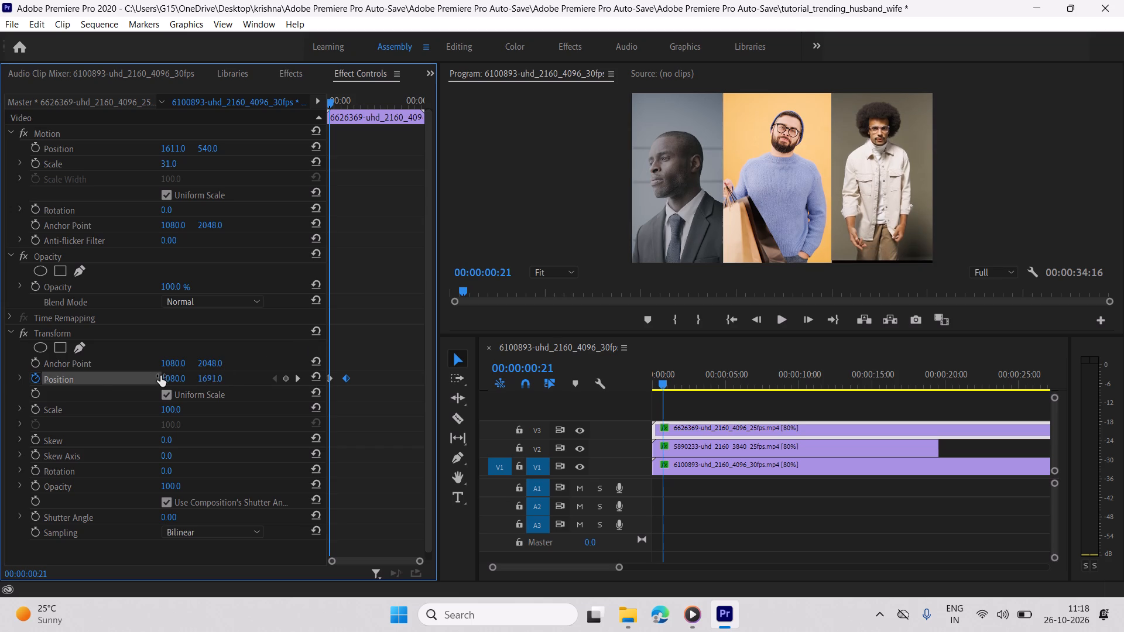
drag(160, 376, 344, 366)
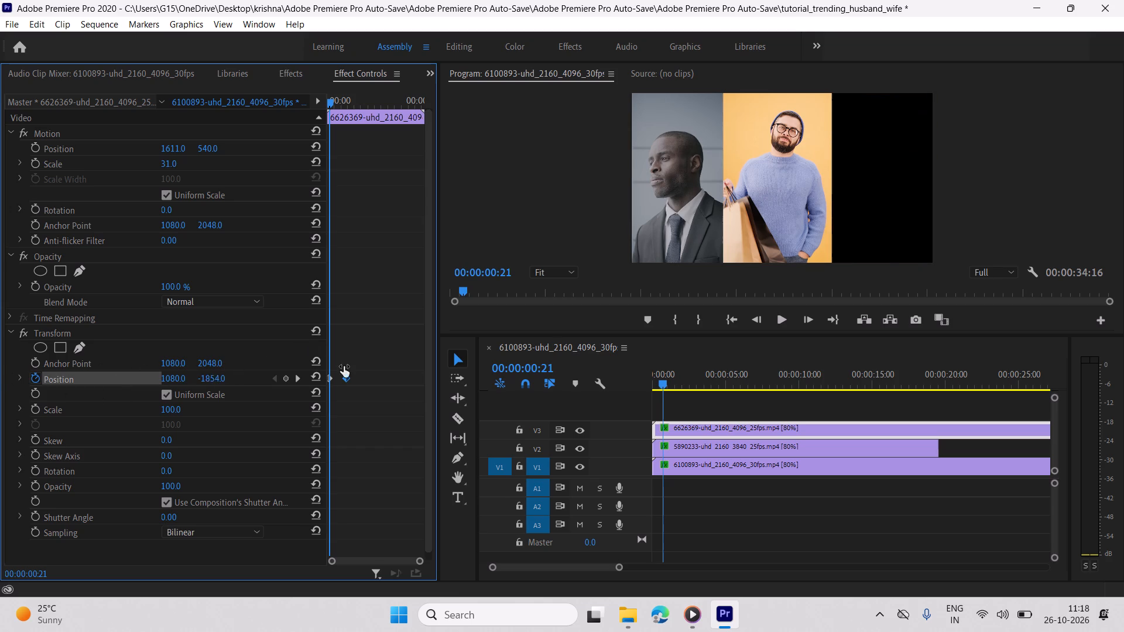
drag(344, 366, 351, 410)
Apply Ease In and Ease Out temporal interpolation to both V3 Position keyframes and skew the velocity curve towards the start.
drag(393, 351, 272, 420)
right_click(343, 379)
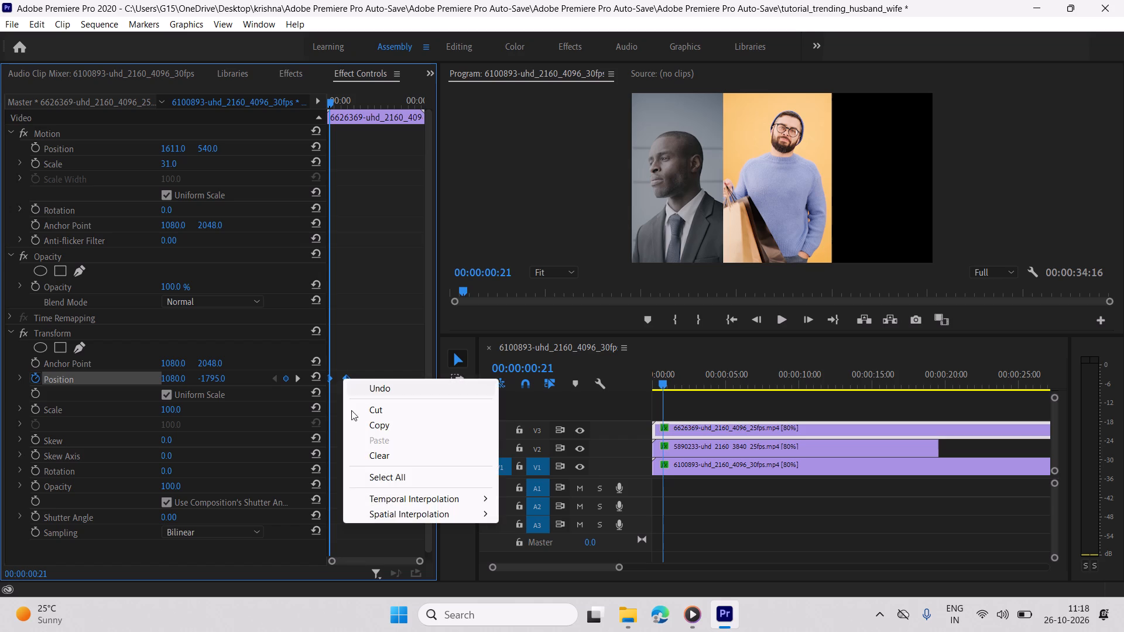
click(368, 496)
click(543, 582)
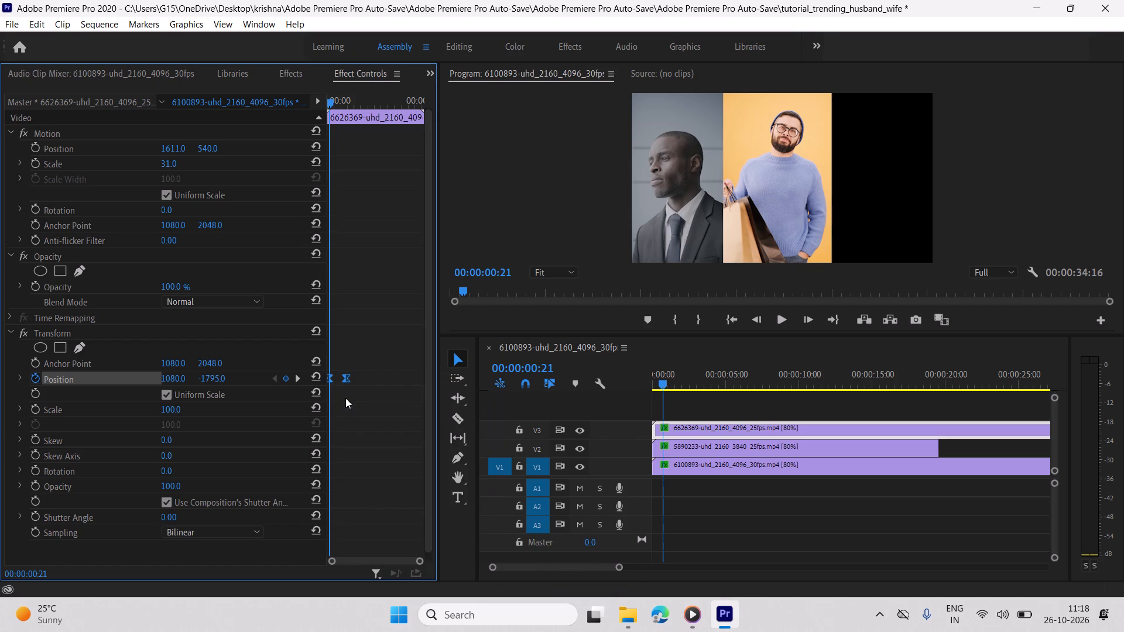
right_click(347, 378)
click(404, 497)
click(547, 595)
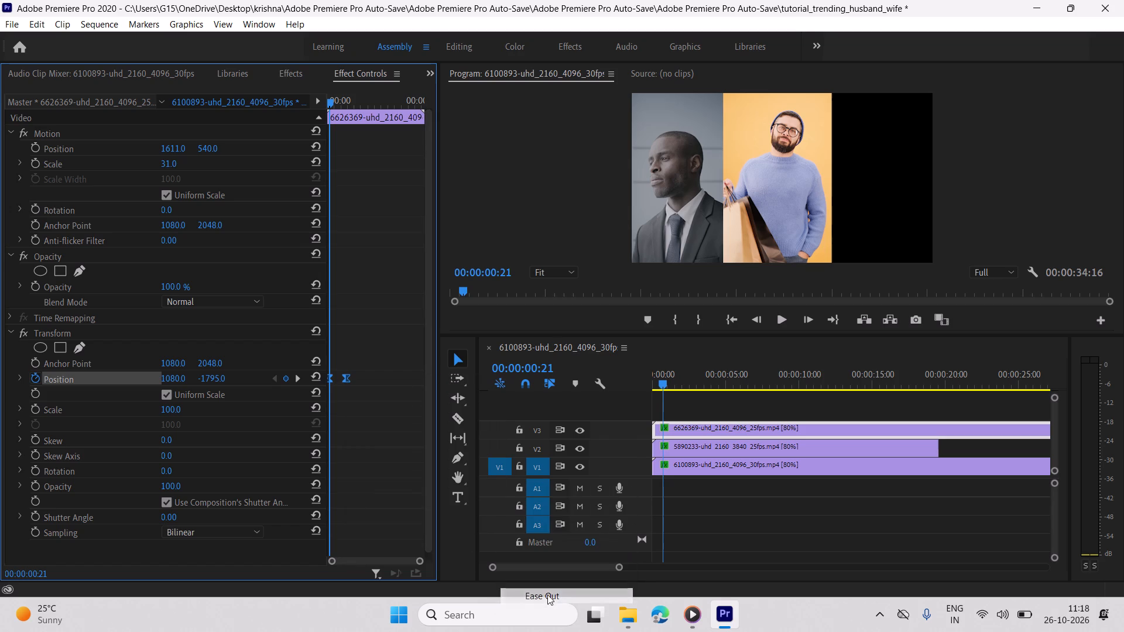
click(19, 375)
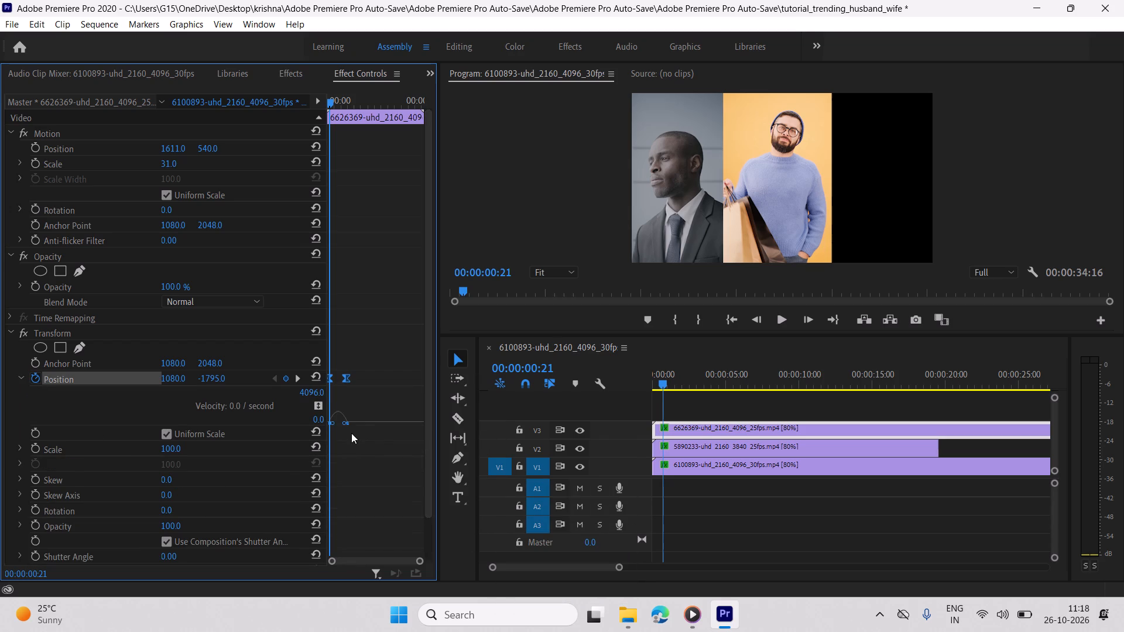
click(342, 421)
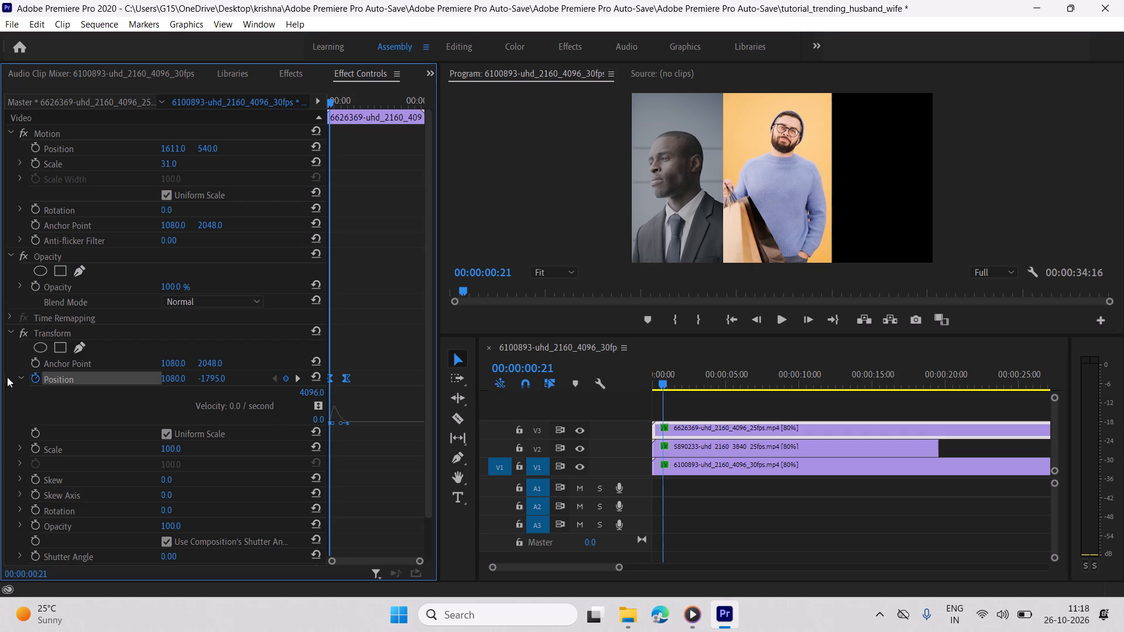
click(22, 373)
Play the V3 clip's entrance briefly, move its 2048 Position keyframe earlier to about 3 seconds, and play again.
key(space)
key(space)
click(354, 379)
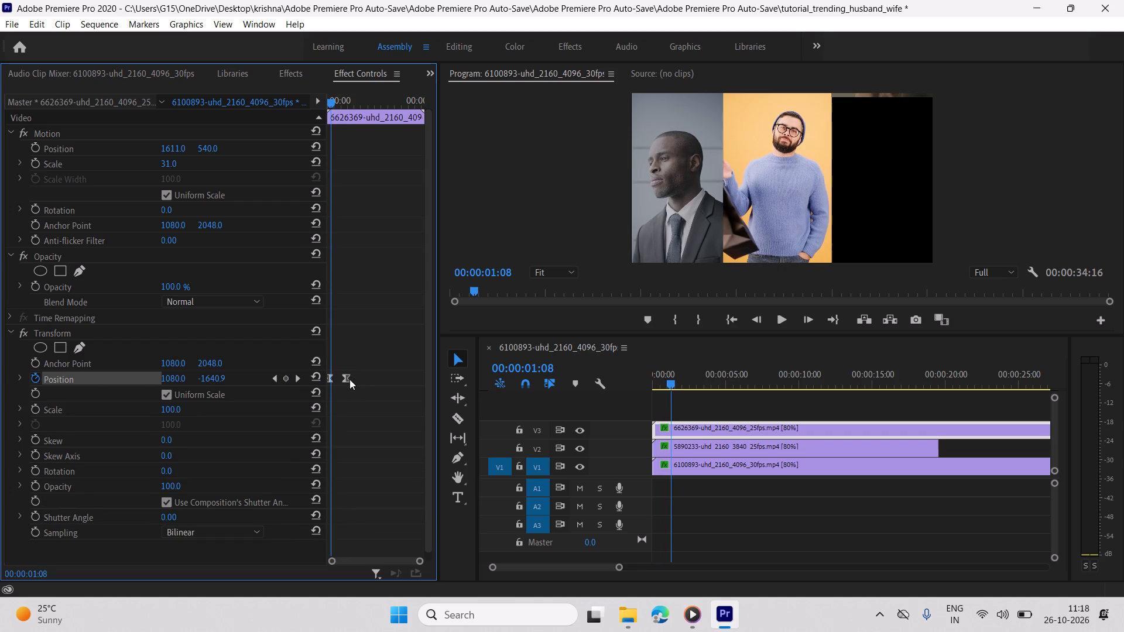
drag(346, 380, 338, 383)
key(space)
key(space)
key(space)
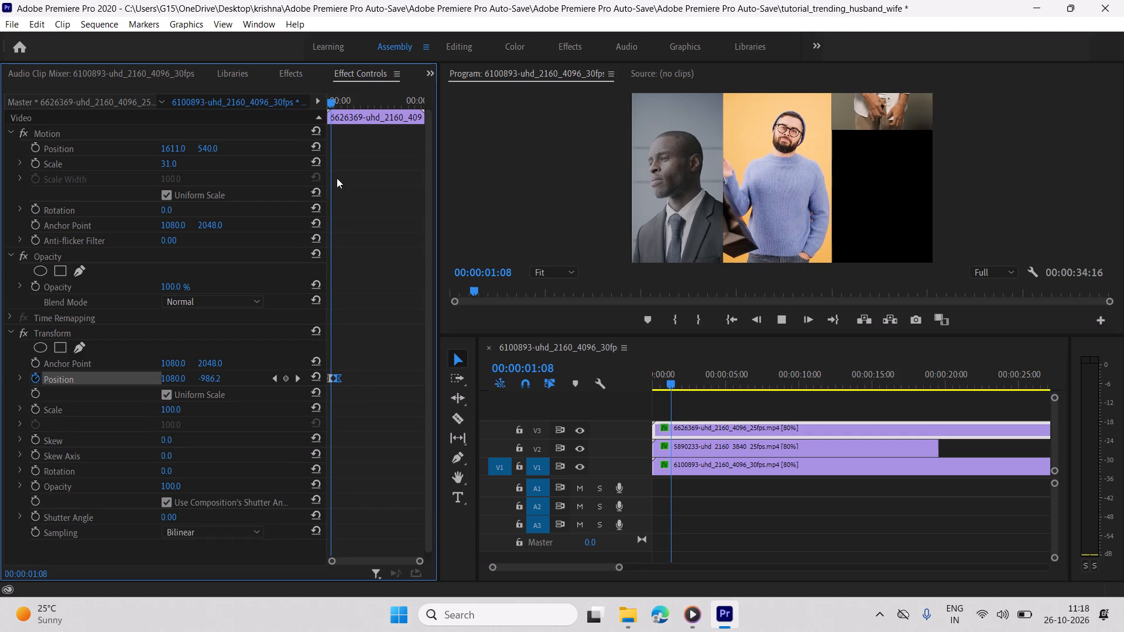
Pull the V3 clip's 2048 Position keyframe further in to about 00:00:01:18.
text(==)
key(equal)
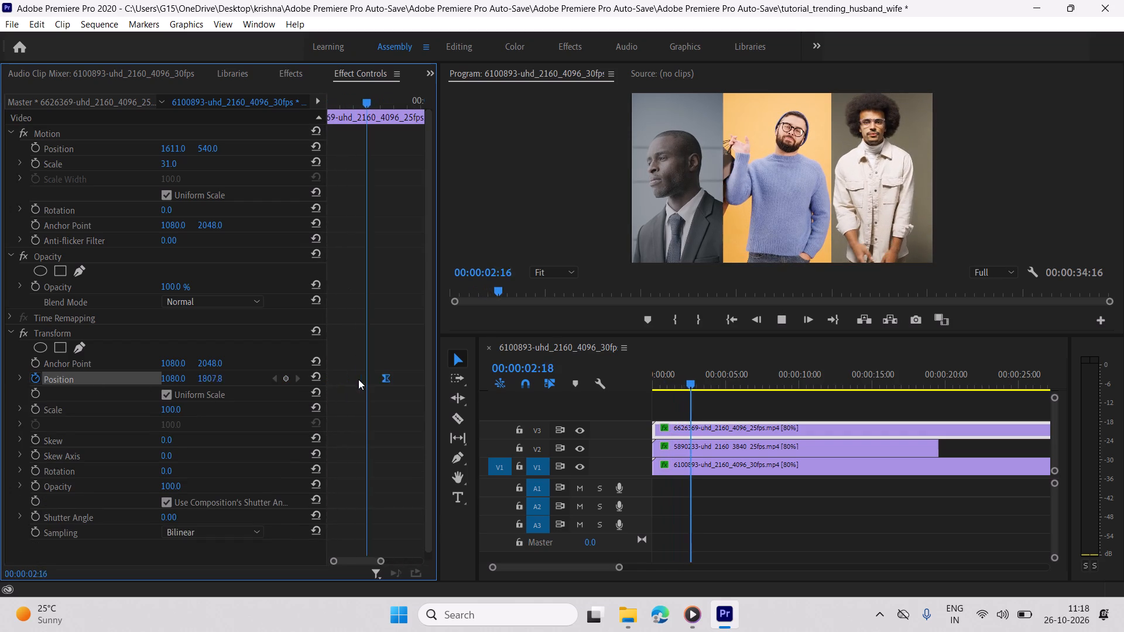
key(minus)
click(378, 384)
key(space)
drag(371, 377, 367, 377)
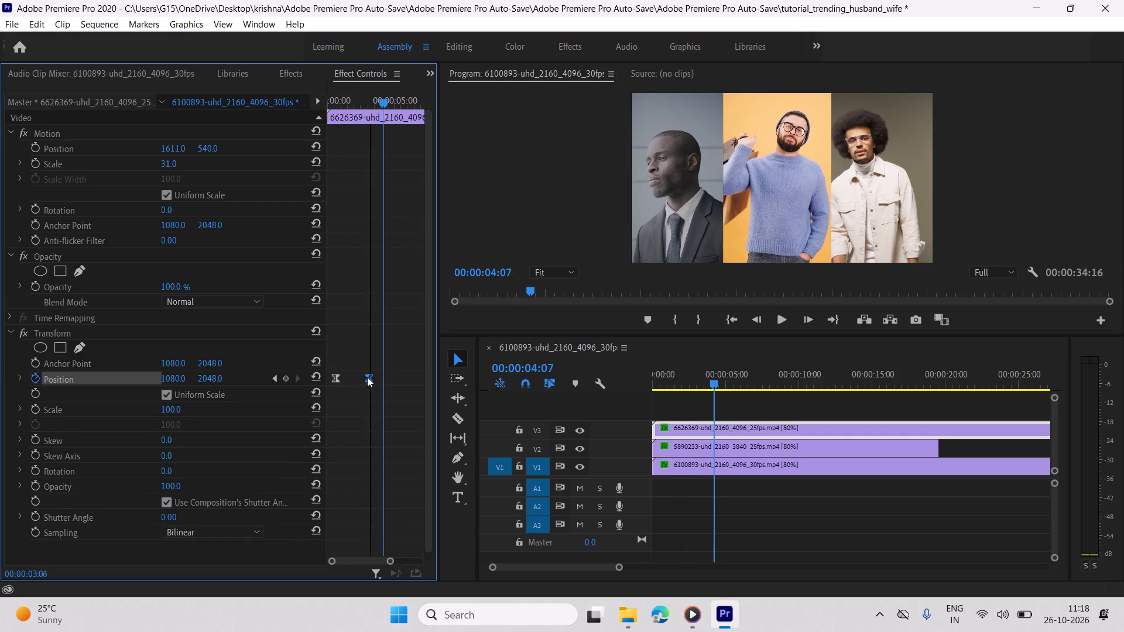
drag(367, 377, 349, 378)
Play the sequence from its start to check the V3 clip's faster entrance.
key(minus)
key(minus)
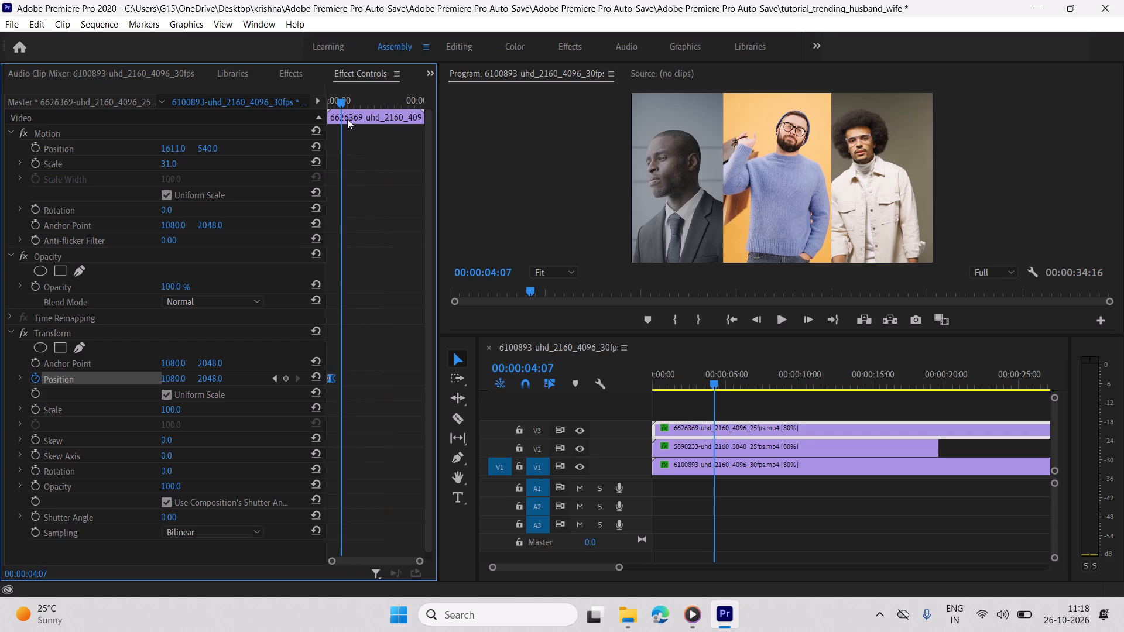
drag(337, 92, 228, 119)
key(space)
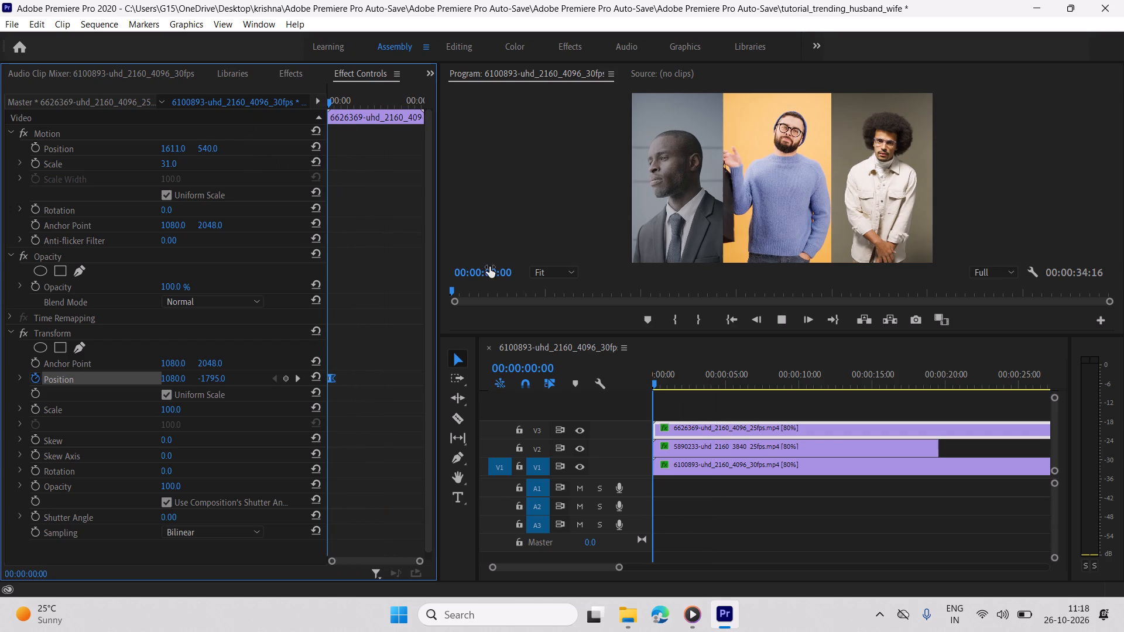
key(space)
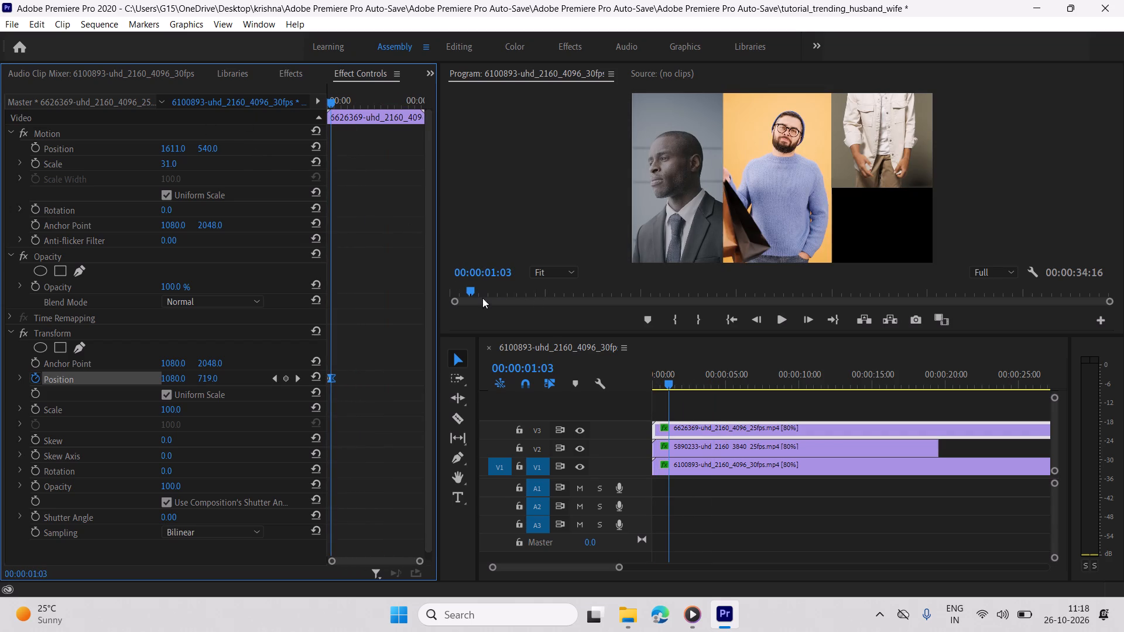
Move the V3 clip's 2048 Position keyframe earlier to about 00:00:01:10.
key(equal)
key(equal)
key(equal)
key(equal)
drag(390, 372, 386, 375)
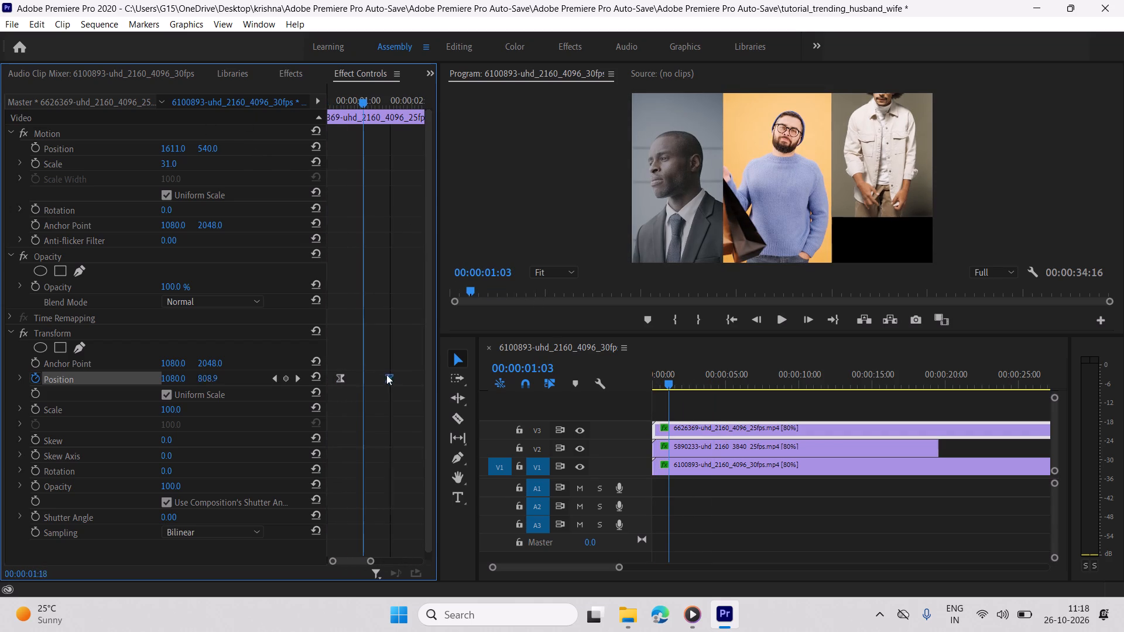
drag(386, 375, 377, 380)
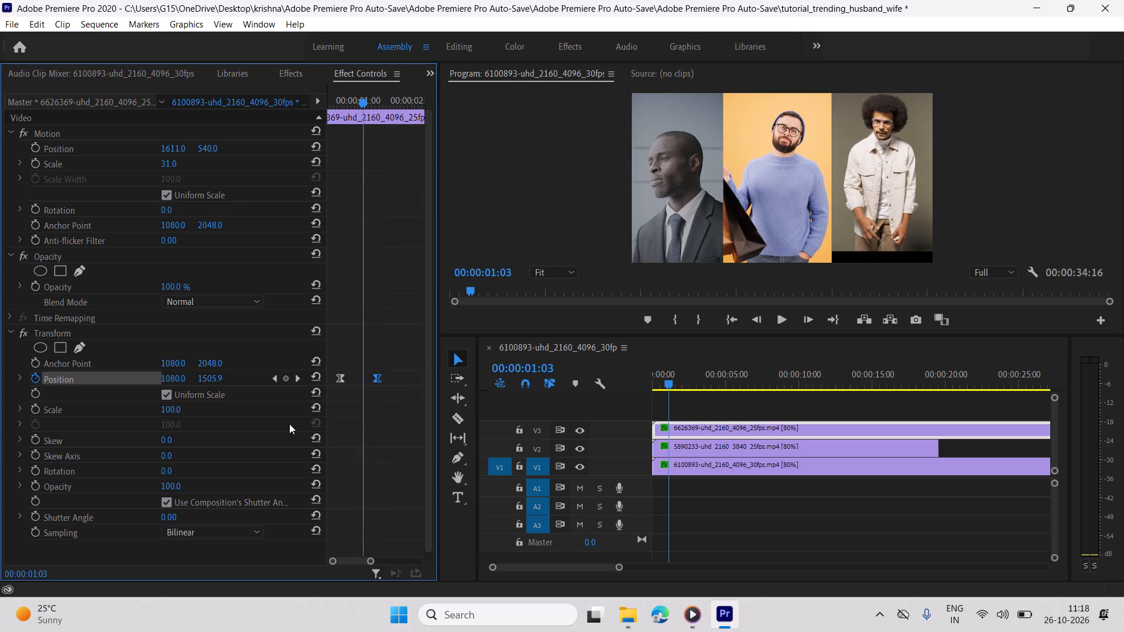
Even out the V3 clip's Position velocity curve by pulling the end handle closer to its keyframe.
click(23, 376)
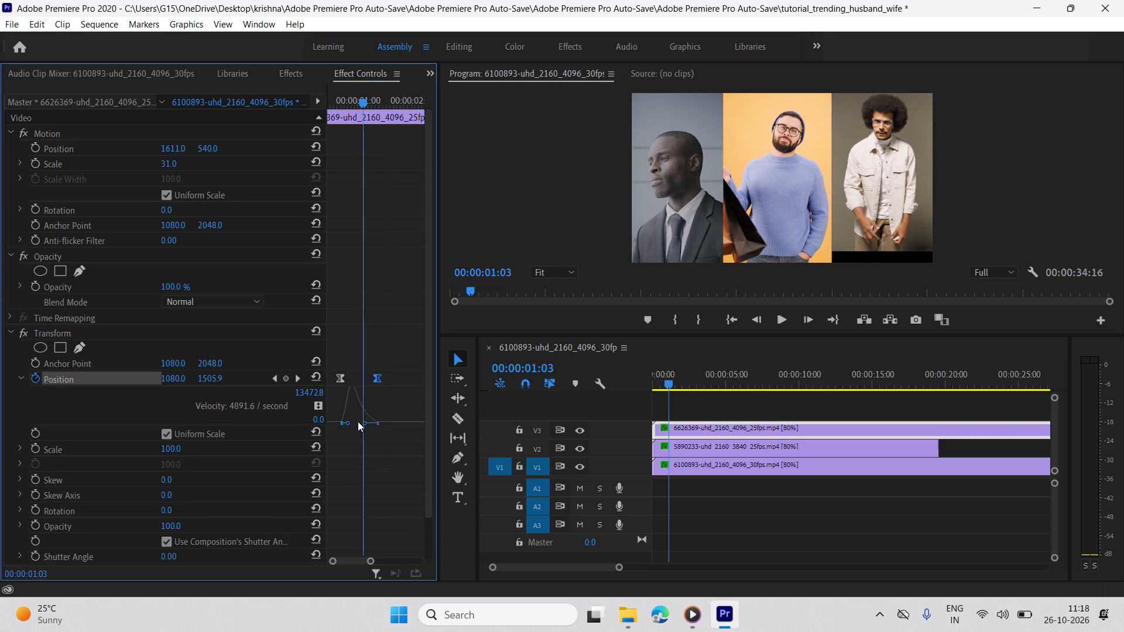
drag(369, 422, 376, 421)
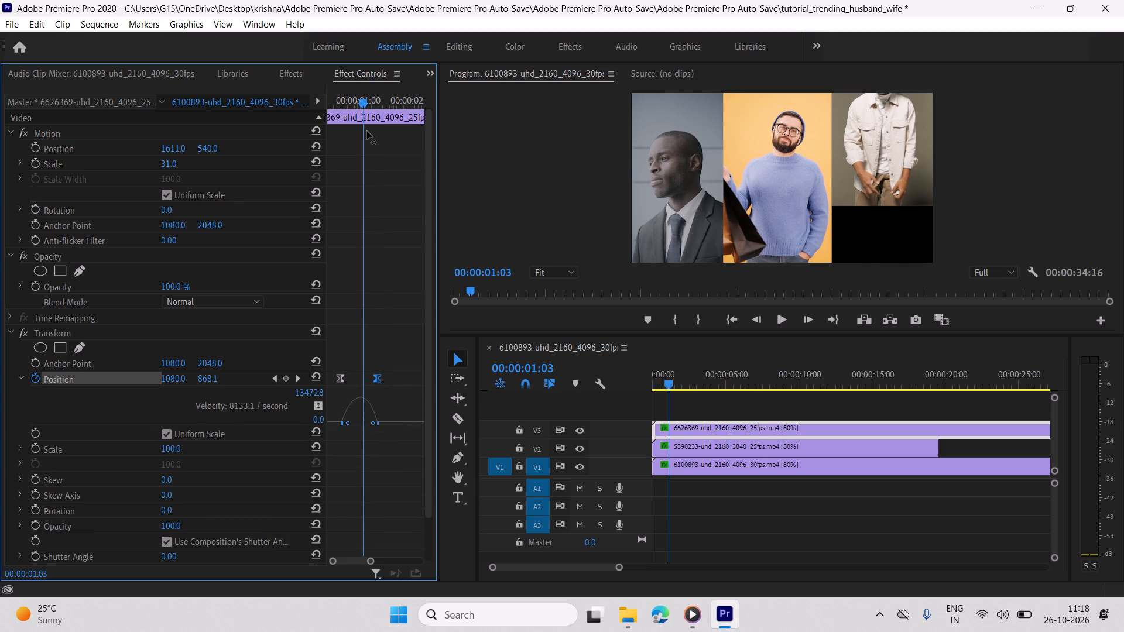
Play the sequence from its start to check the V3 clip's entrance with the reshaped velocity curve.
drag(364, 109, 347, 108)
drag(348, 99, 303, 117)
text(--)
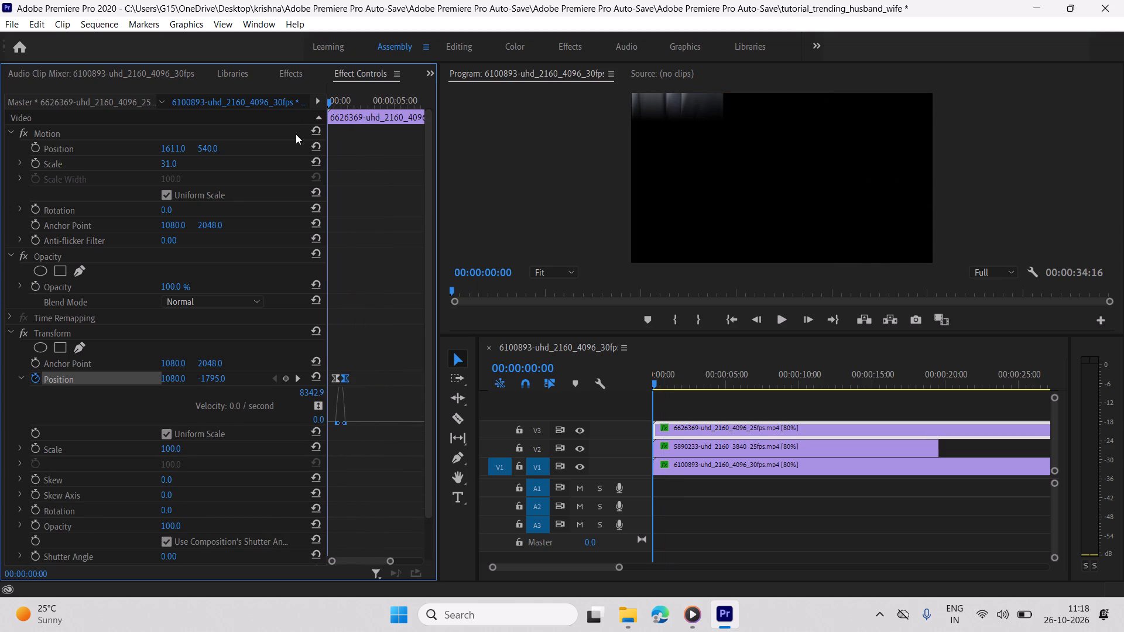
key(space)
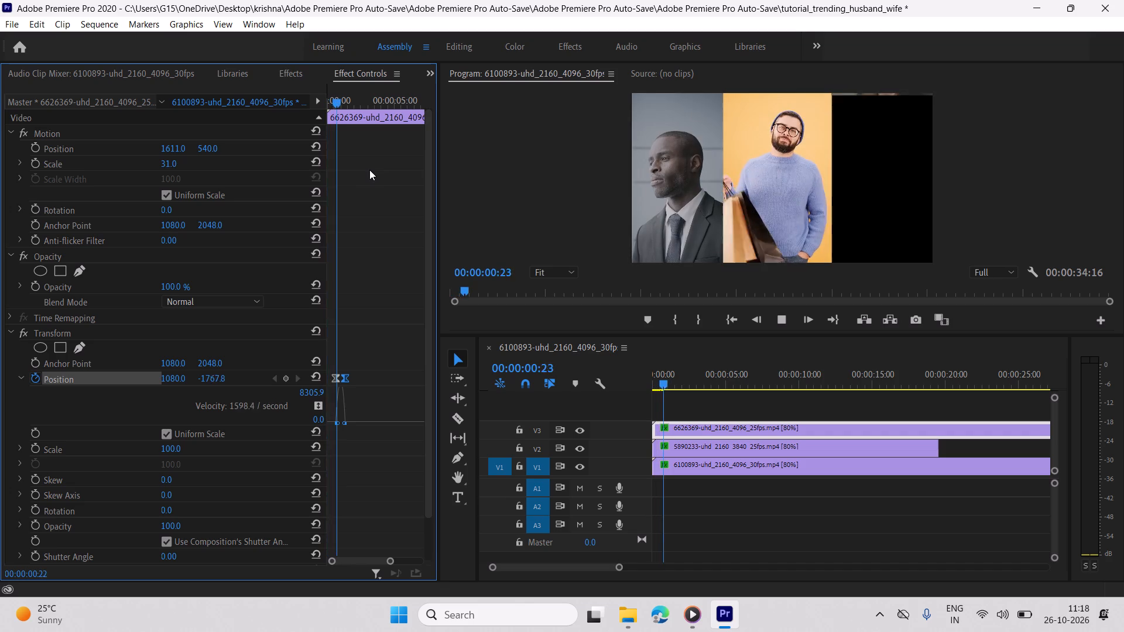
key(space)
click(368, 358)
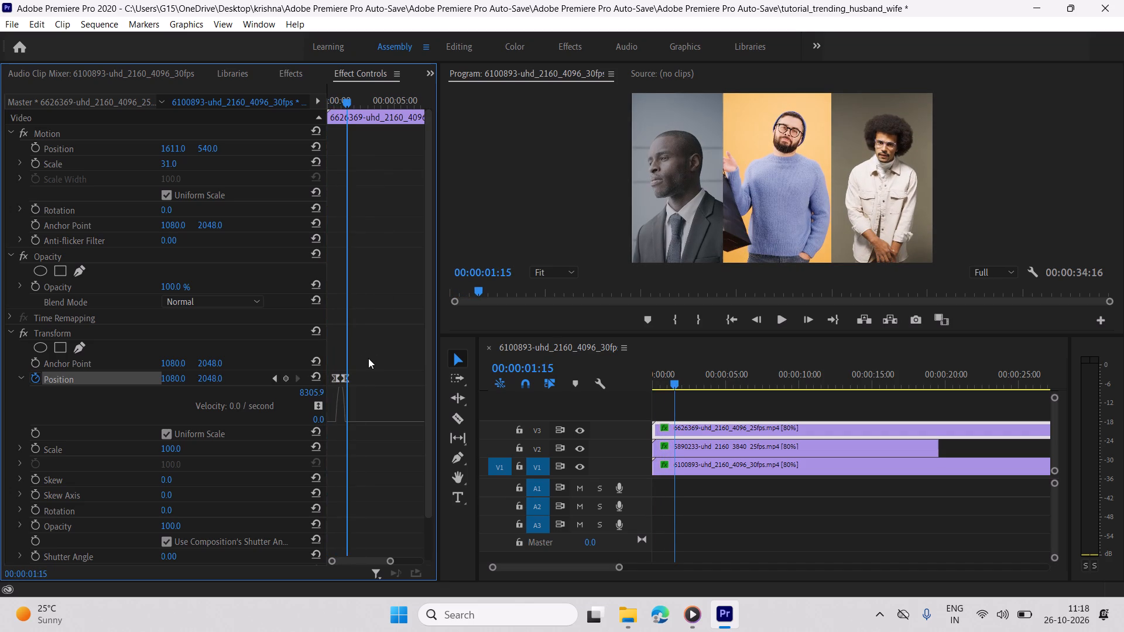
Set the temporal interpolation of the V3 clip's 2048 Position keyframe to Linear.
key(equal)
key(equal)
scroll(368, 380, up, 4)
drag(383, 339, 270, 428)
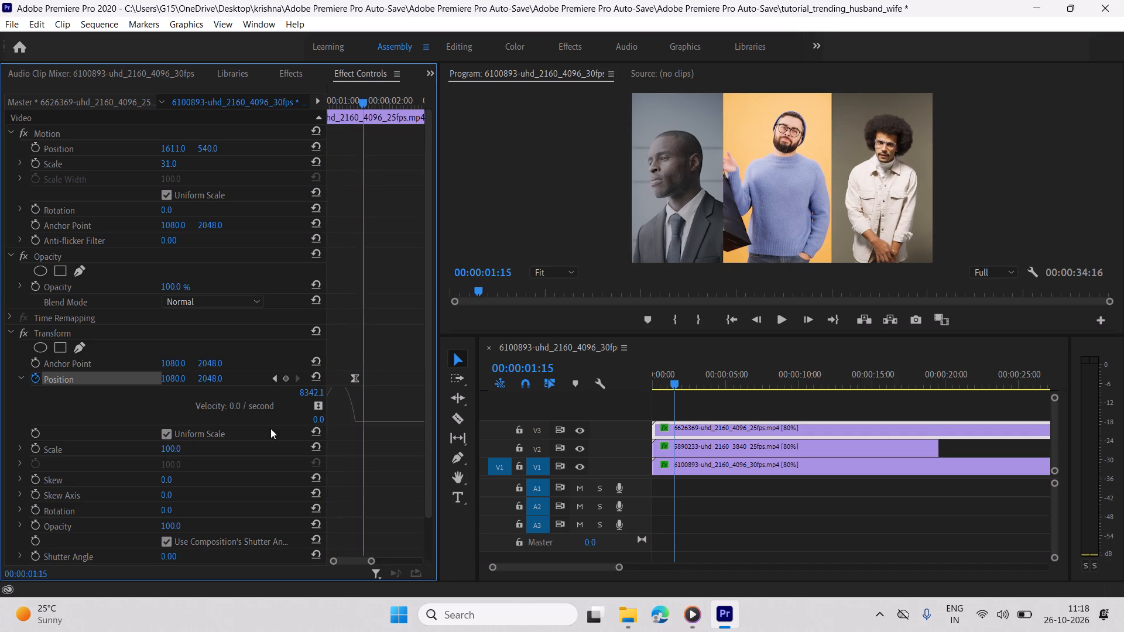
drag(270, 428, 272, 430)
drag(376, 365, 283, 403)
right_click(355, 379)
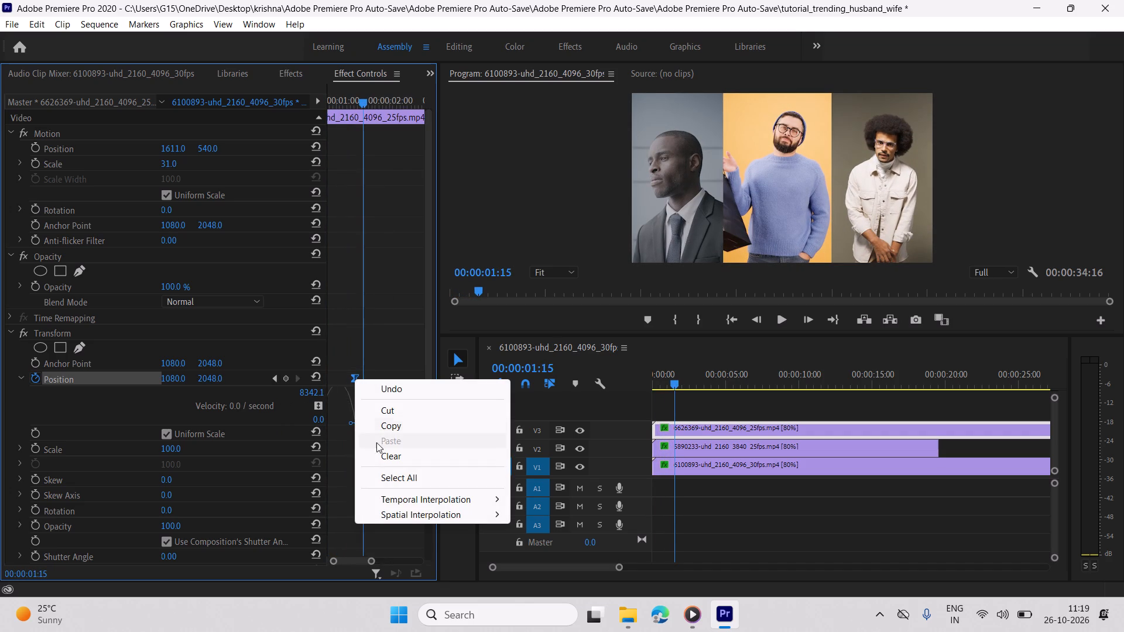
click(386, 493)
click(550, 505)
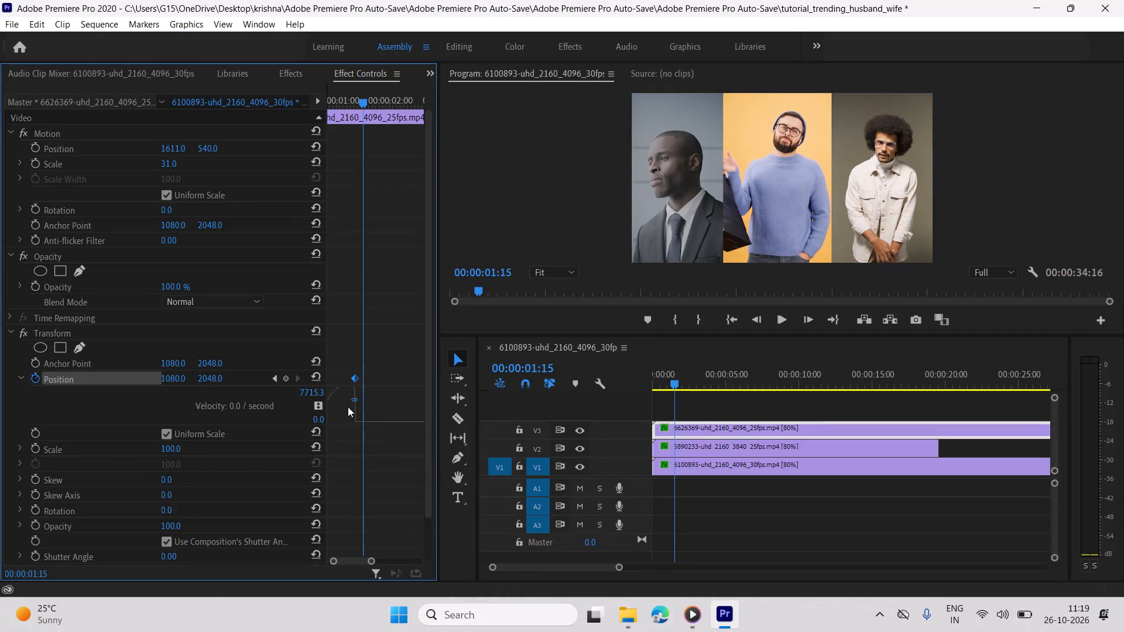
Set the temporal interpolation of the V3 clip's -1795 Position keyframe to Linear and collapse the velocity graph.
drag(359, 105, 314, 107)
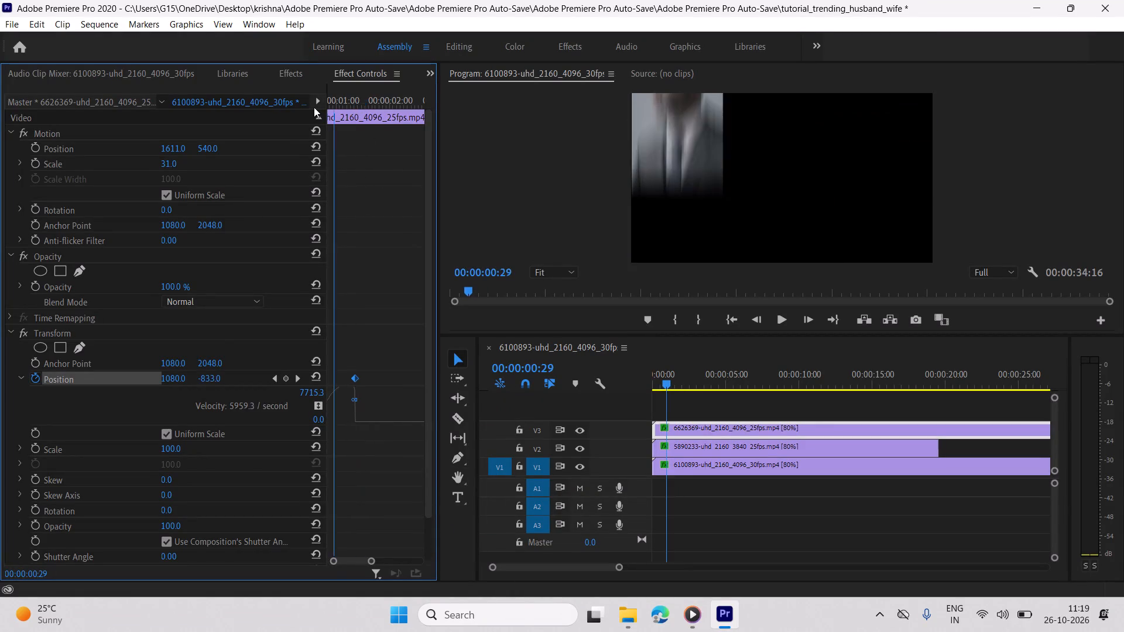
drag(314, 107, 368, 128)
drag(342, 341, 365, 411)
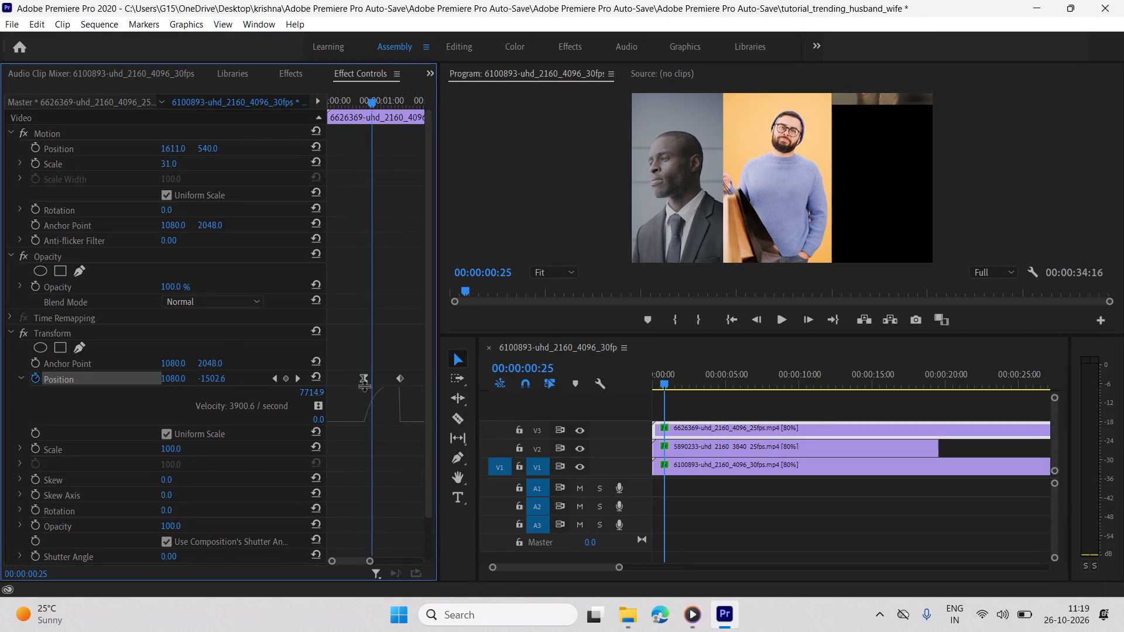
drag(358, 361, 376, 402)
right_click(364, 375)
click(437, 489)
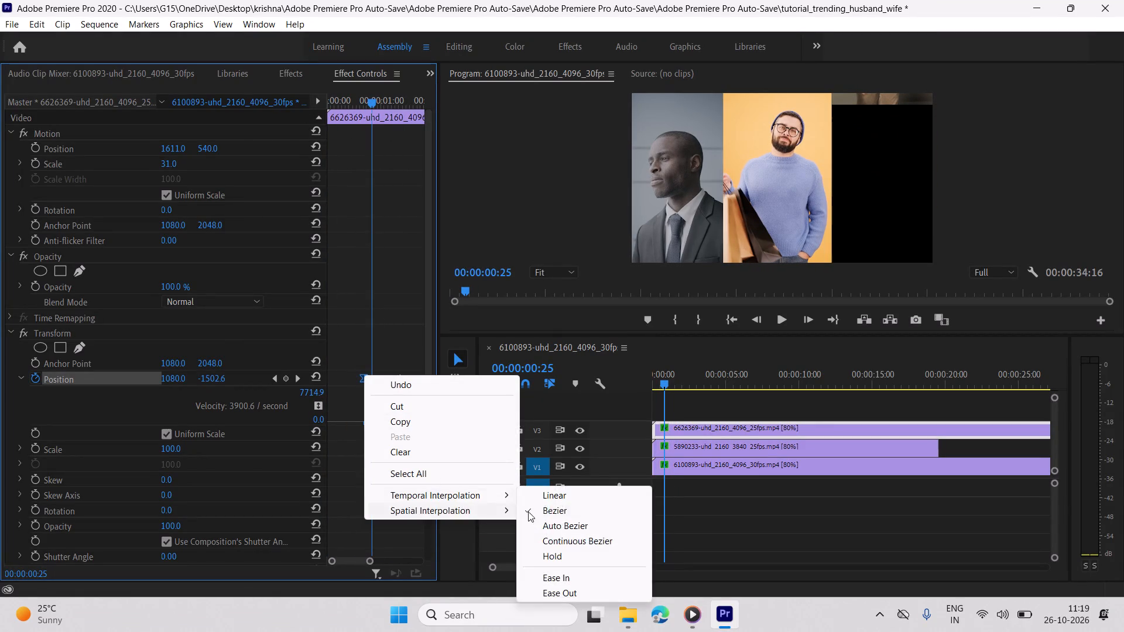
click(542, 497)
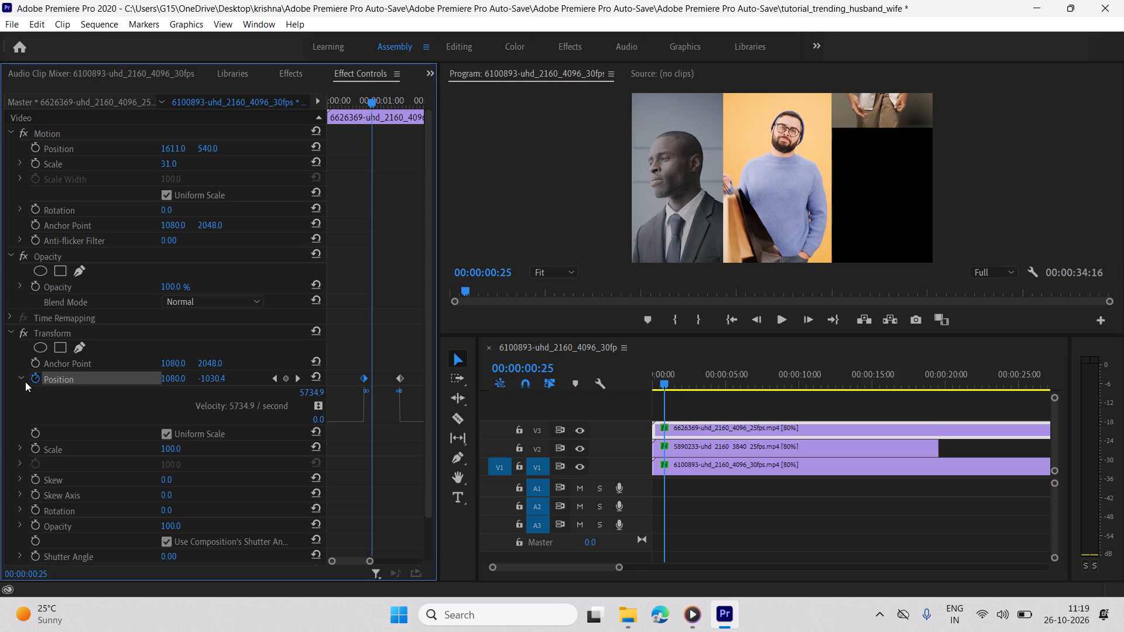
click(21, 375)
Speed up the V3 clip's entrance by moving its 2048 Position keyframe earlier to about 00:00:00:25, previewing the timing.
drag(394, 376, 387, 379)
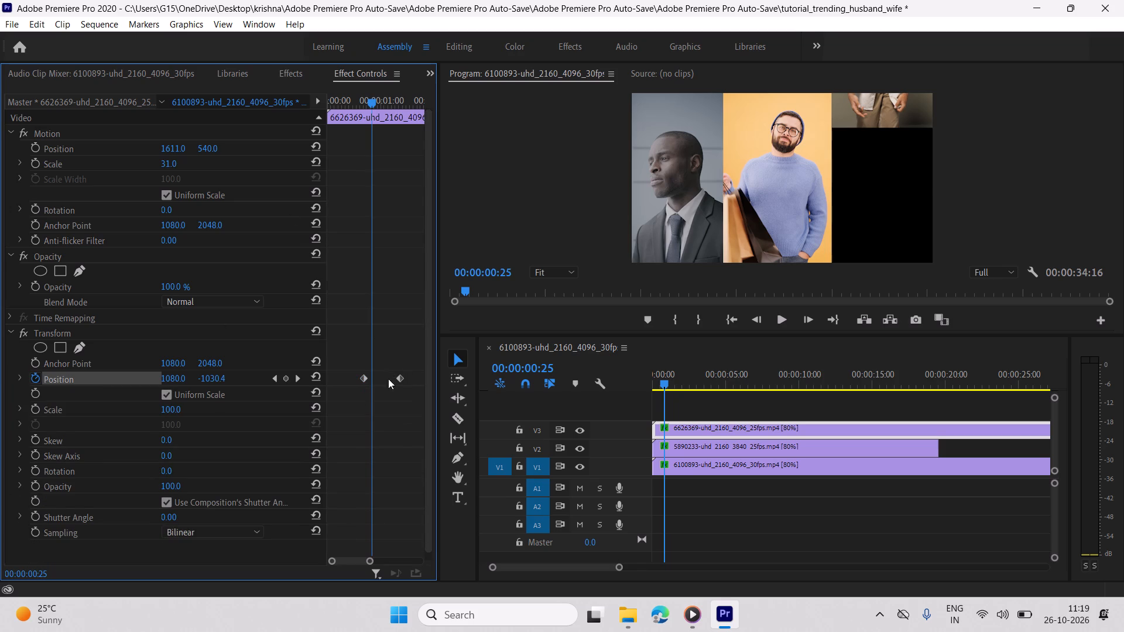
drag(400, 379, 388, 382)
drag(368, 105, 359, 105)
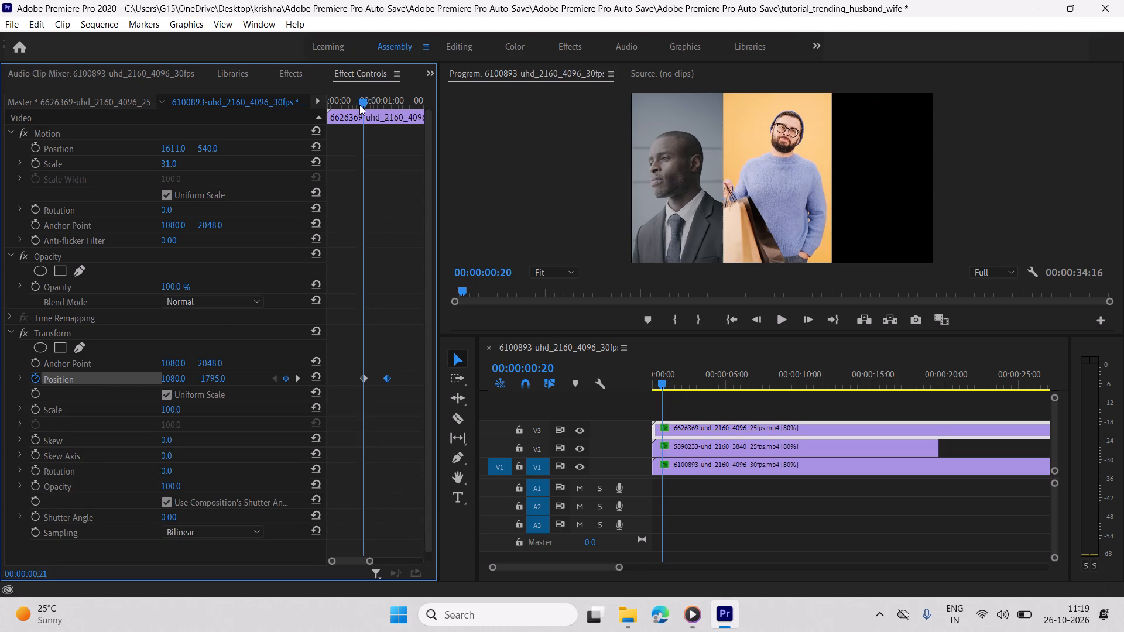
drag(359, 105, 356, 116)
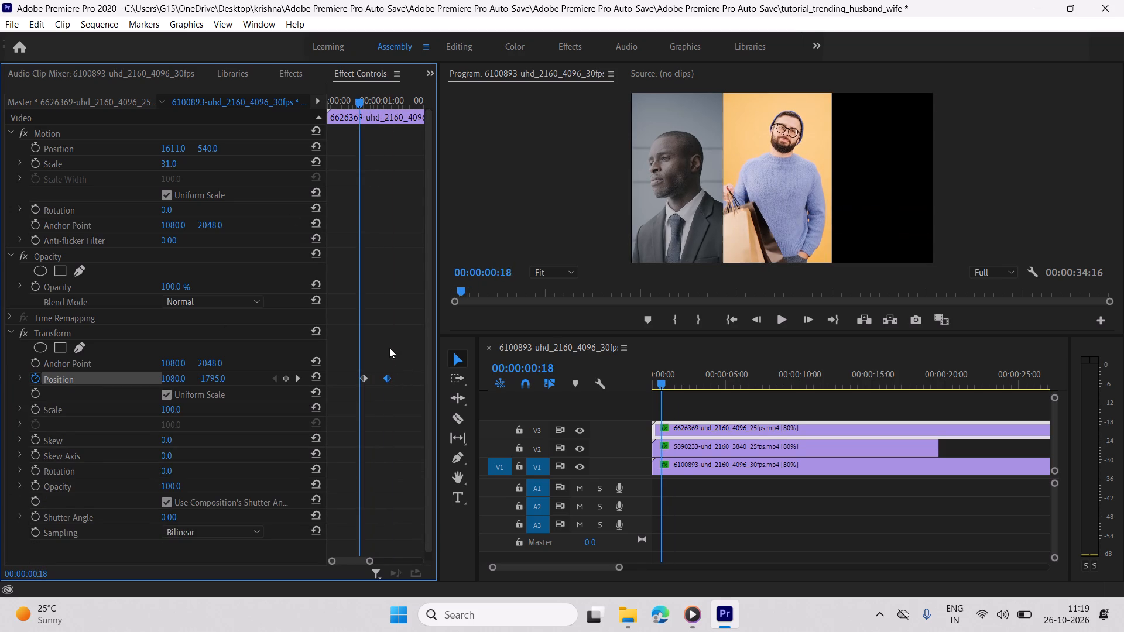
drag(385, 380, 379, 382)
key(space)
key(space)
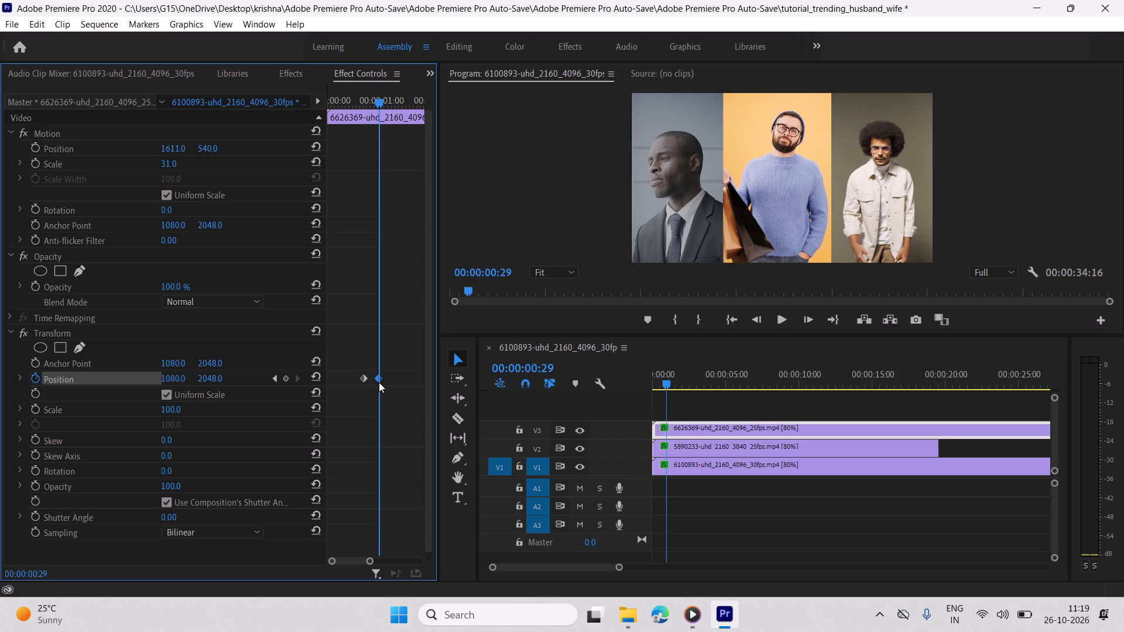
click(378, 384)
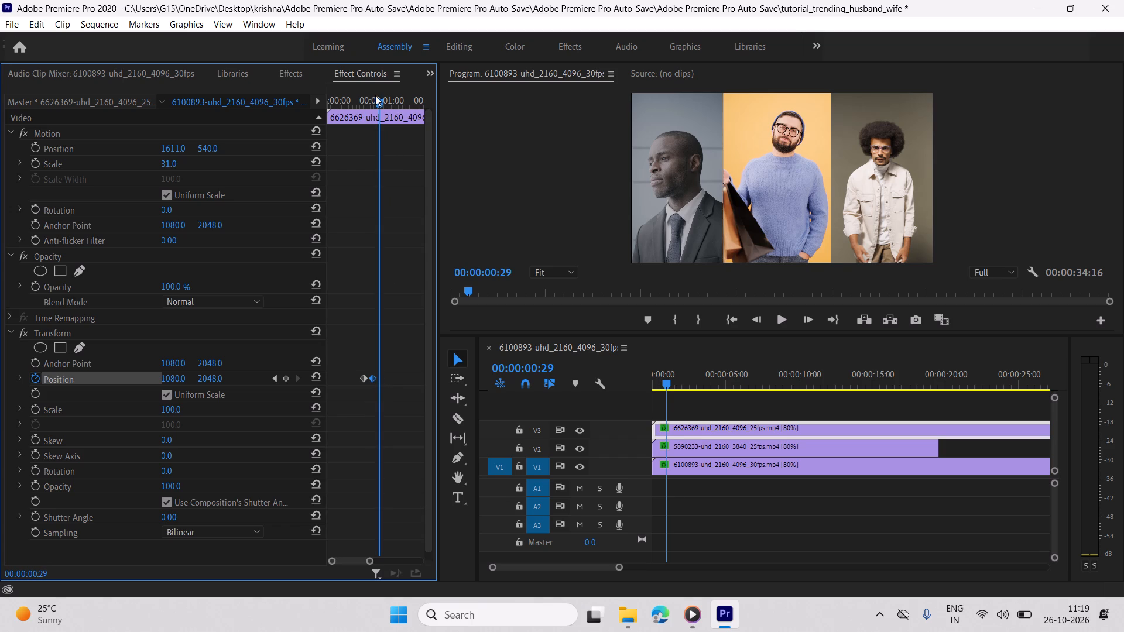
drag(373, 95, 345, 101)
key(space)
key(space)
Apply Ease In and Ease Out temporal interpolation to both of the V3 clip's Transform Position keyframes.
drag(381, 320, 383, 370)
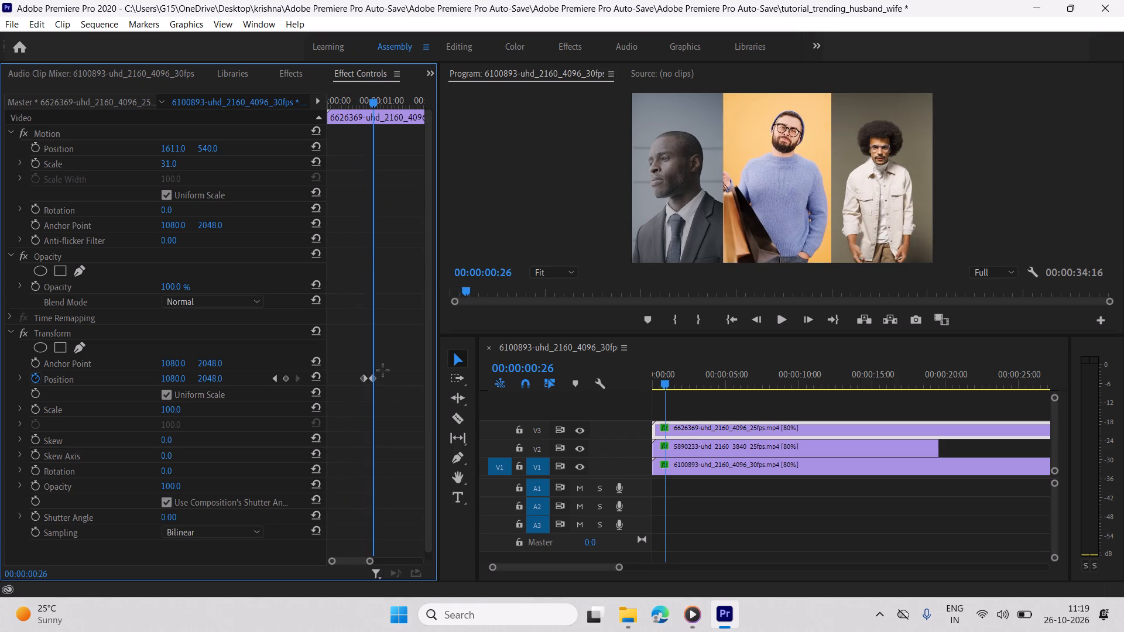
drag(383, 370, 348, 440)
right_click(373, 375)
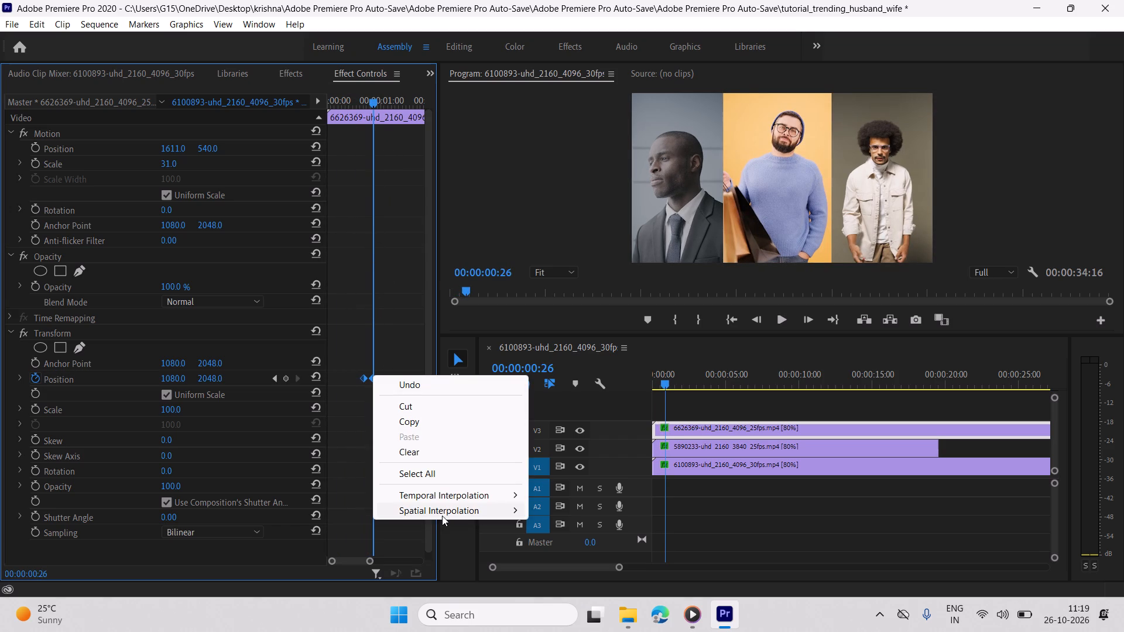
click(440, 497)
click(560, 576)
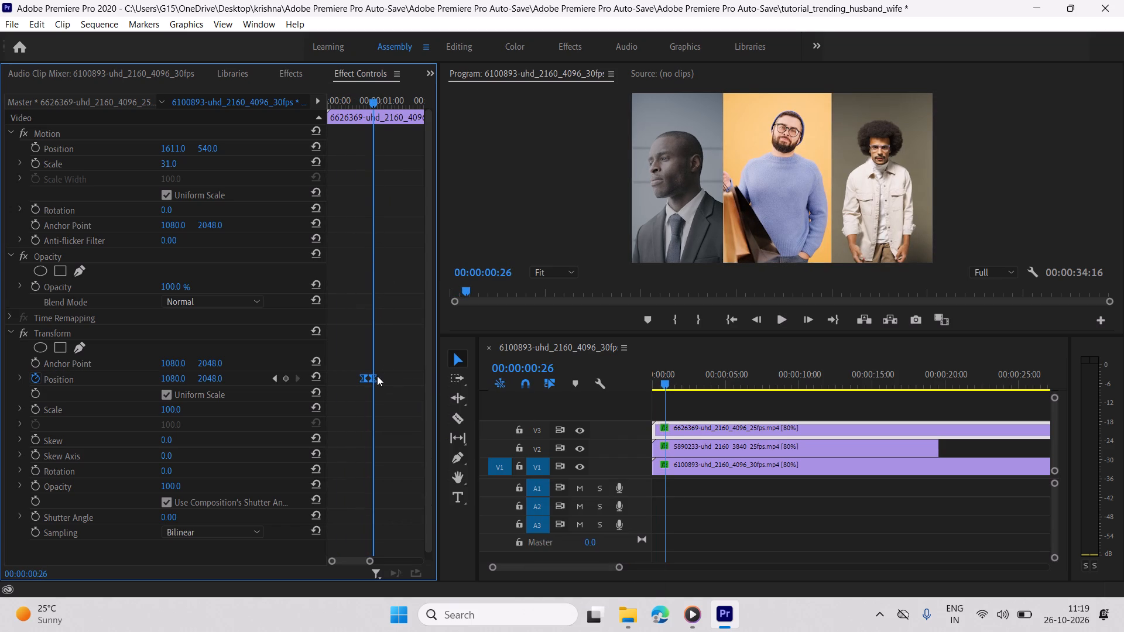
right_click(372, 376)
click(422, 496)
click(559, 592)
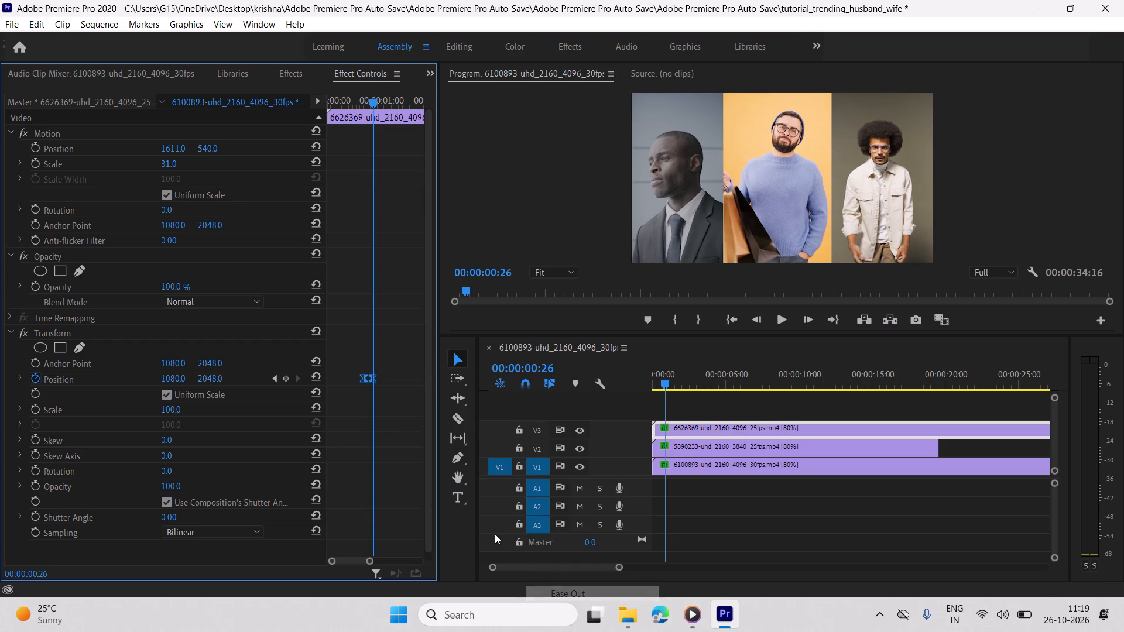
Play the V3 clip's entrance and the whole sequence from its start to check the eased movement.
drag(372, 97, 352, 102)
key(space)
key(space)
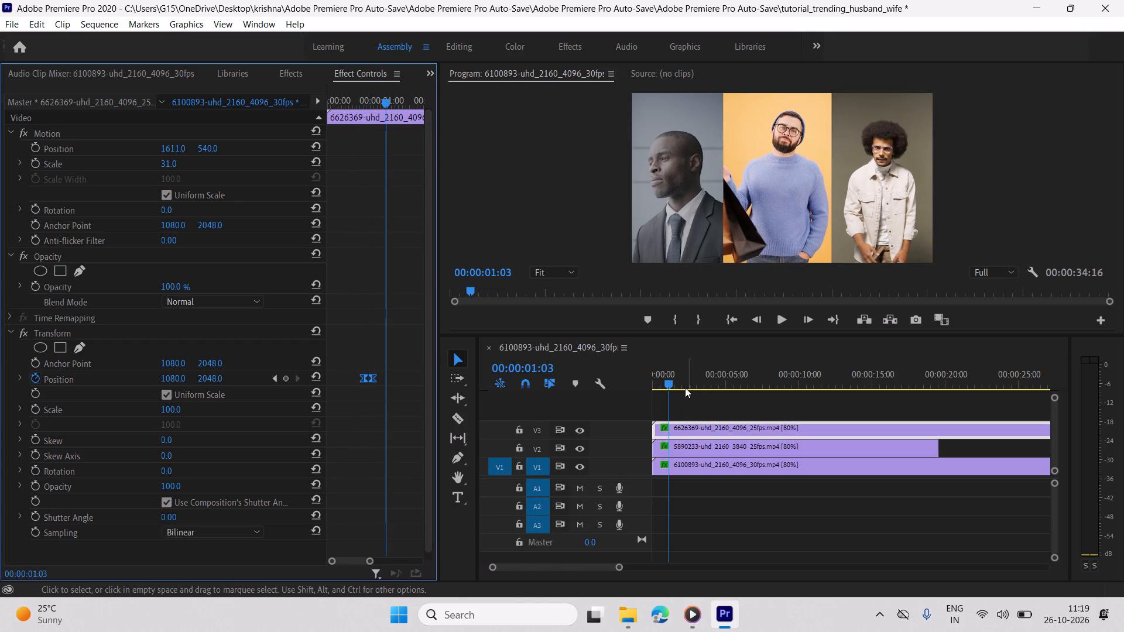
drag(674, 377, 615, 401)
key(space)
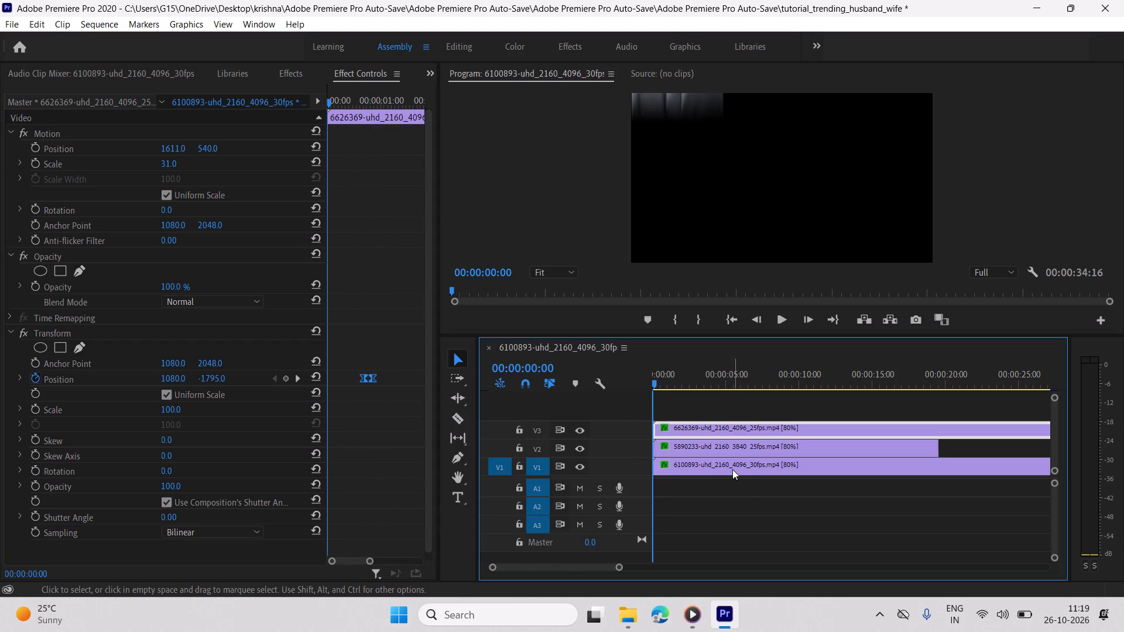
key(space)
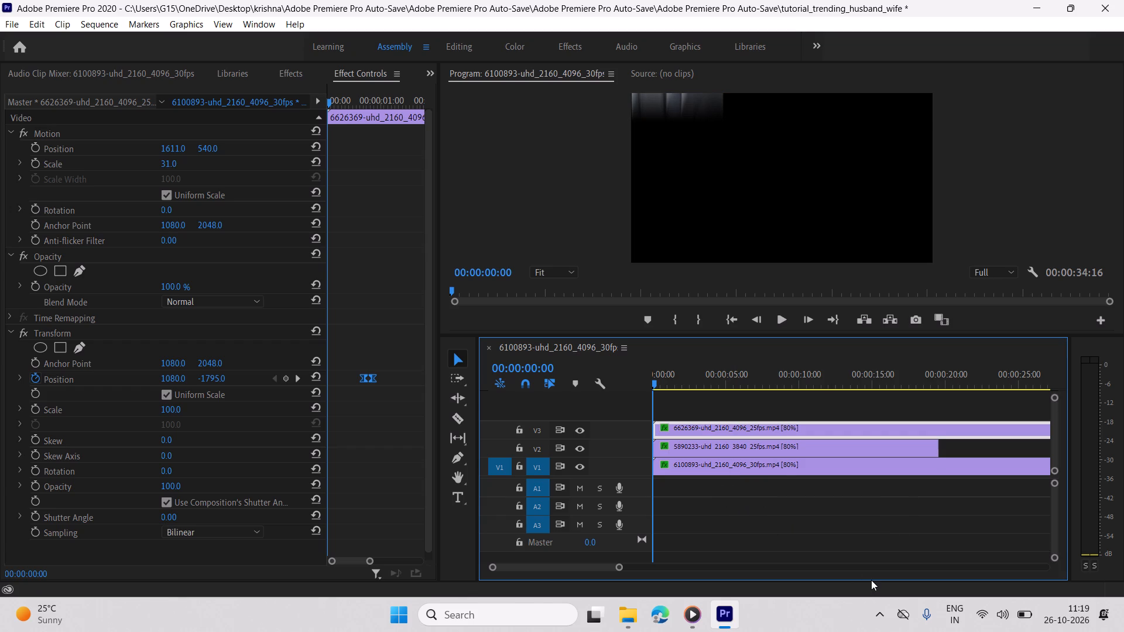
key(space)
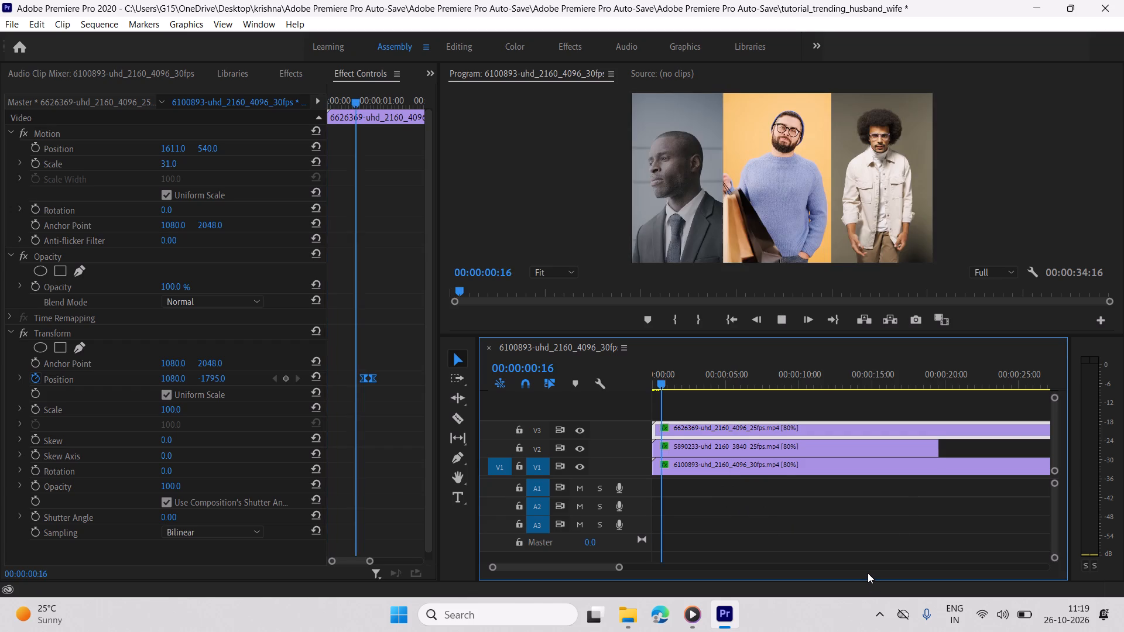
key(space)
key(space)
key(space)
key(space)
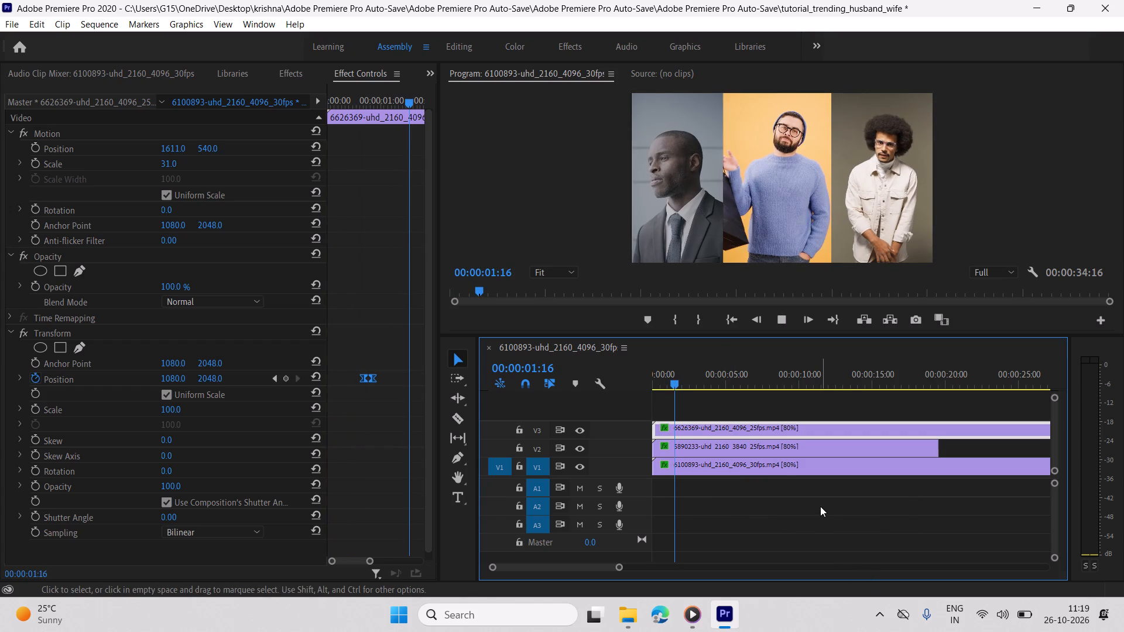
key(space)
Find the Black & White video effect and apply it to all three clips on V1, V2 and V3 together.
drag(824, 507, 822, 407)
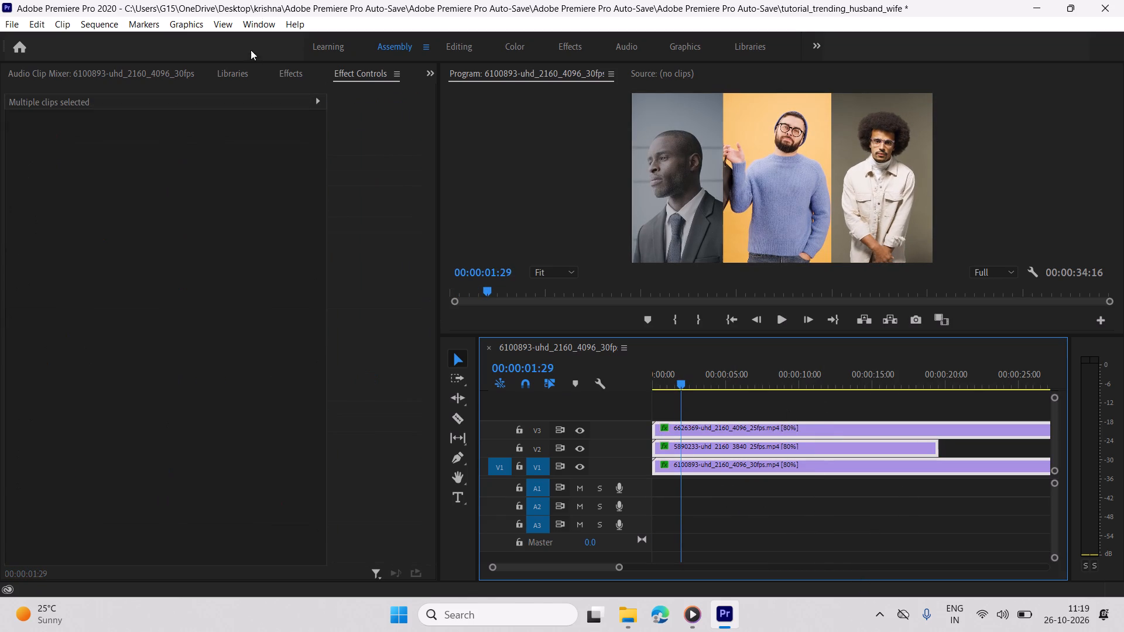
scroll(263, 69, up, 1)
click(145, 94)
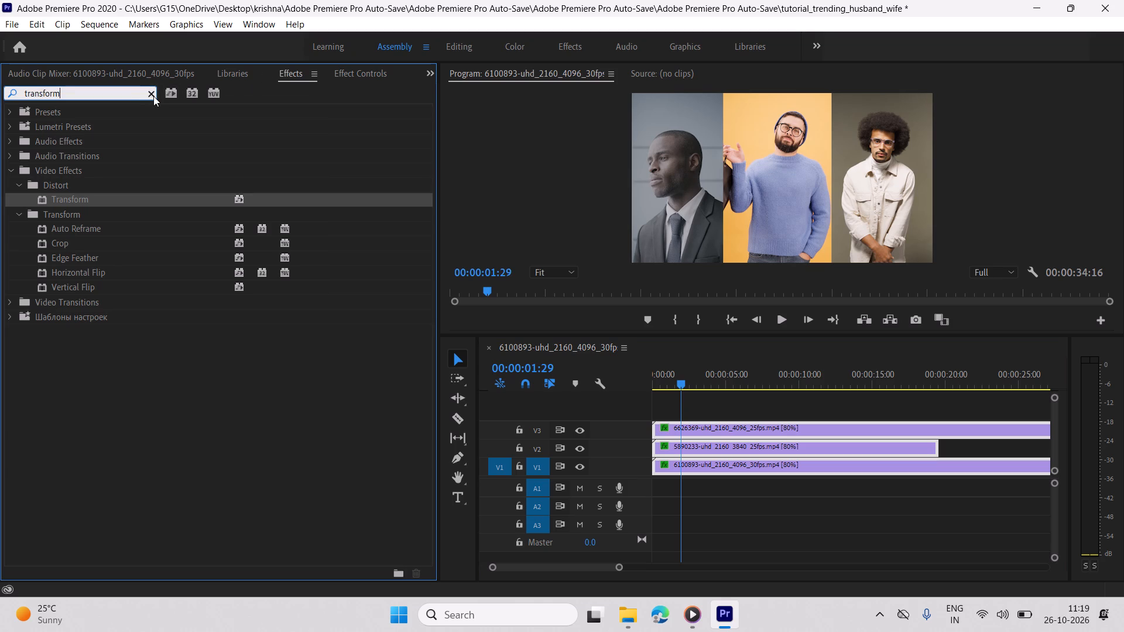
click(153, 96)
click(129, 90)
text(black)
scroll(165, 210, down, 13)
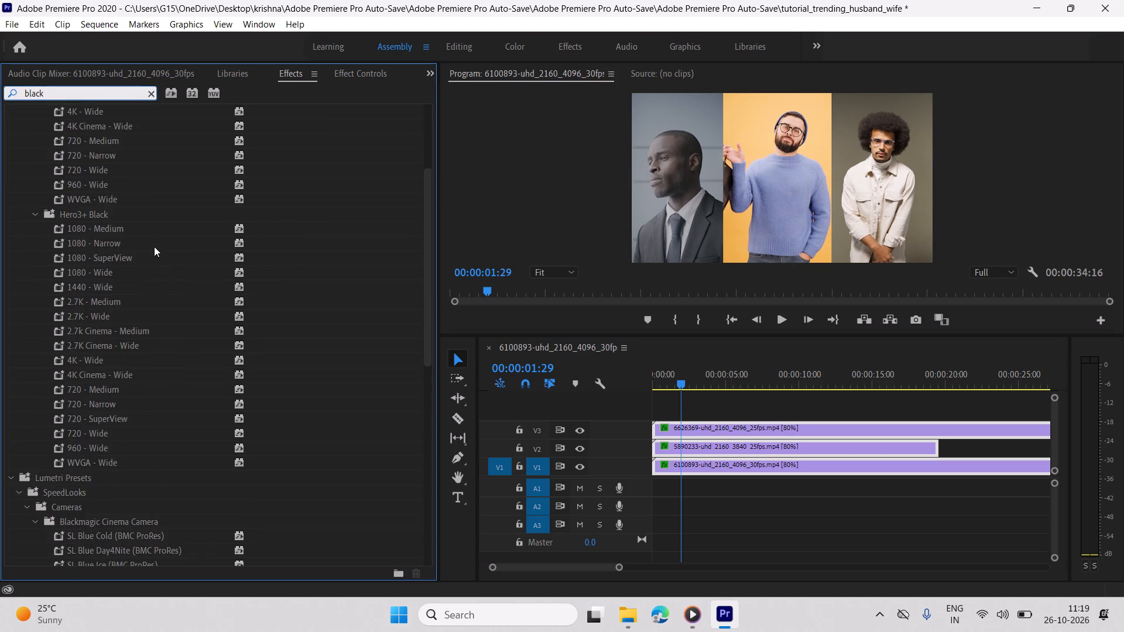
scroll(154, 246, down, 15)
key(space)
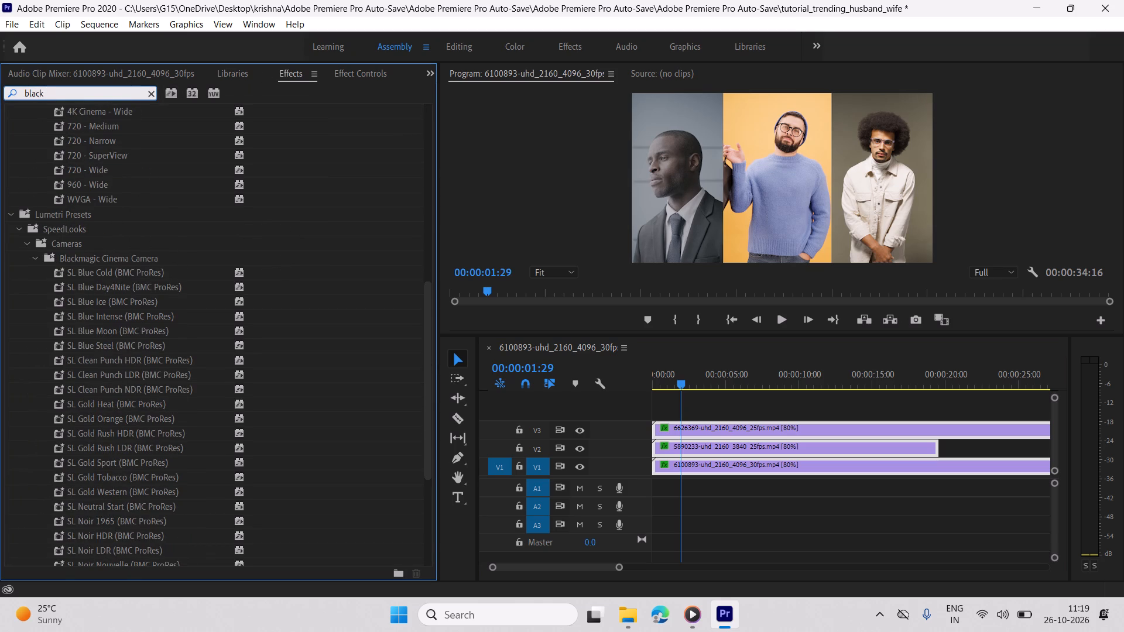
scroll(129, 279, down, 18)
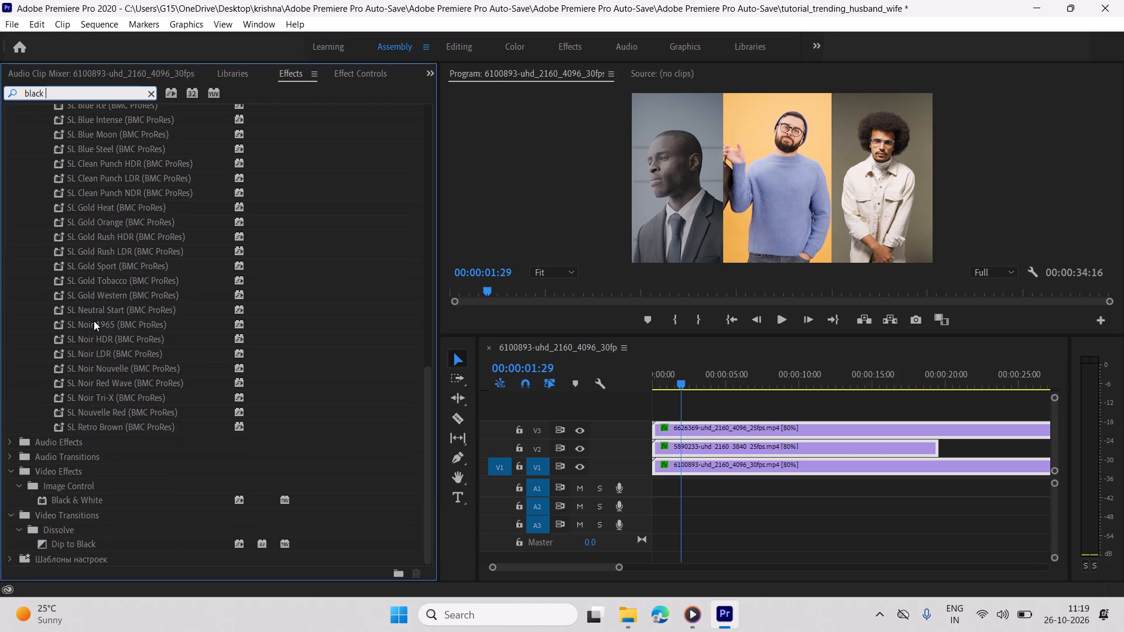
click(63, 495)
drag(75, 496, 455, 491)
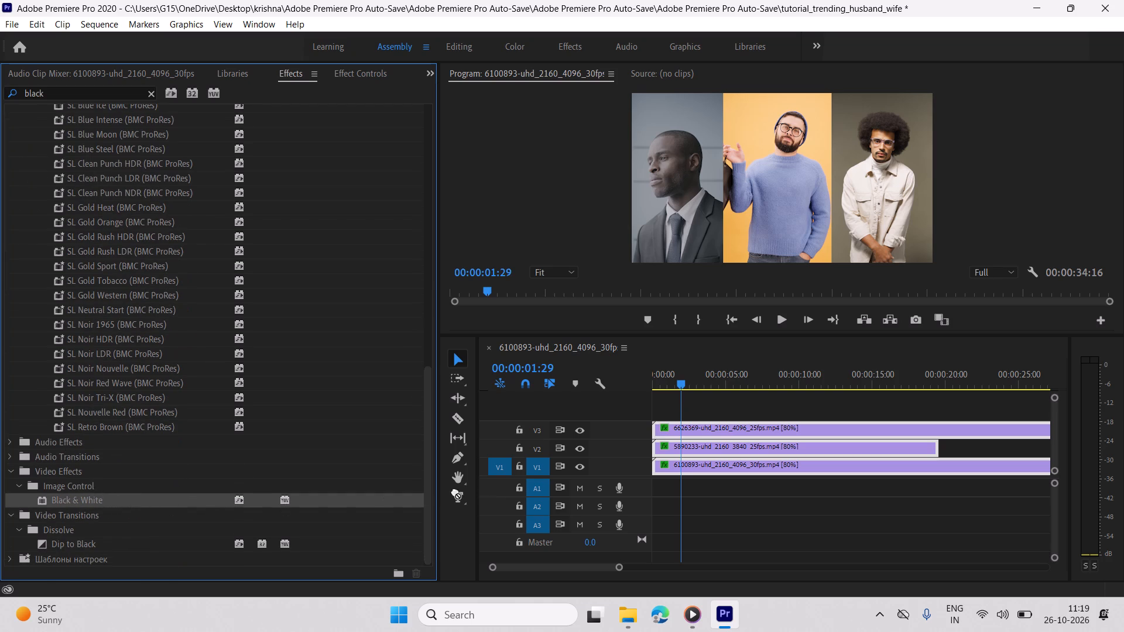
drag(455, 491, 667, 449)
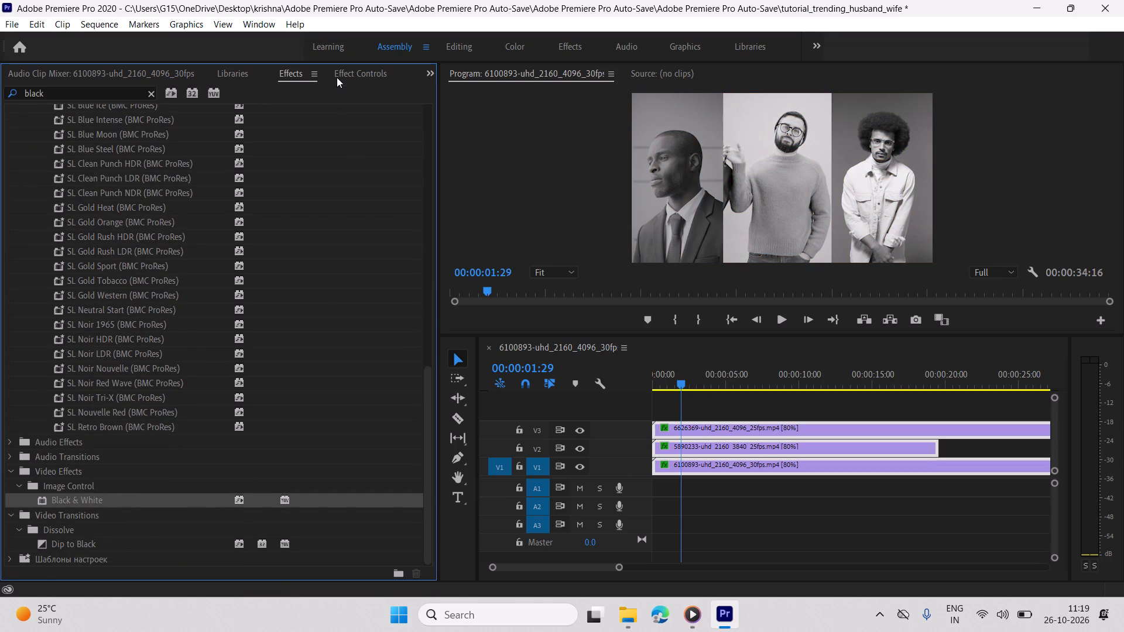
Play the sequence from its start to check the three entrances in black and white.
scroll(337, 77, down, 2)
drag(676, 381, 558, 414)
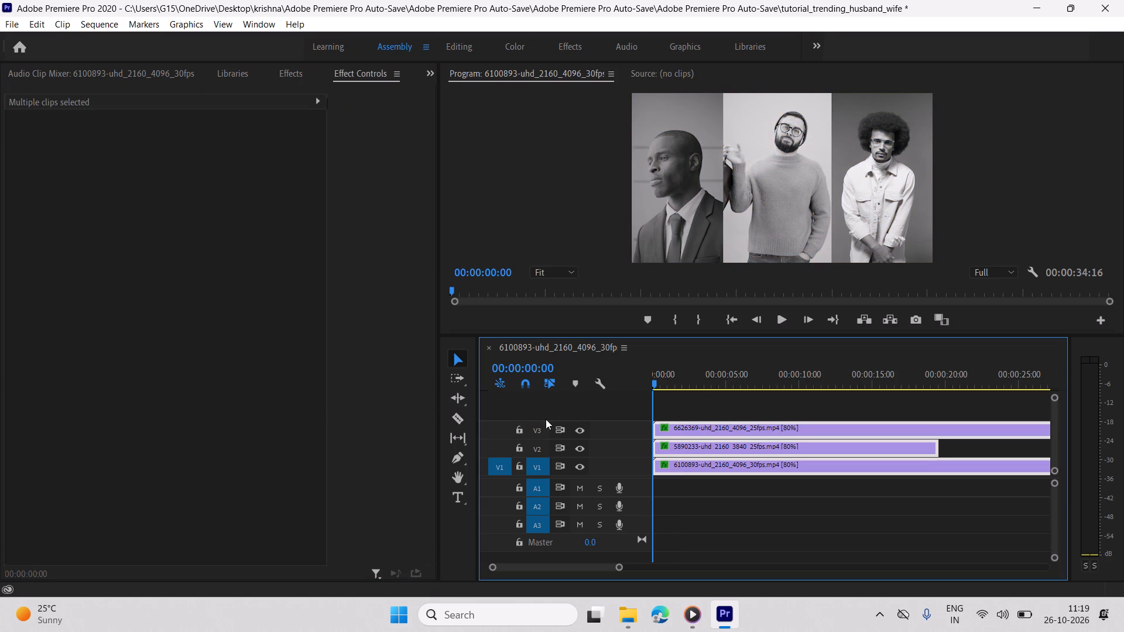
key(space)
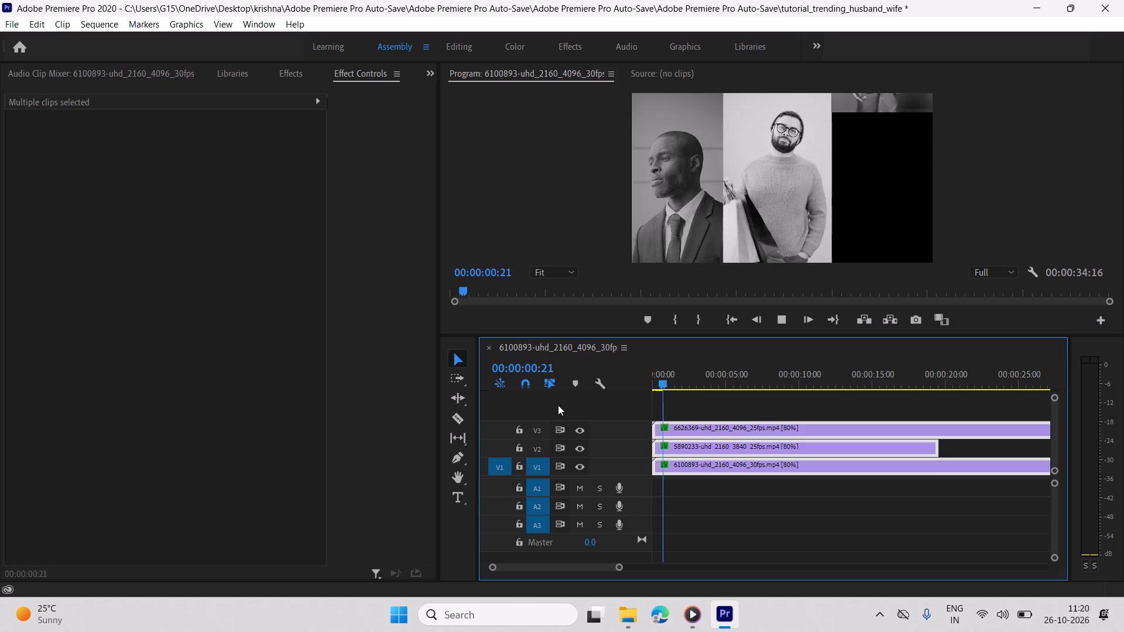
key(space)
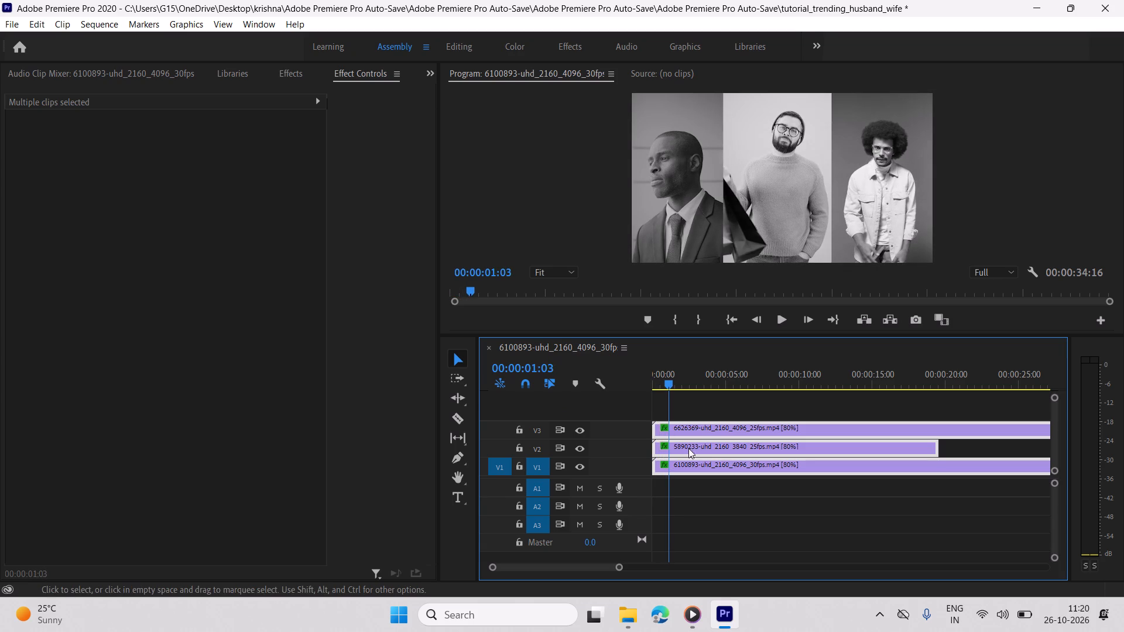
Cut the V3, V2 and V1 clips at 00:00:01:18 with the Razor tool.
key(space)
key(space)
key(space)
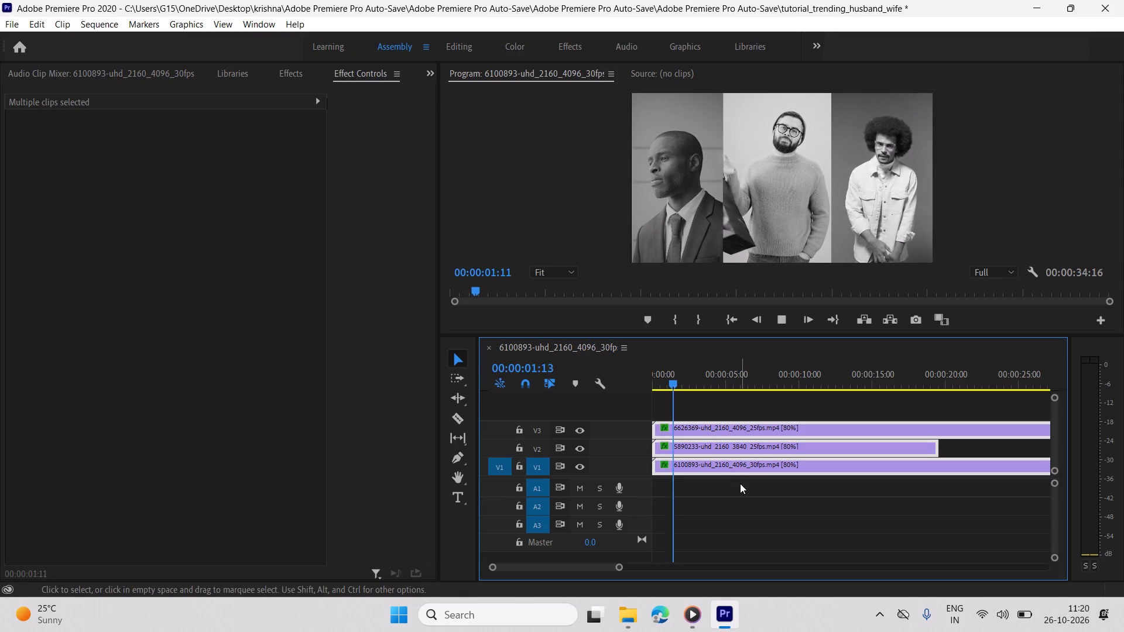
key(space)
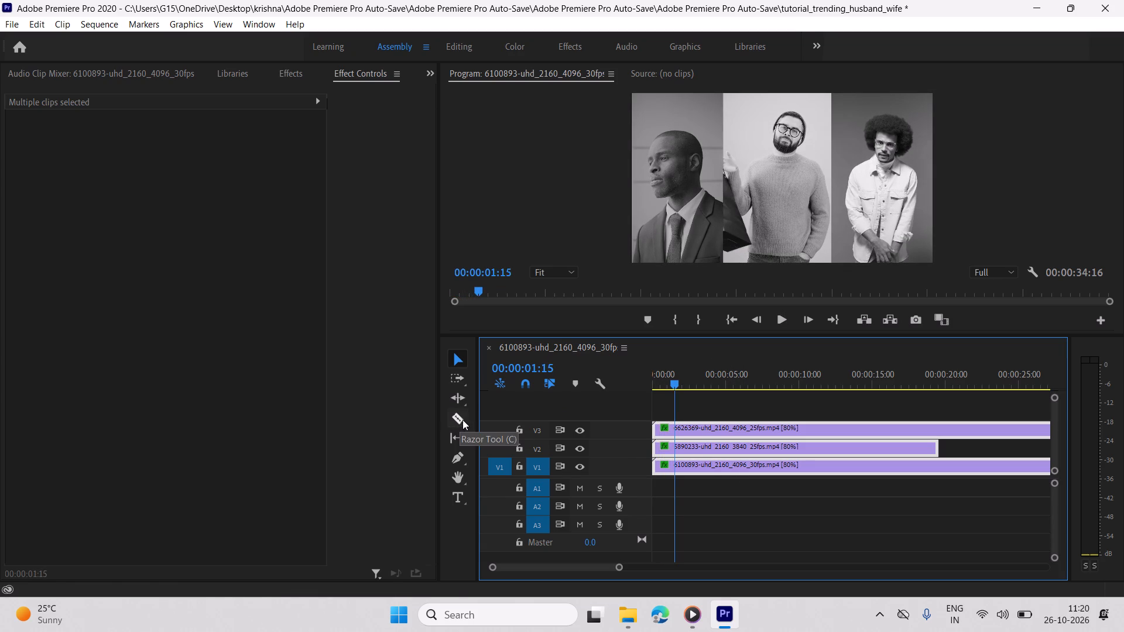
key(space)
key(space)
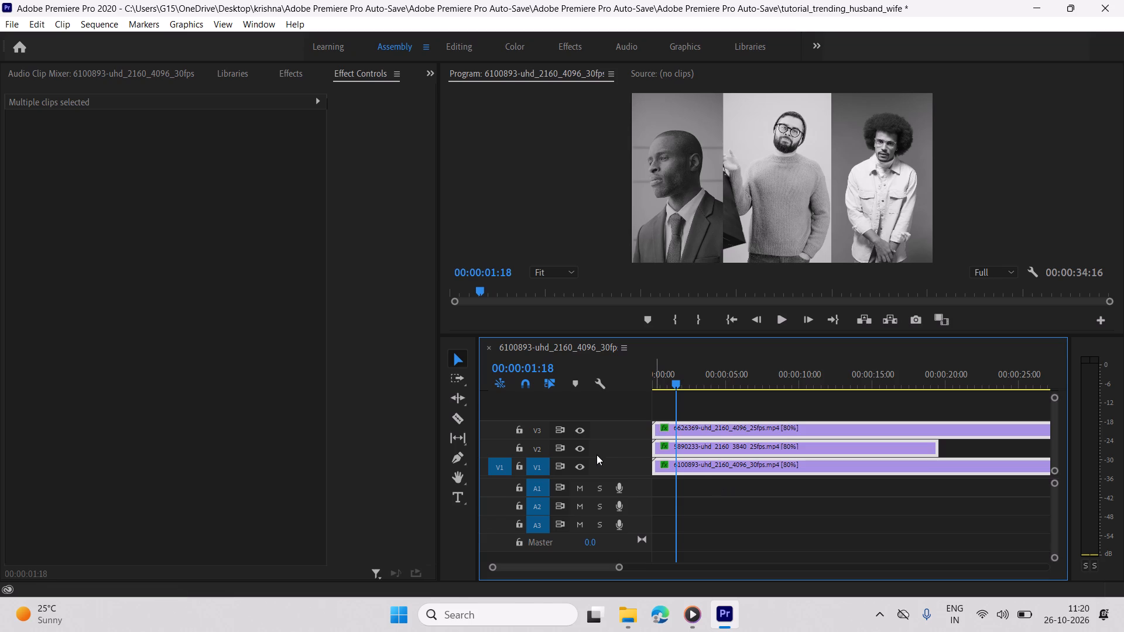
click(464, 426)
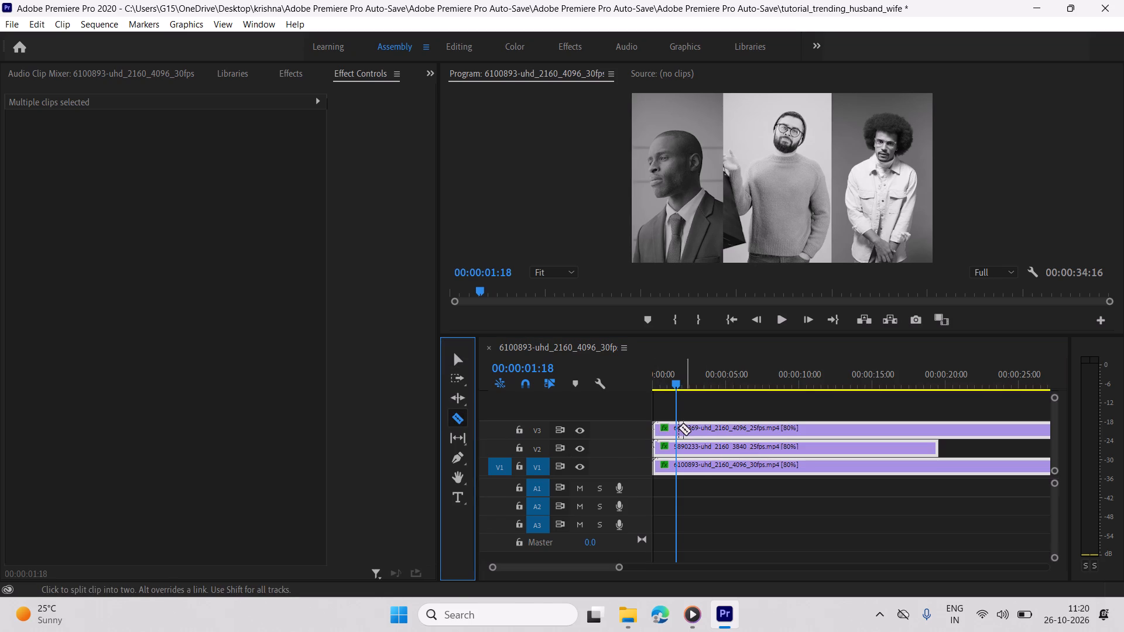
click(677, 428)
click(676, 443)
click(676, 468)
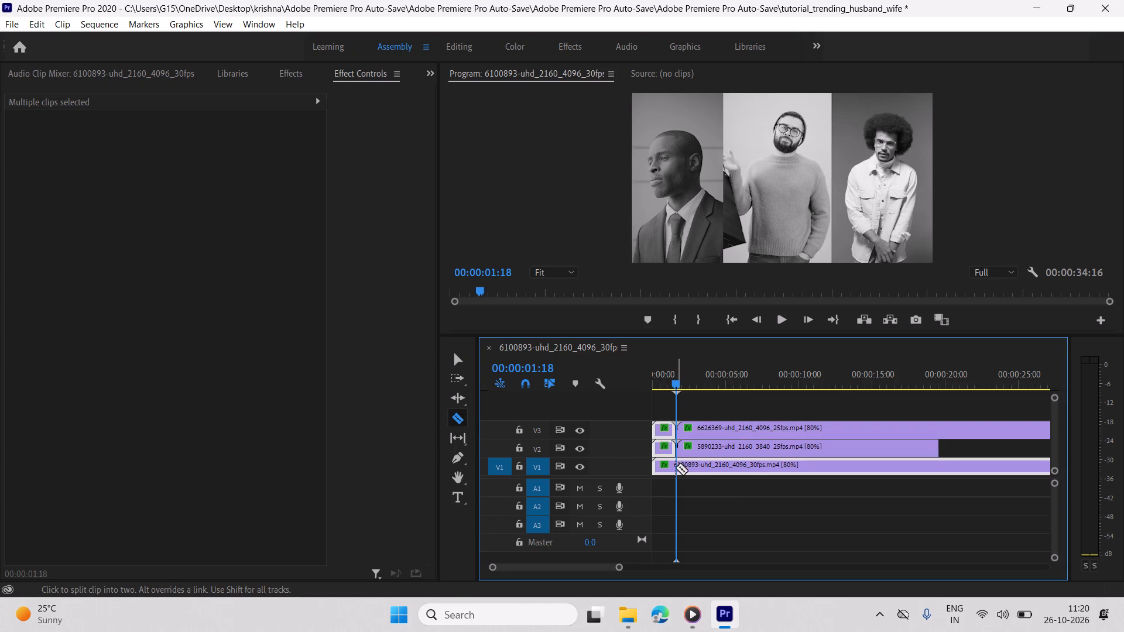
click(461, 363)
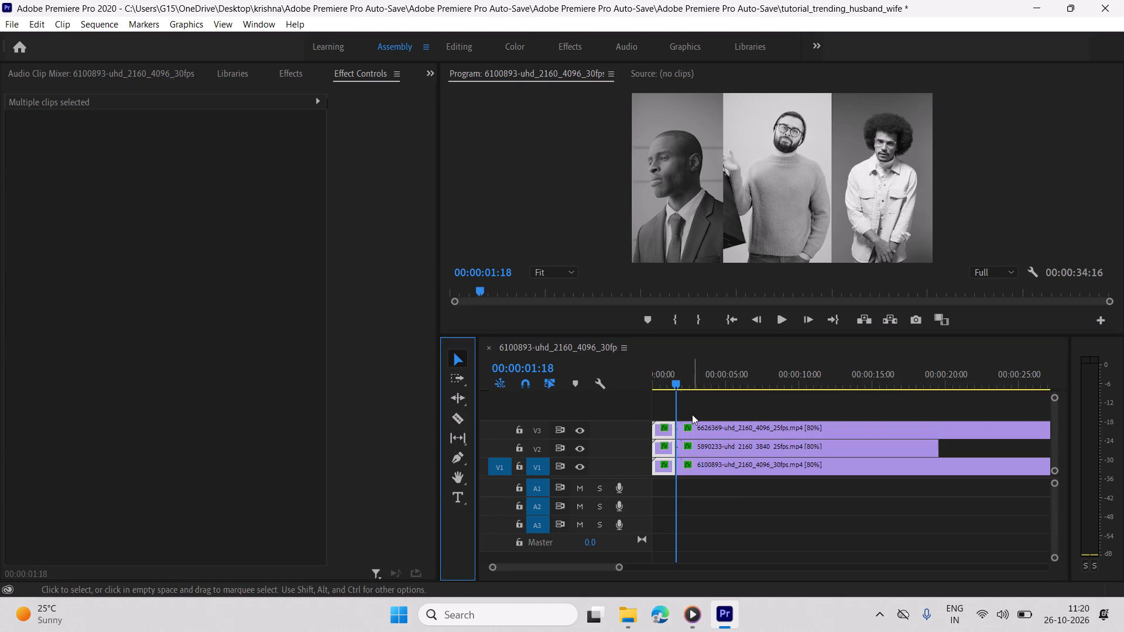
Nest the three short opening segments on V1, V2 and V3 into one sequence with a blank name.
drag(669, 384, 656, 384)
drag(660, 397, 657, 483)
right_click(661, 462)
click(693, 338)
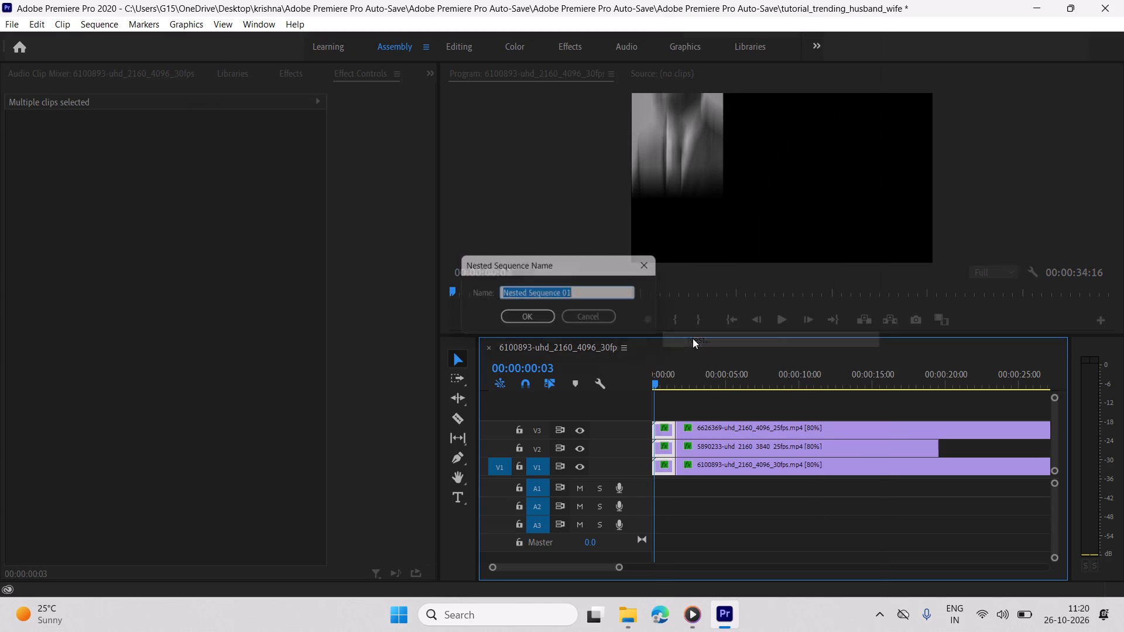
key(space)
click(536, 315)
Play the nested opening segment and check its join with the remaining clips around 00:00:01:19.
key(space)
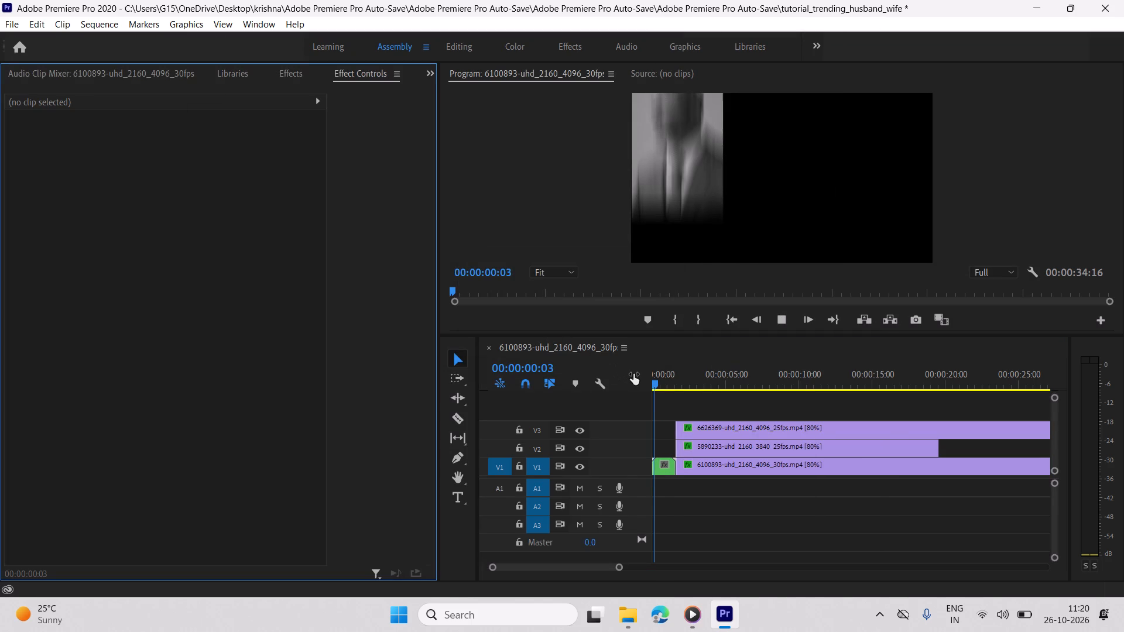
key(space)
key(space)
key(space)
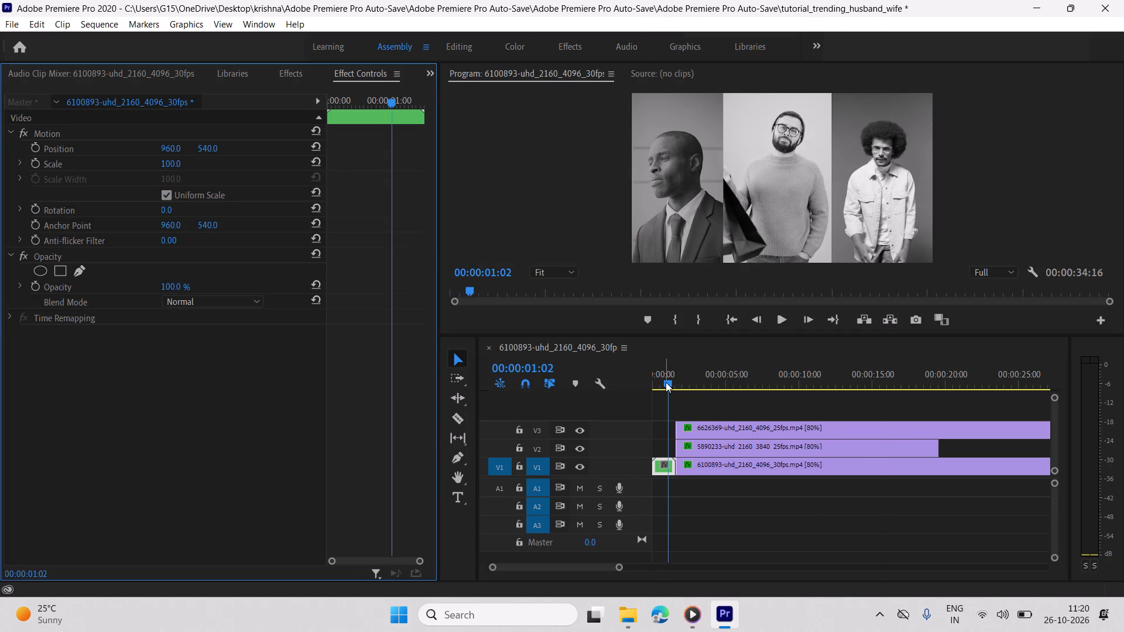
drag(666, 382, 675, 393)
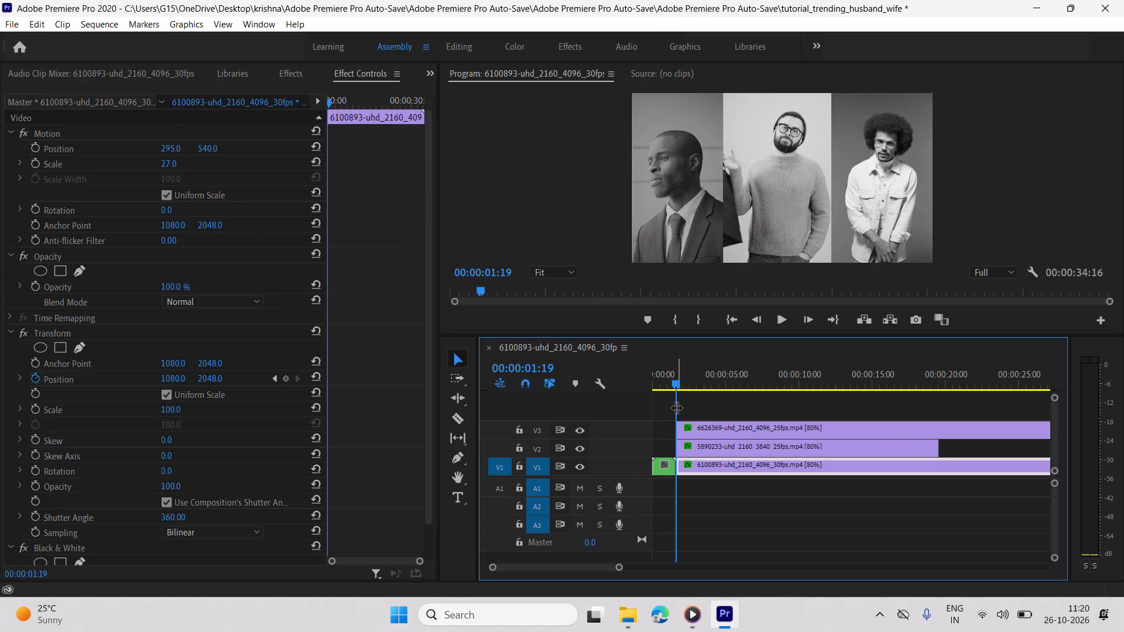
click(463, 359)
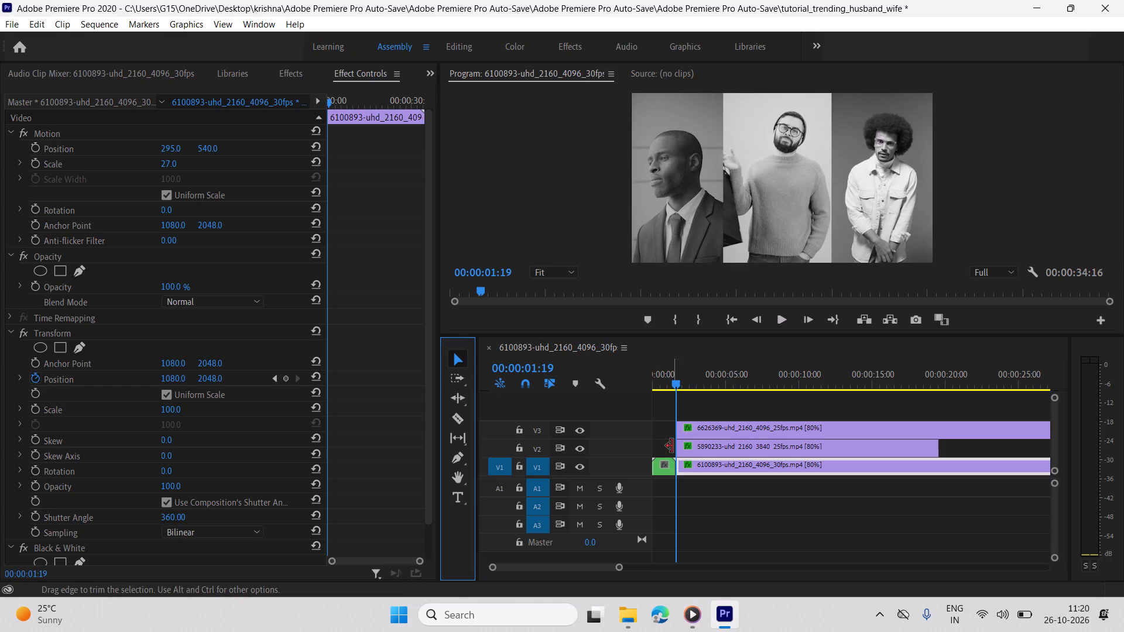
Cut the V3, V2 and V1 clips at 00:00:03:12 with the Razor tool.
key(space)
key(space)
key(space)
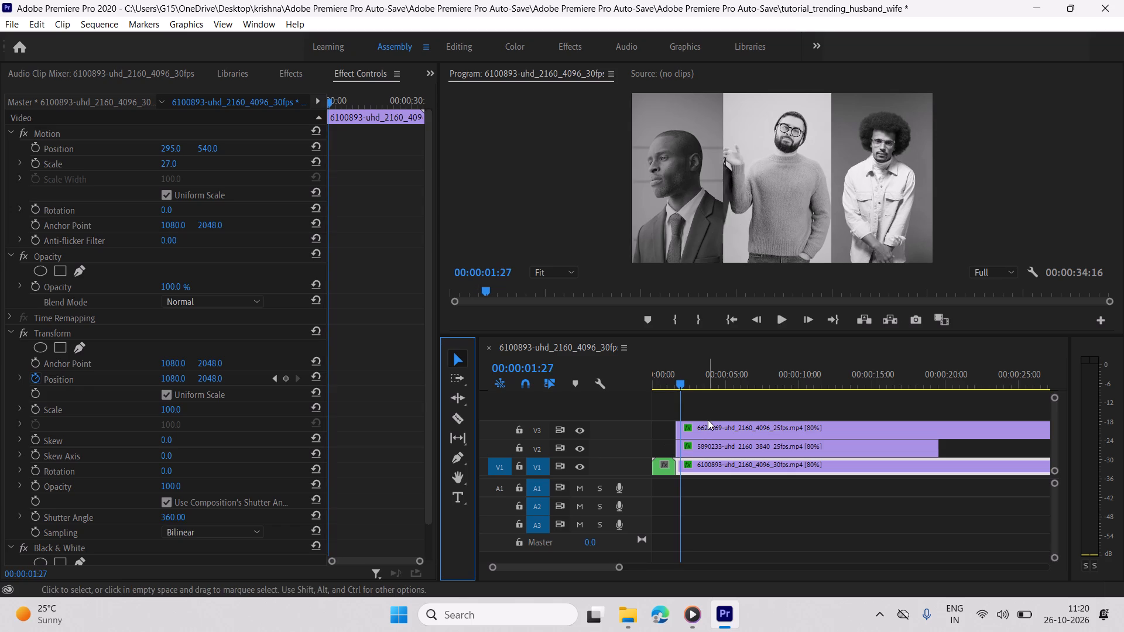
key(space)
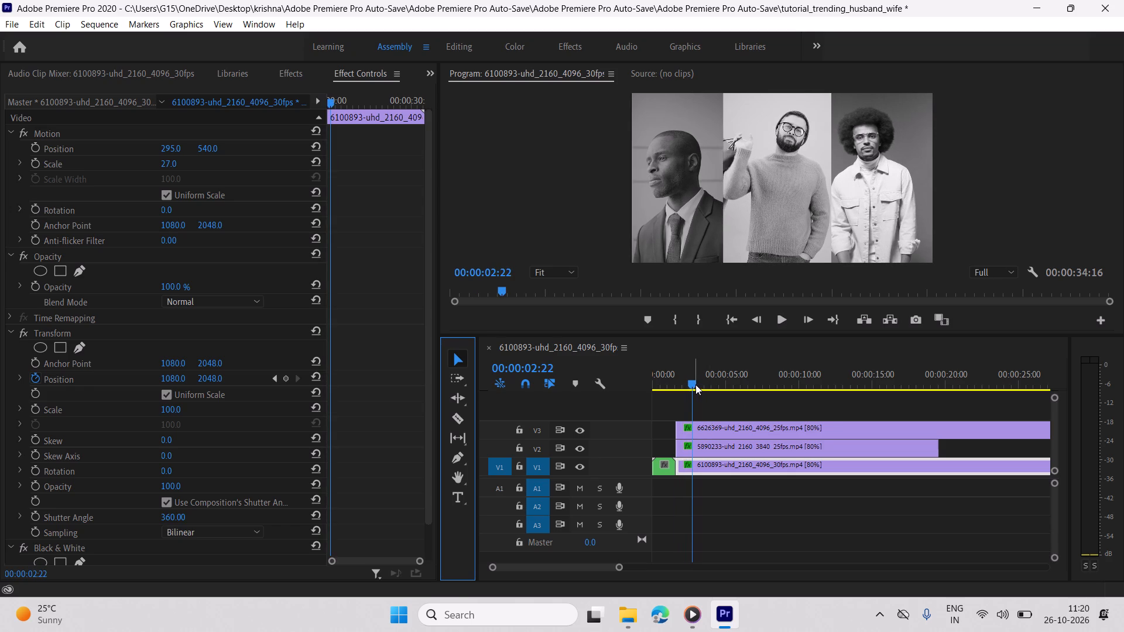
drag(695, 384, 691, 393)
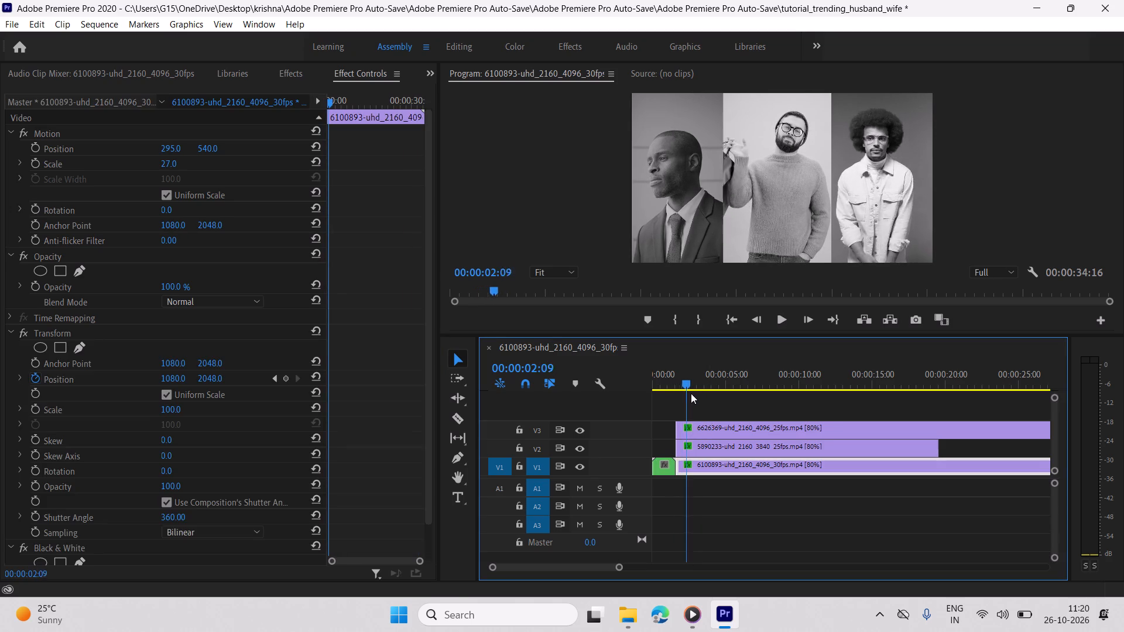
drag(691, 393, 705, 391)
click(461, 419)
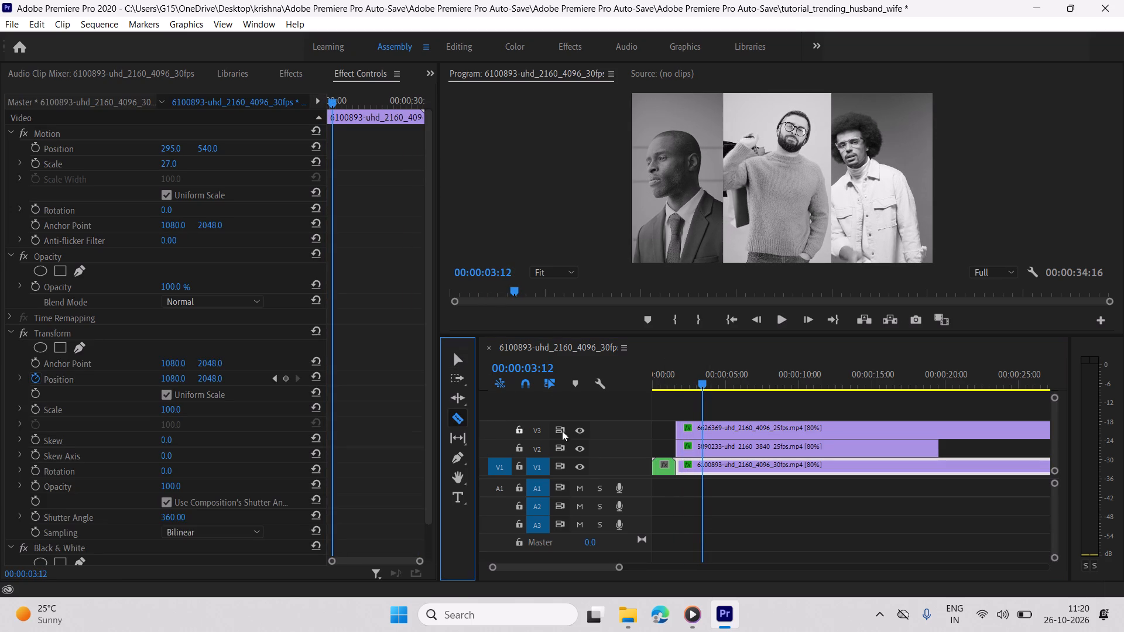
click(698, 429)
click(700, 449)
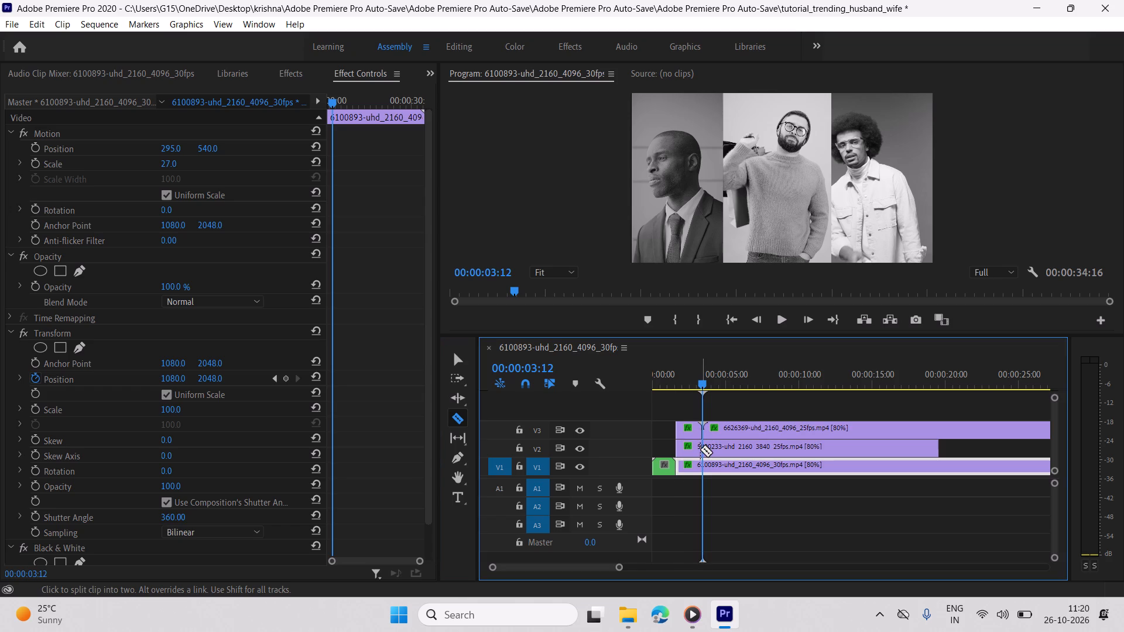
click(701, 467)
click(463, 362)
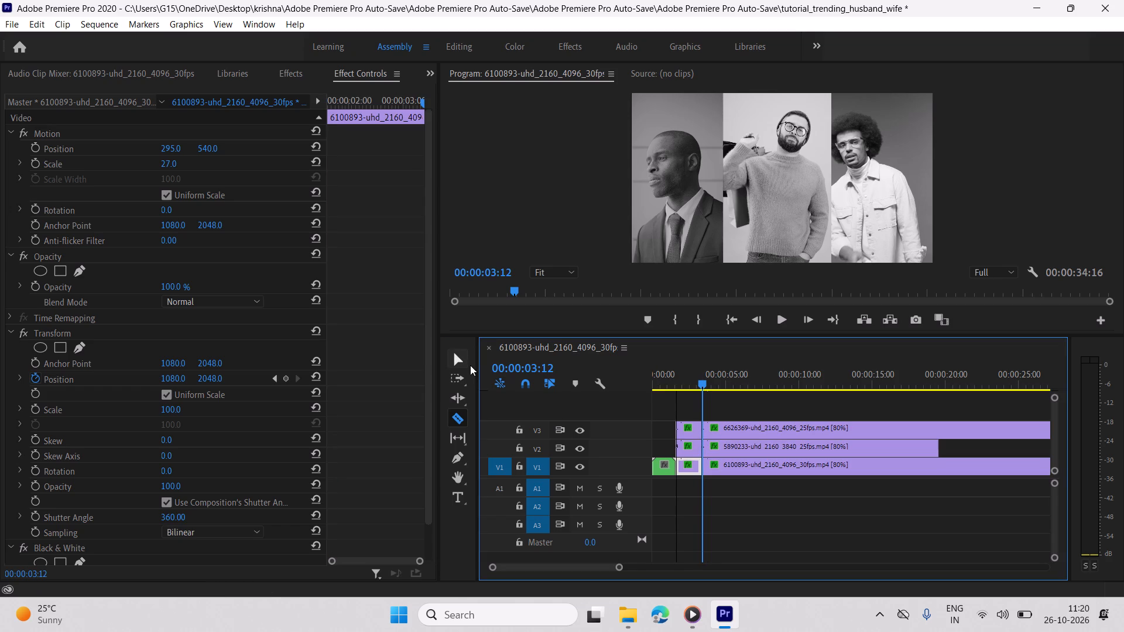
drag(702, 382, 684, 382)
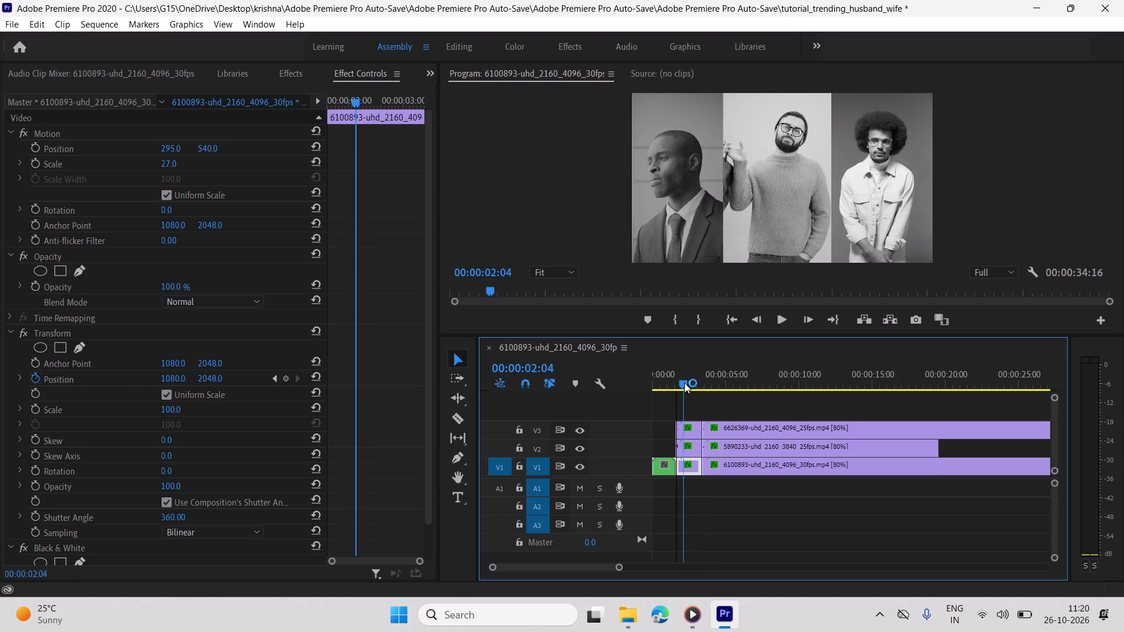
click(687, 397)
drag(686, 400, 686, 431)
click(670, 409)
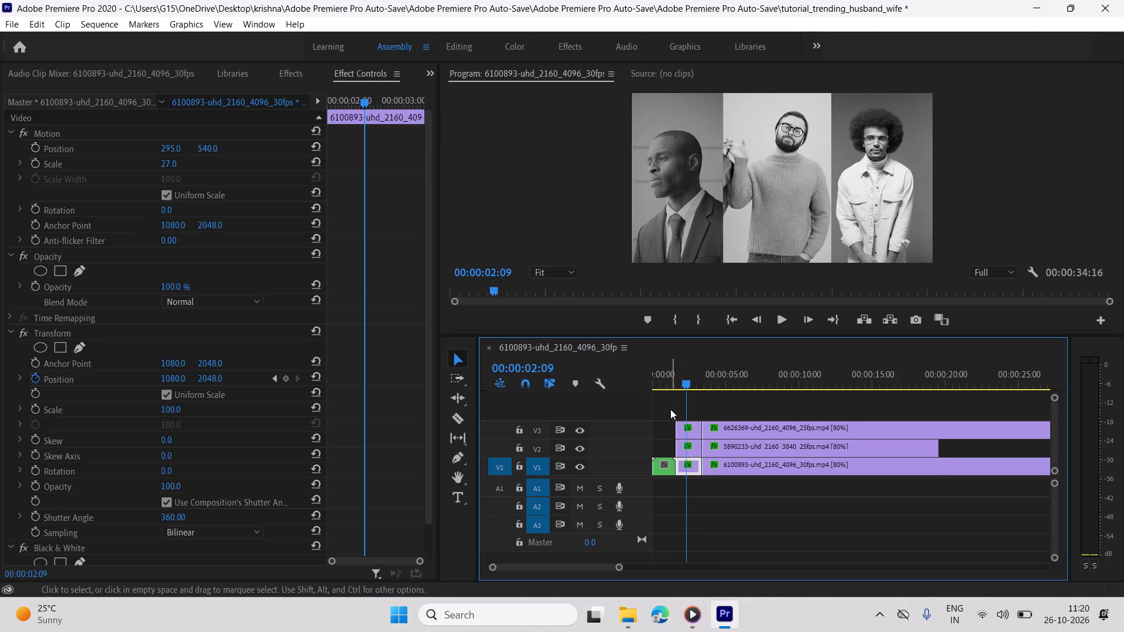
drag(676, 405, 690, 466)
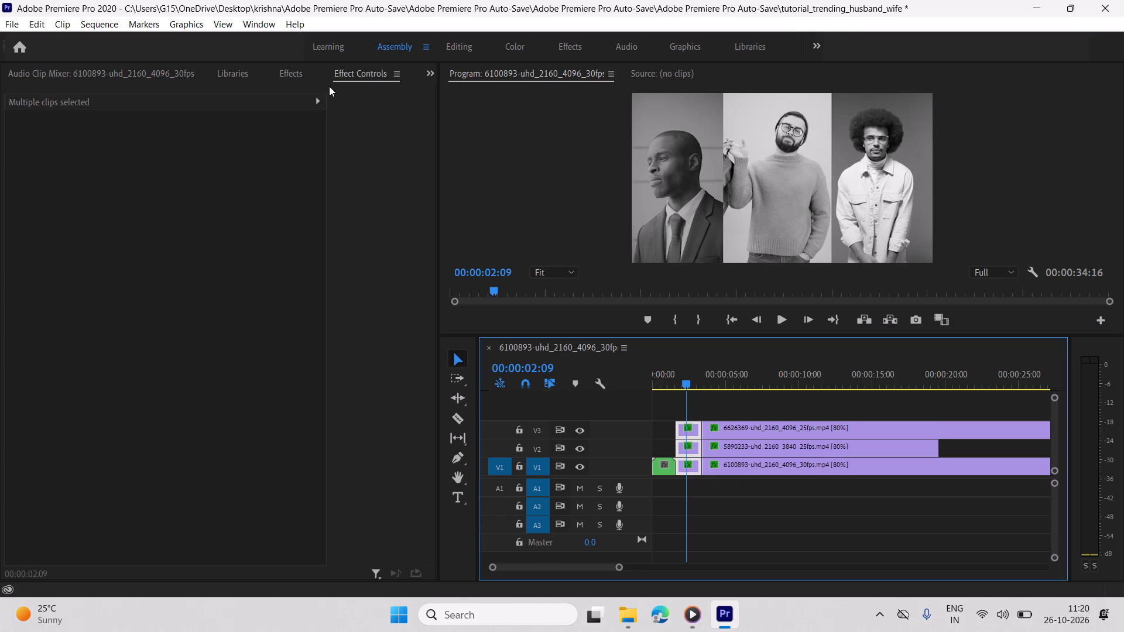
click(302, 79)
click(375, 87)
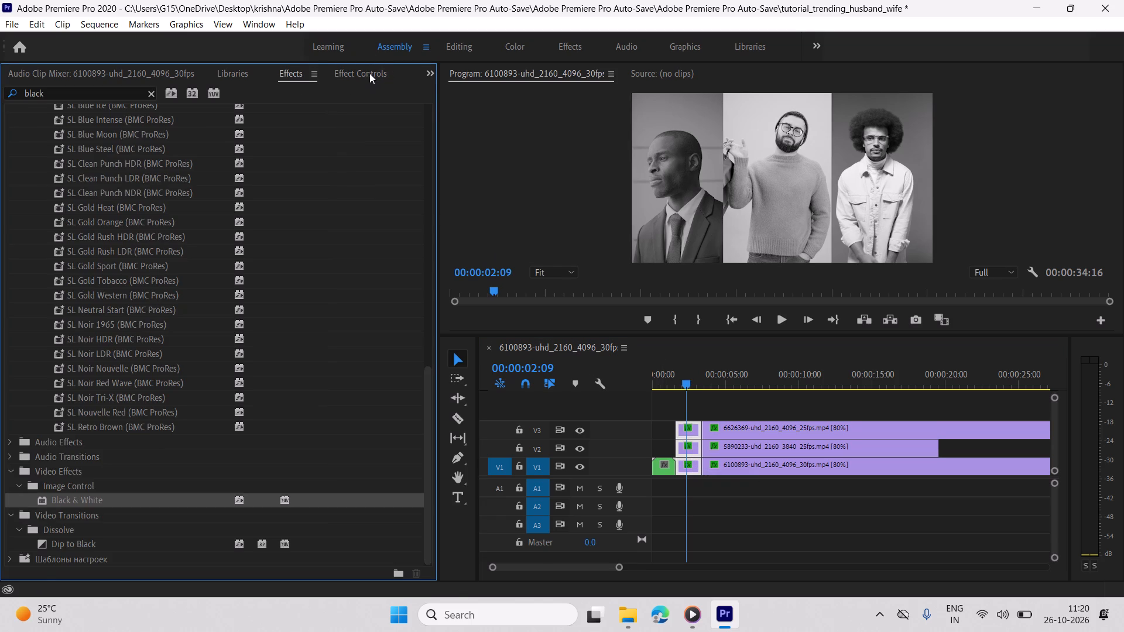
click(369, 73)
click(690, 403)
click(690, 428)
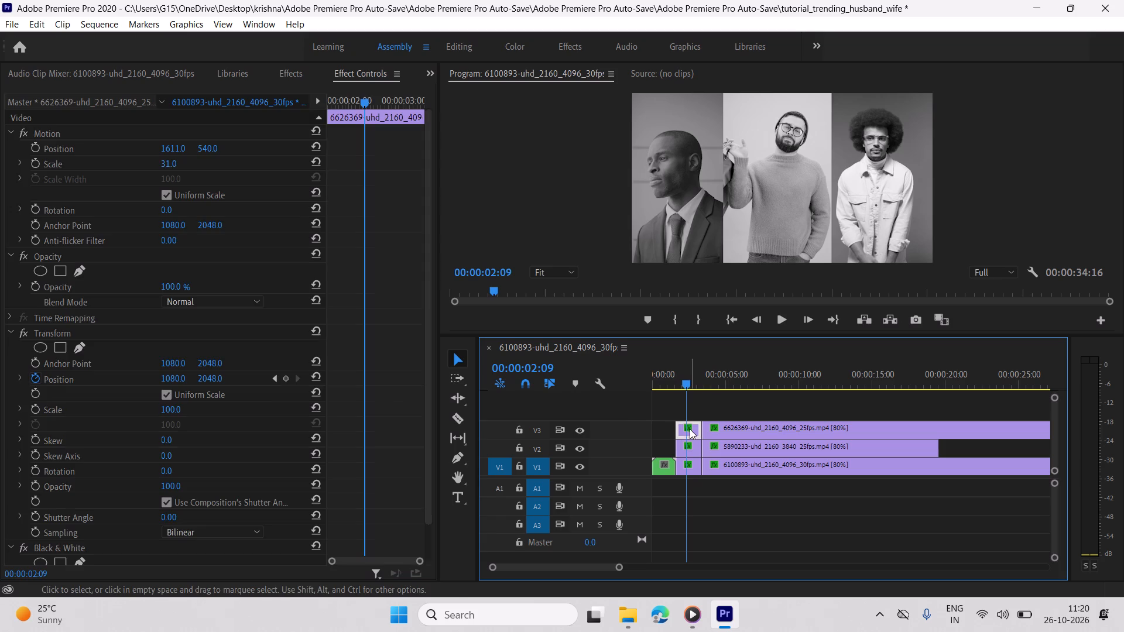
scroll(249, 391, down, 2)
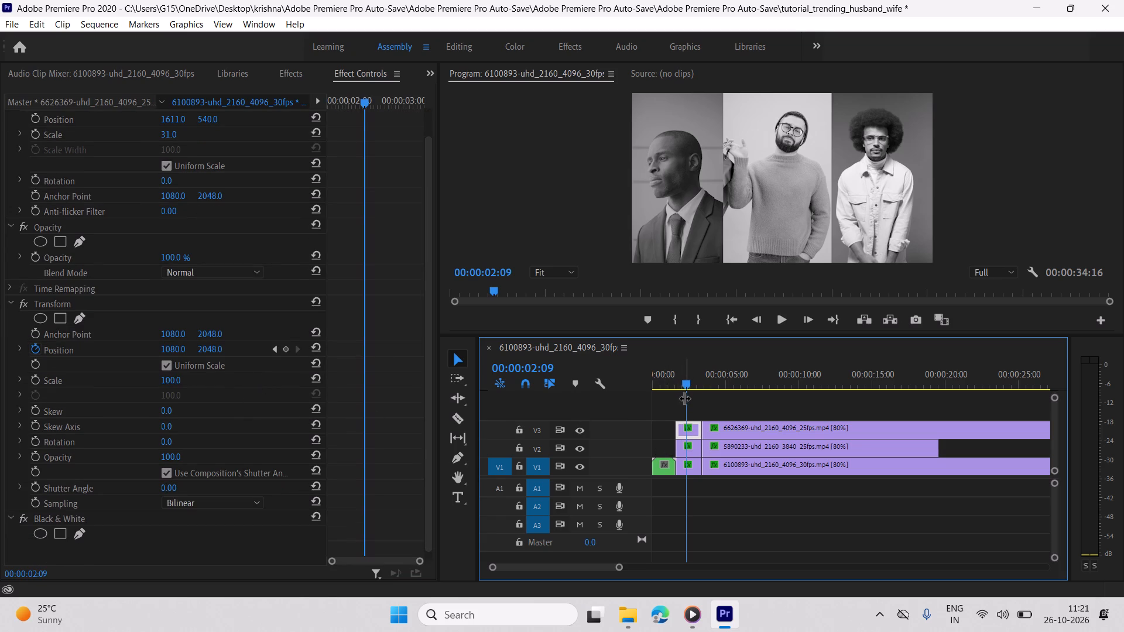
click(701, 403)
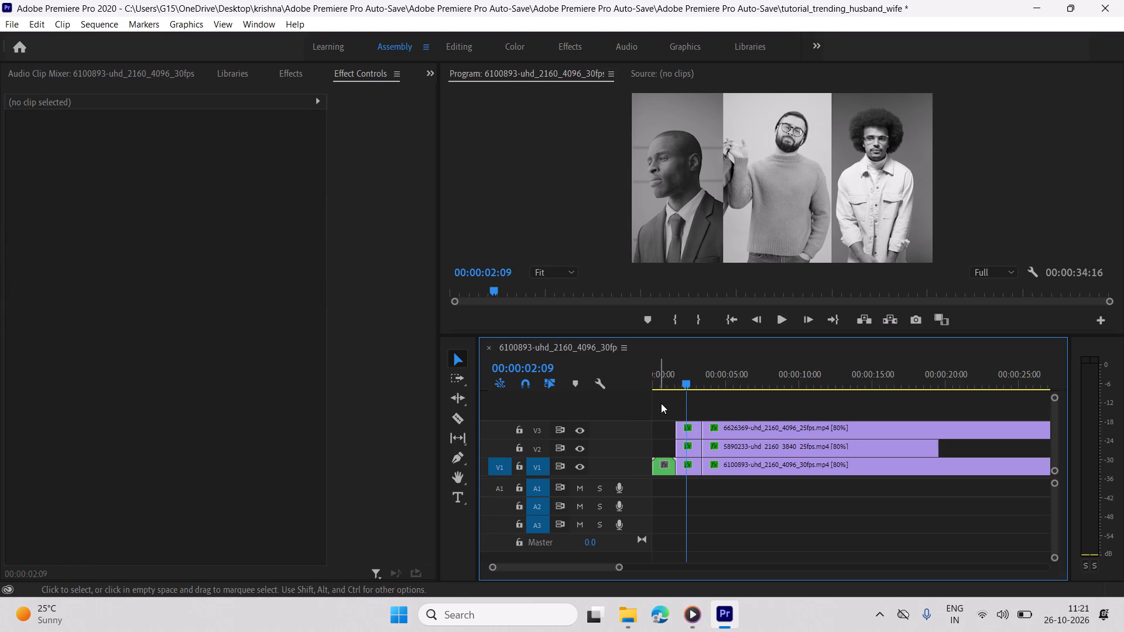
Nest the three short segments that follow the nested opening on V1, V2 and V3, keeping the default sequence name.
drag(676, 403, 691, 473)
right_click(692, 466)
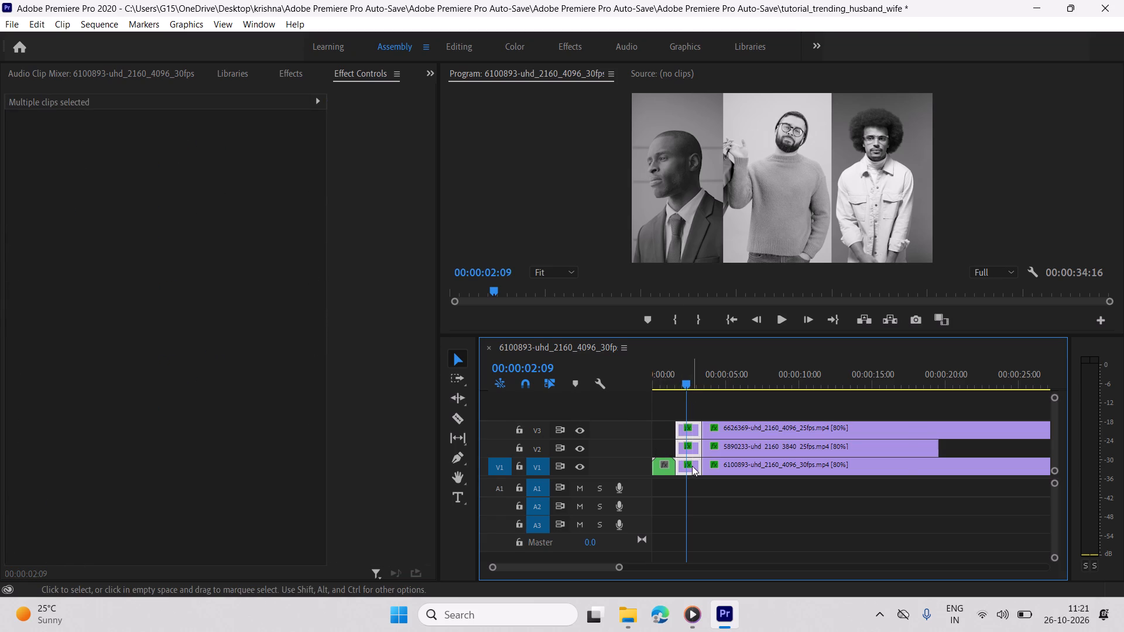
click(741, 339)
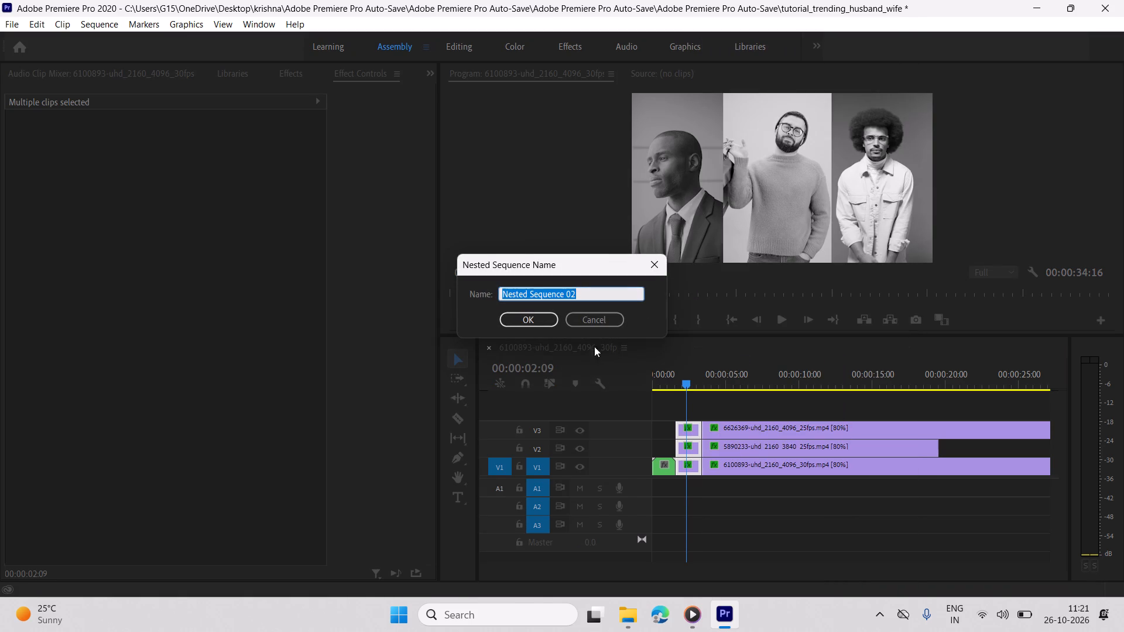
click(542, 318)
click(747, 507)
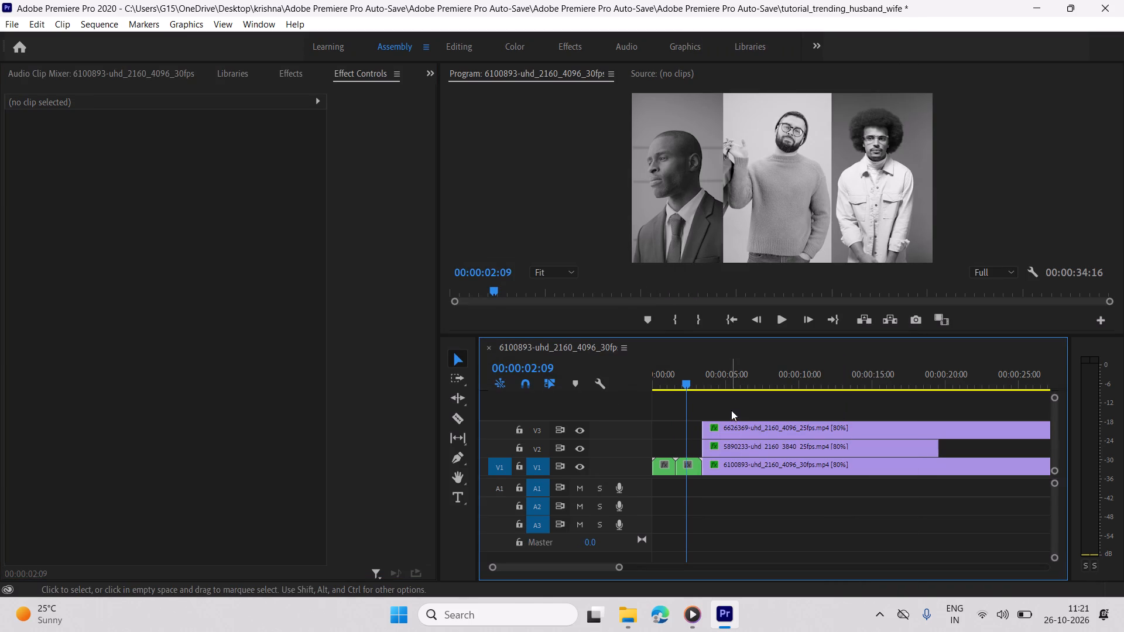
Delete the Black & White effect from each of the remaining long clips on V1, V2 and V3.
drag(732, 410, 752, 471)
drag(681, 382, 712, 400)
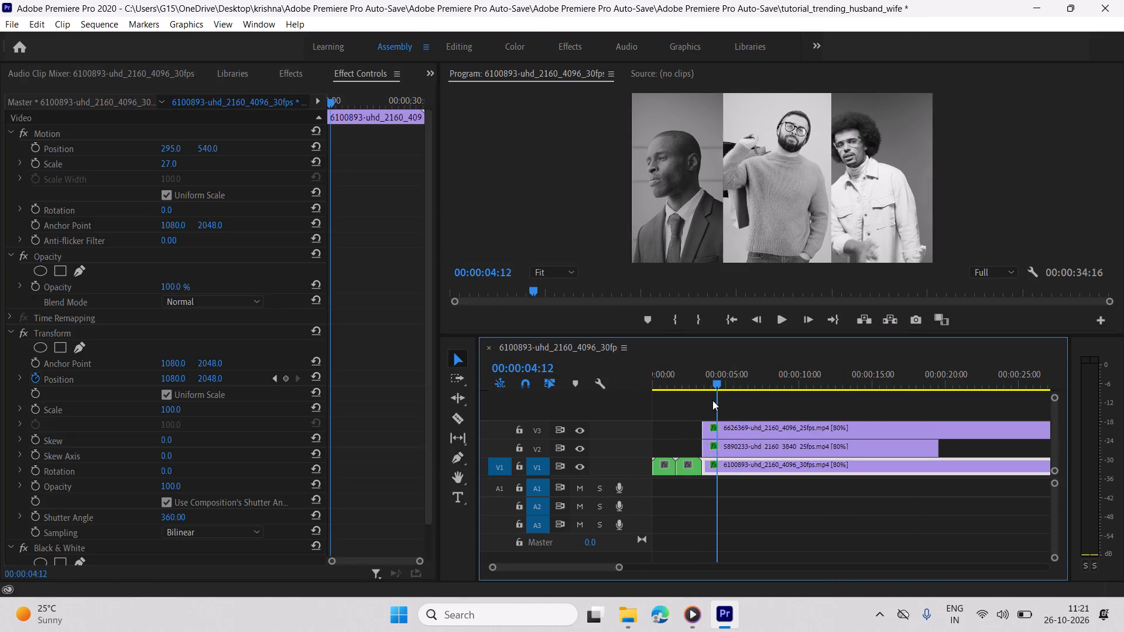
click(740, 540)
click(721, 469)
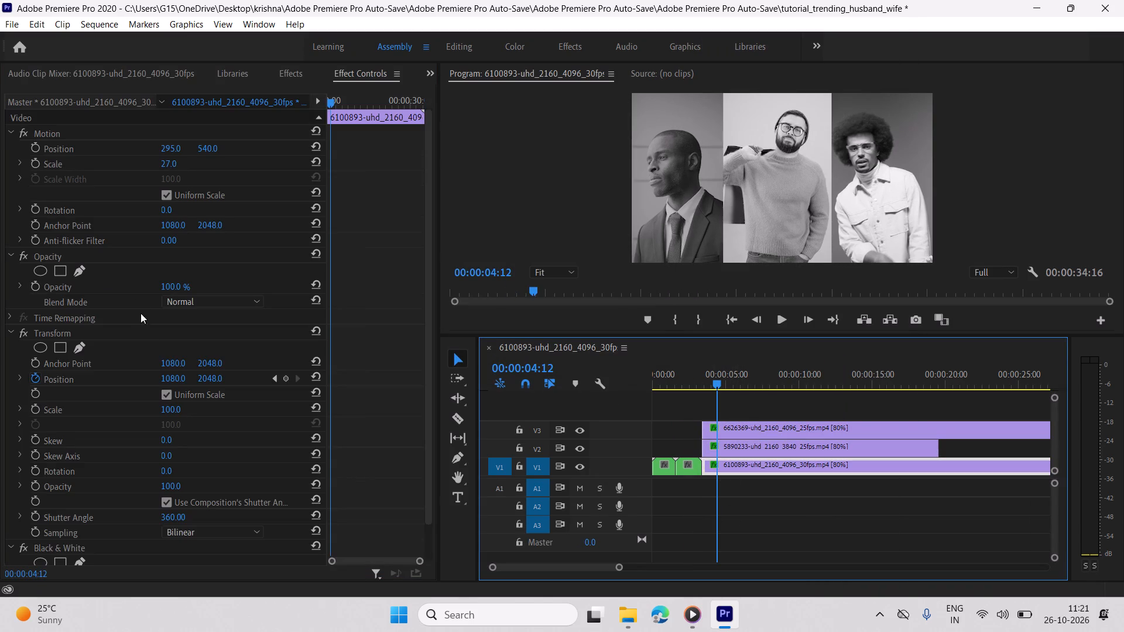
click(96, 548)
key(Delete)
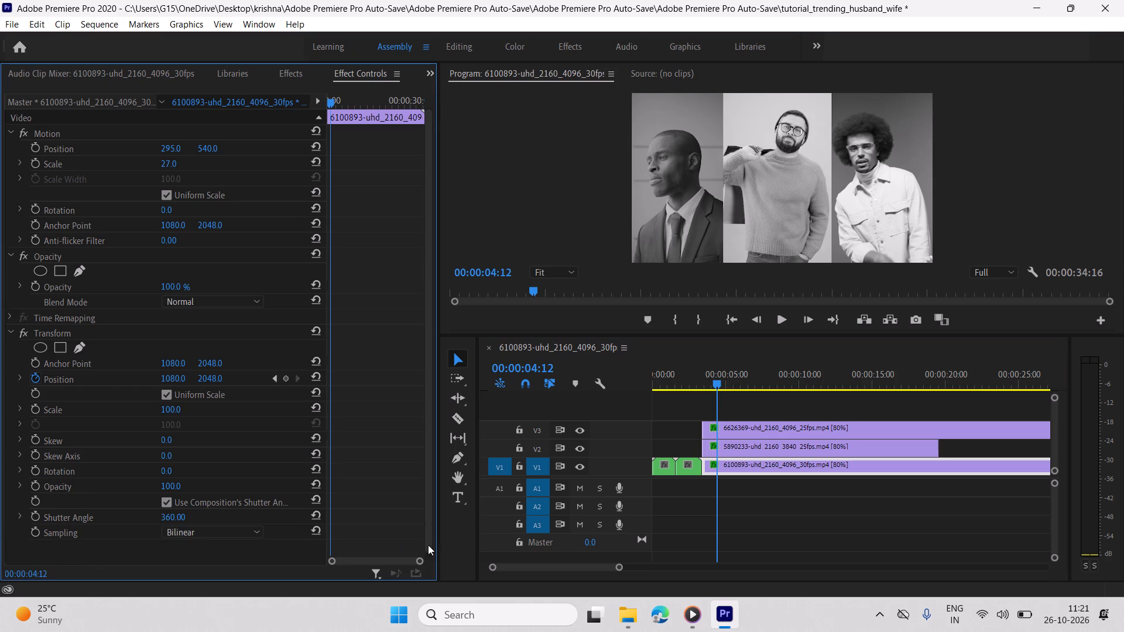
click(735, 451)
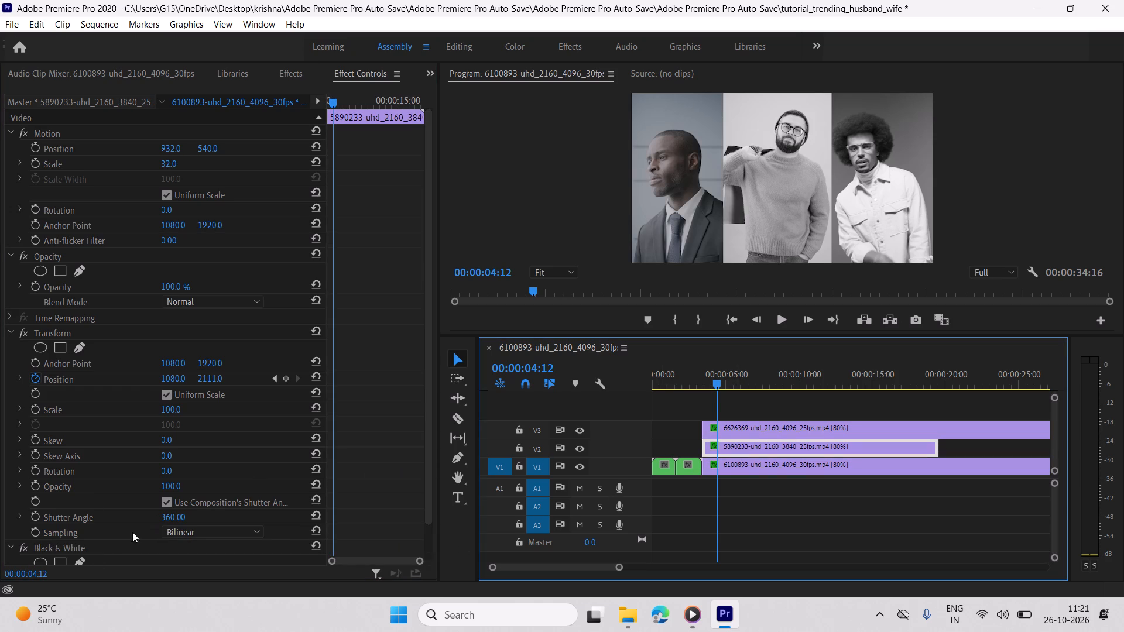
click(122, 549)
key(Delete)
click(876, 423)
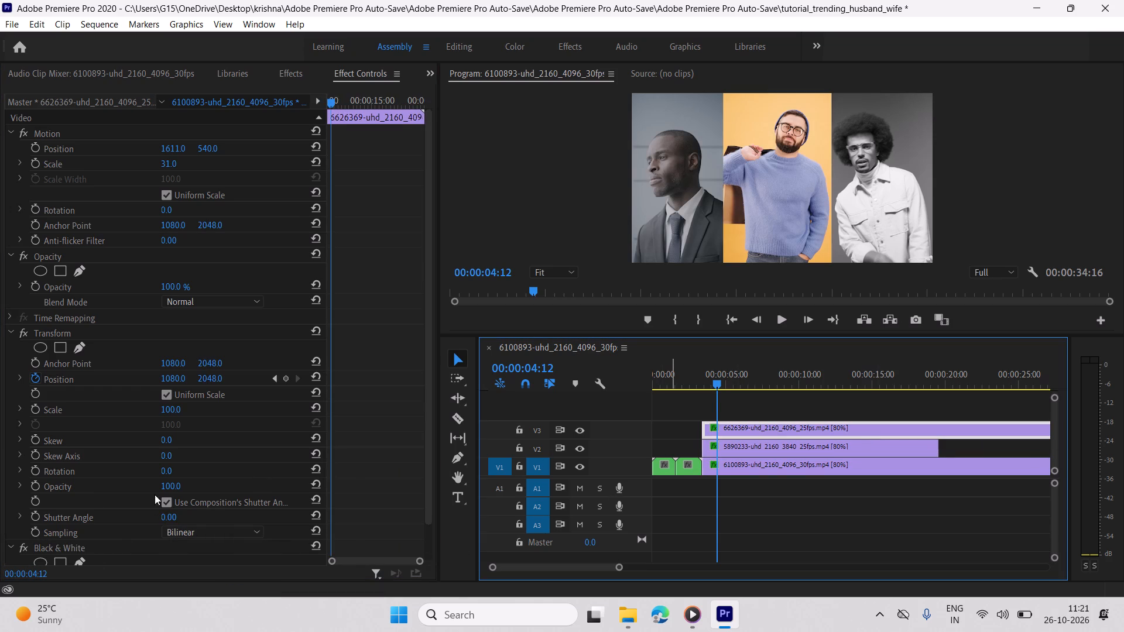
click(89, 545)
key(Delete)
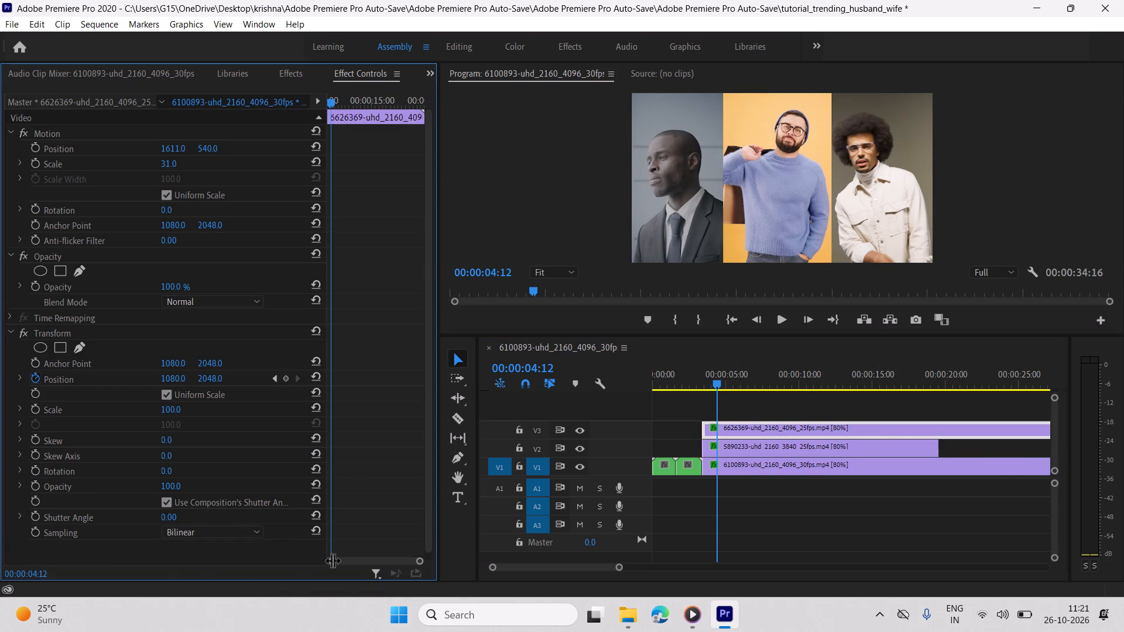
Play the sequence from its start and check the join between the two nested segments around 00:00:01:19.
drag(712, 381, 638, 404)
key(space)
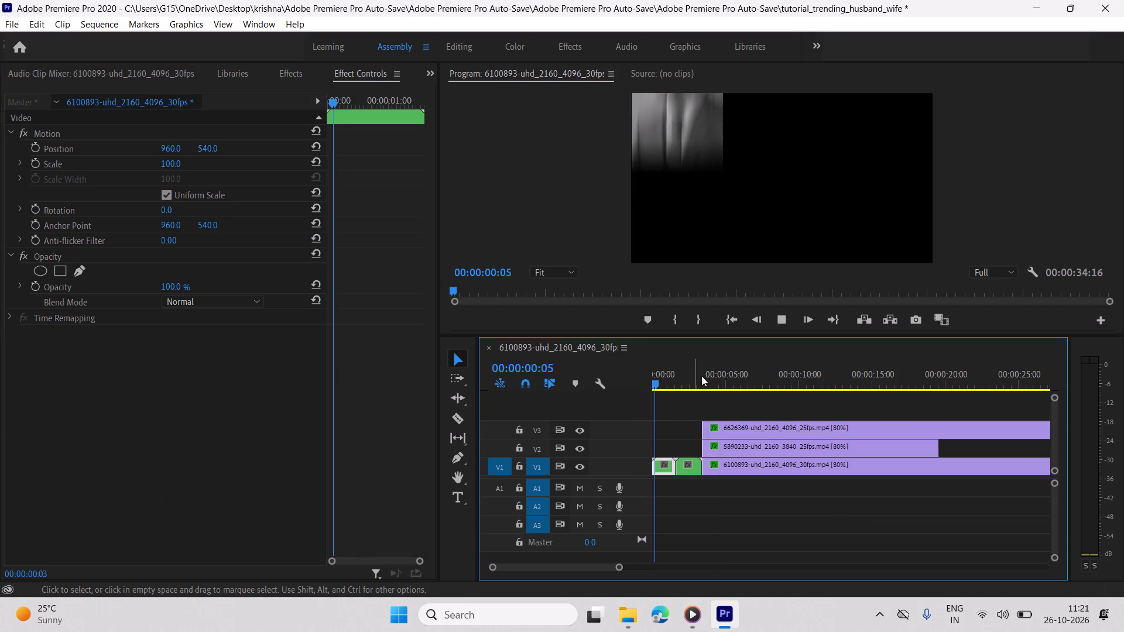
key(space)
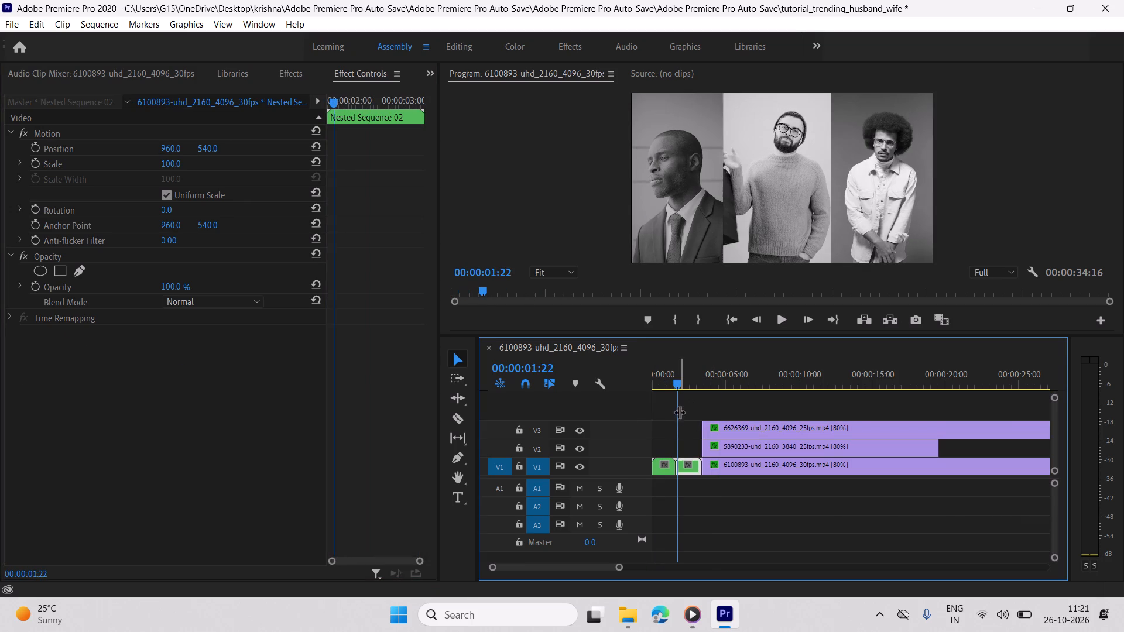
click(675, 378)
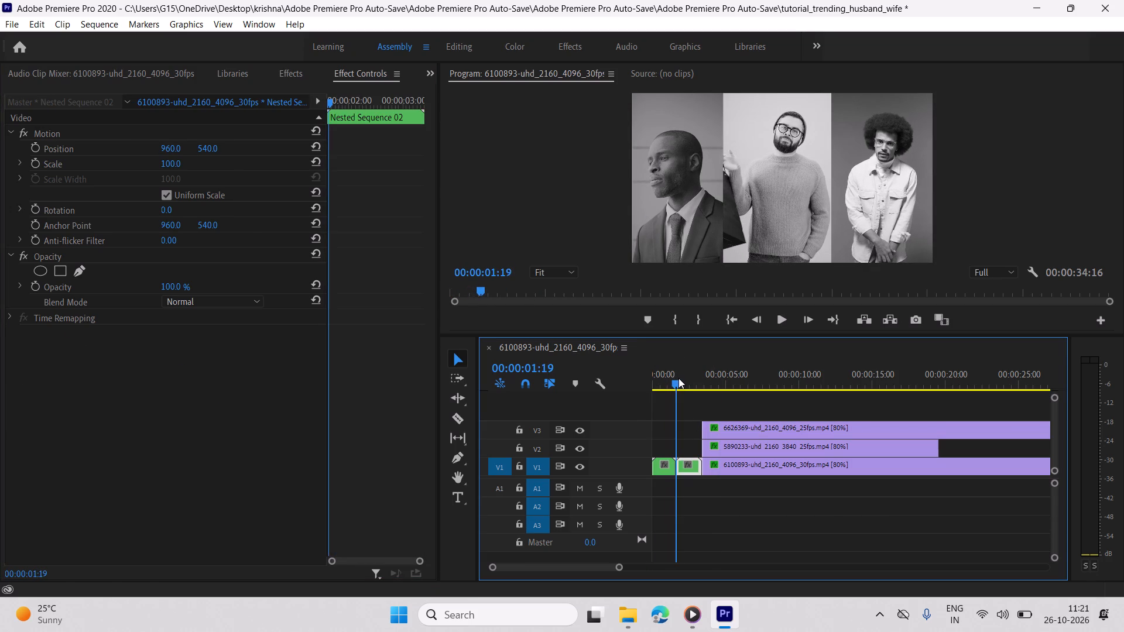
drag(731, 412, 766, 501)
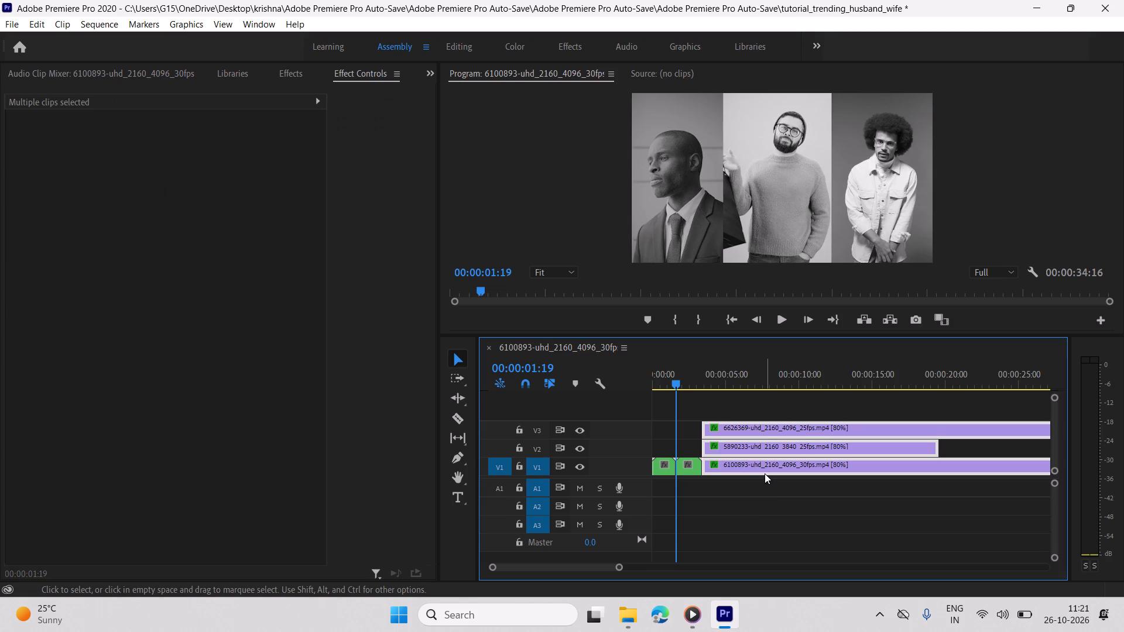
key(space)
key(space)
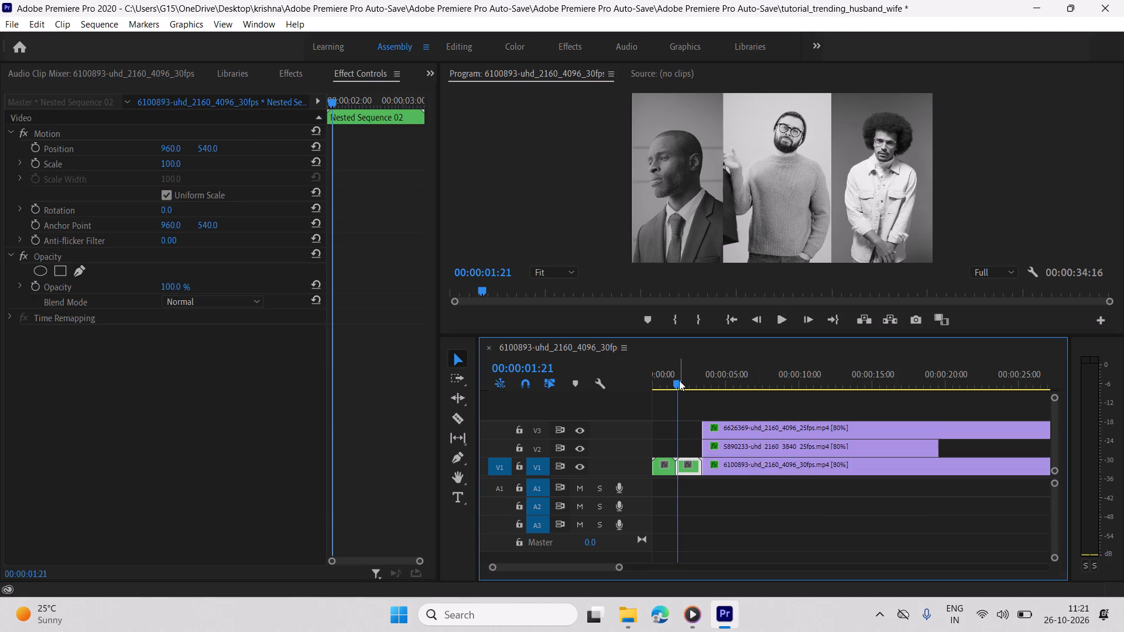
click(679, 380)
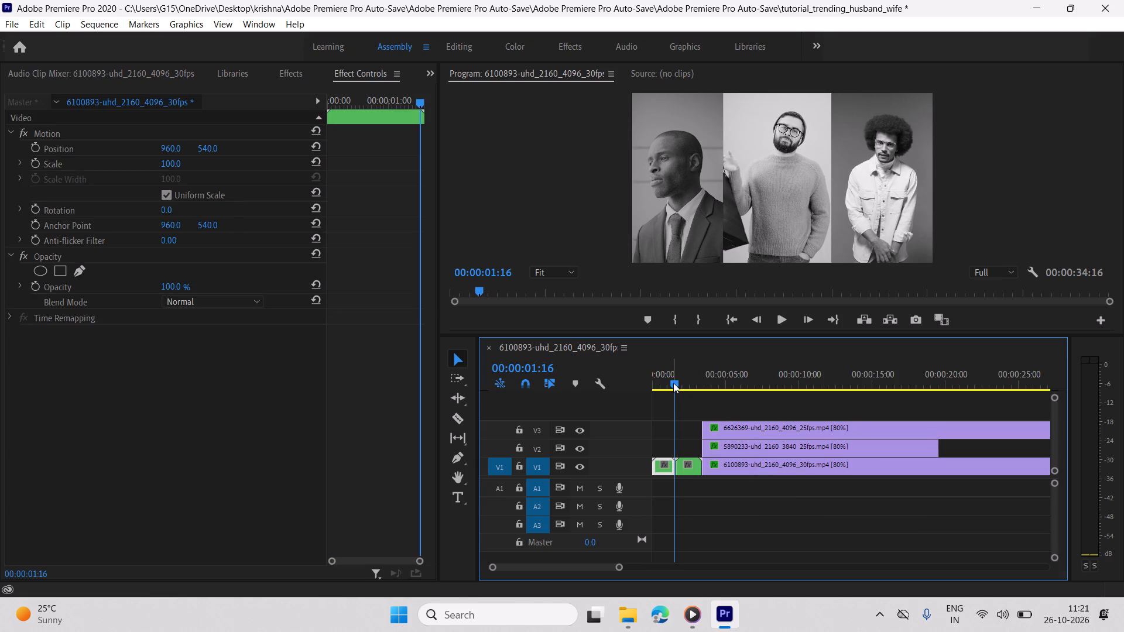
Nest the three remaining colour clips on V1, V2 and V3, keeping the default sequence name.
drag(674, 380, 691, 382)
drag(714, 404, 739, 477)
right_click(739, 468)
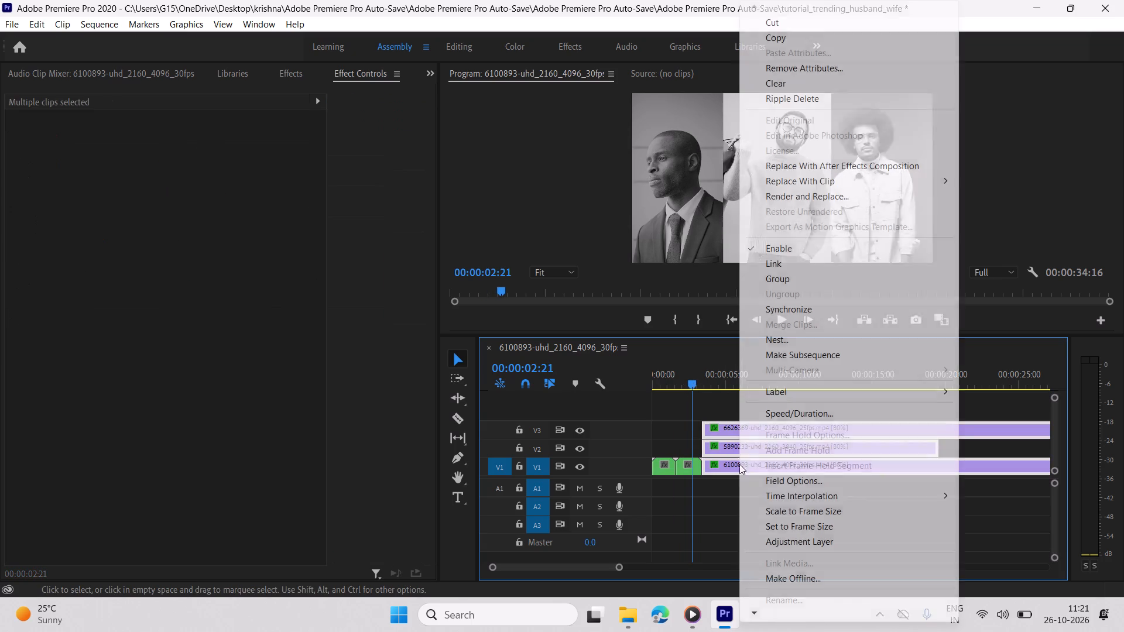
click(768, 344)
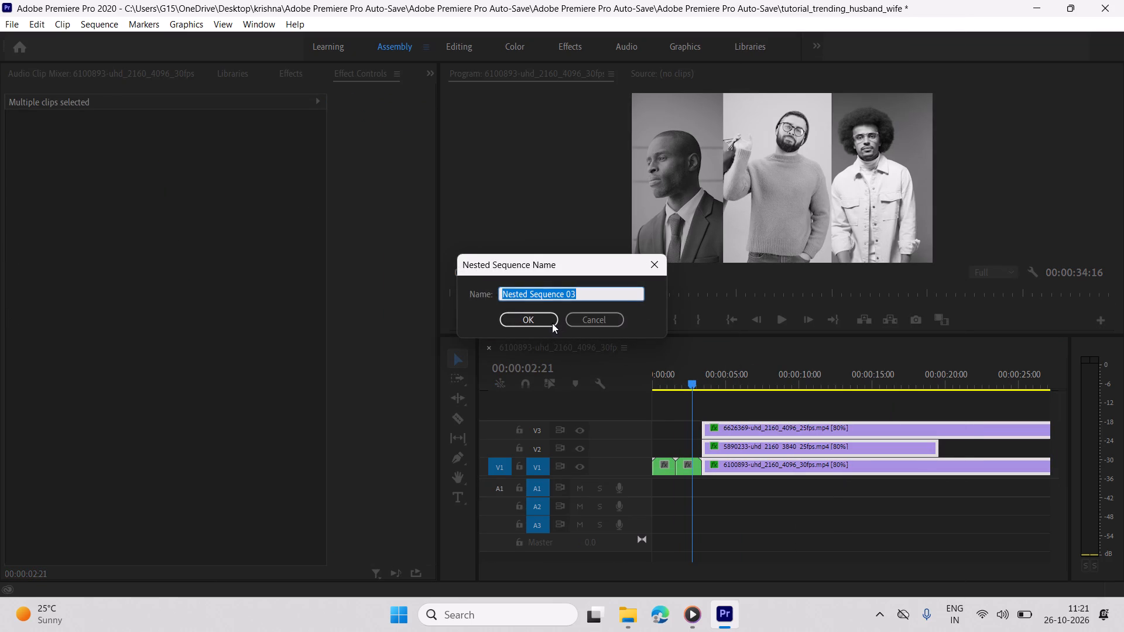
click(543, 322)
Move the nested colour sequence up to V2 so it starts level with the second black-and-white nest on V1.
drag(725, 457, 702, 442)
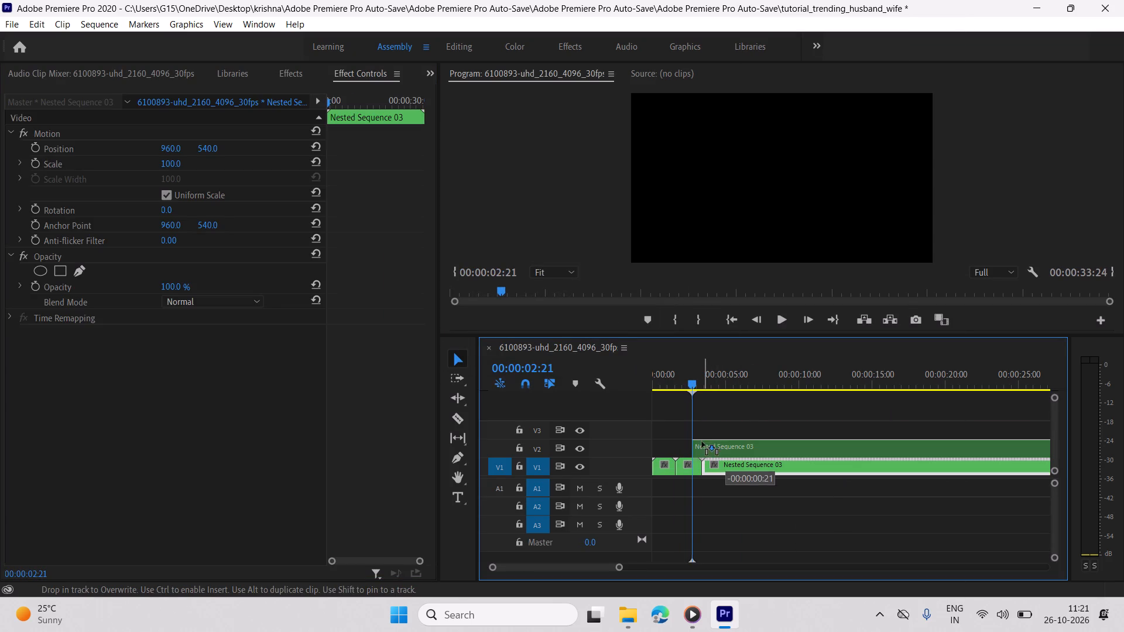
drag(702, 442, 691, 442)
key(equal)
drag(763, 447, 760, 447)
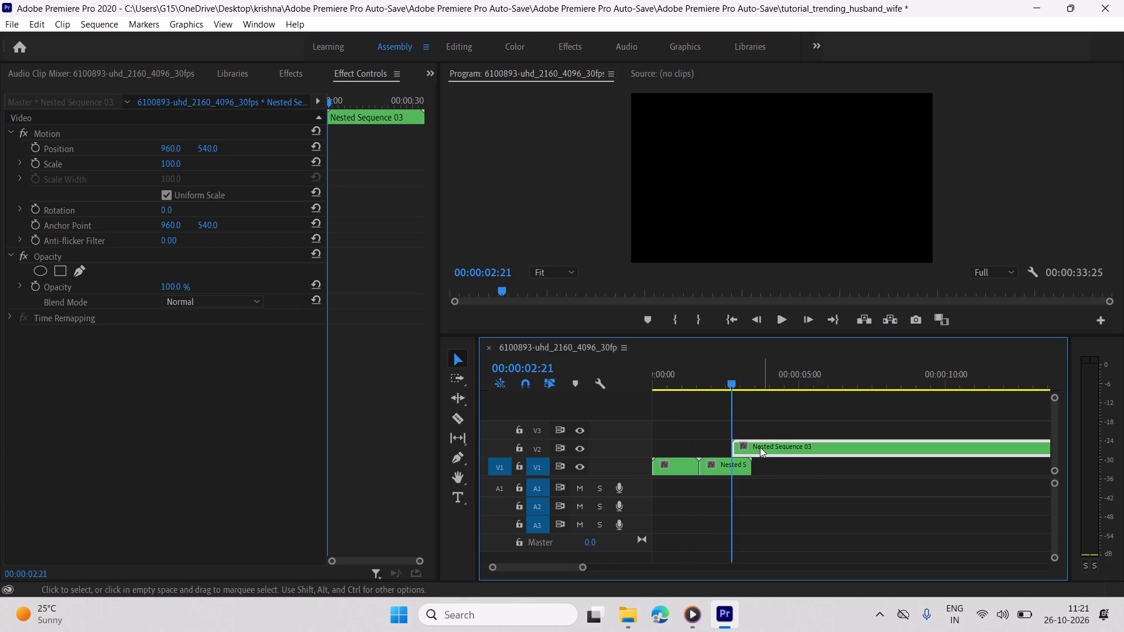
drag(760, 447, 732, 447)
key(minus)
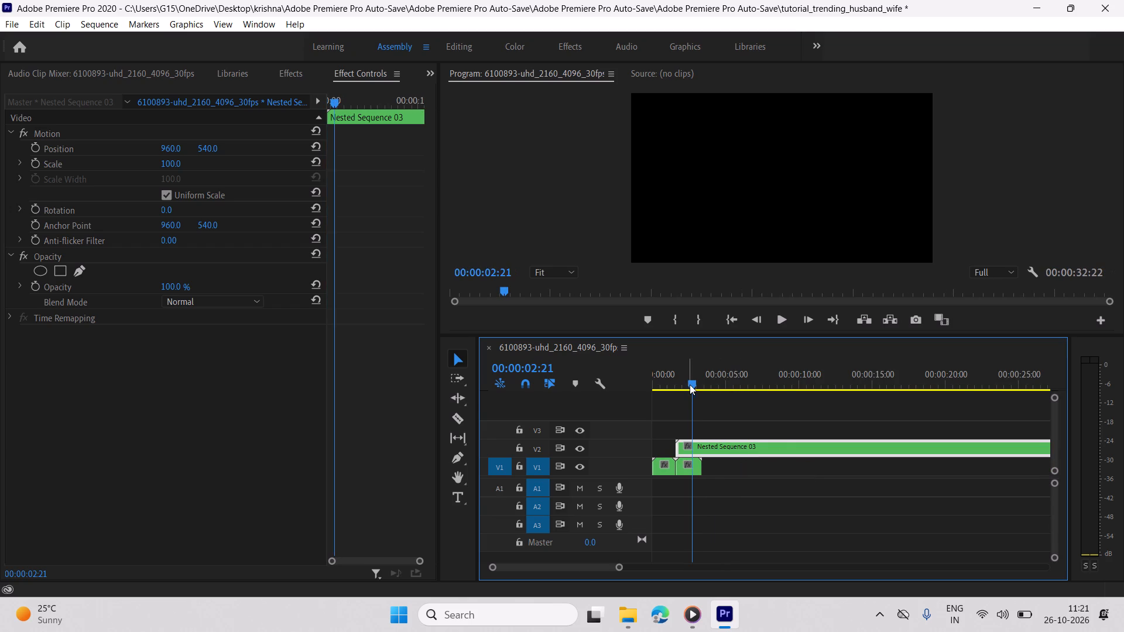
drag(689, 382, 684, 380)
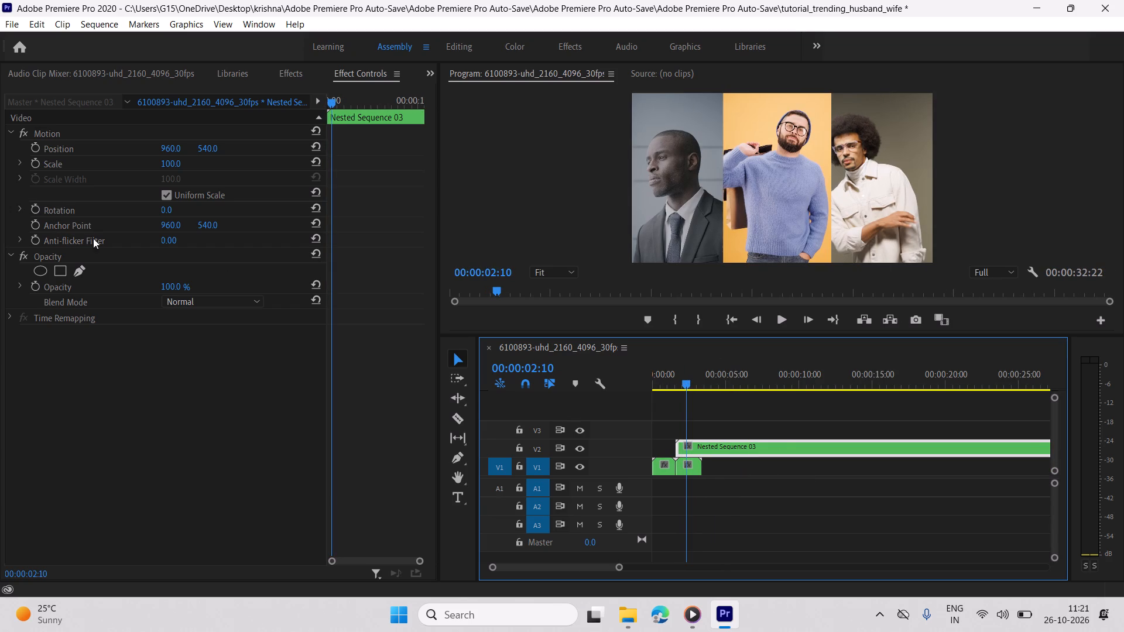
Find the Transform video effect by searching for transf and apply it to the nested colour sequence on V2.
click(278, 67)
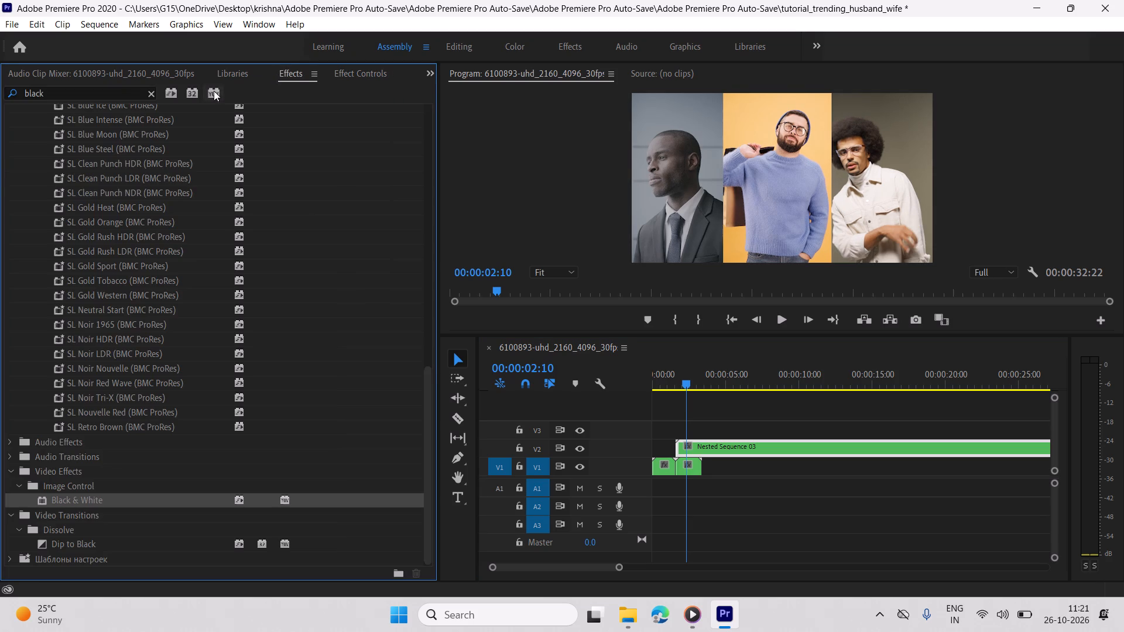
click(149, 91)
click(135, 90)
key(t)
key(r)
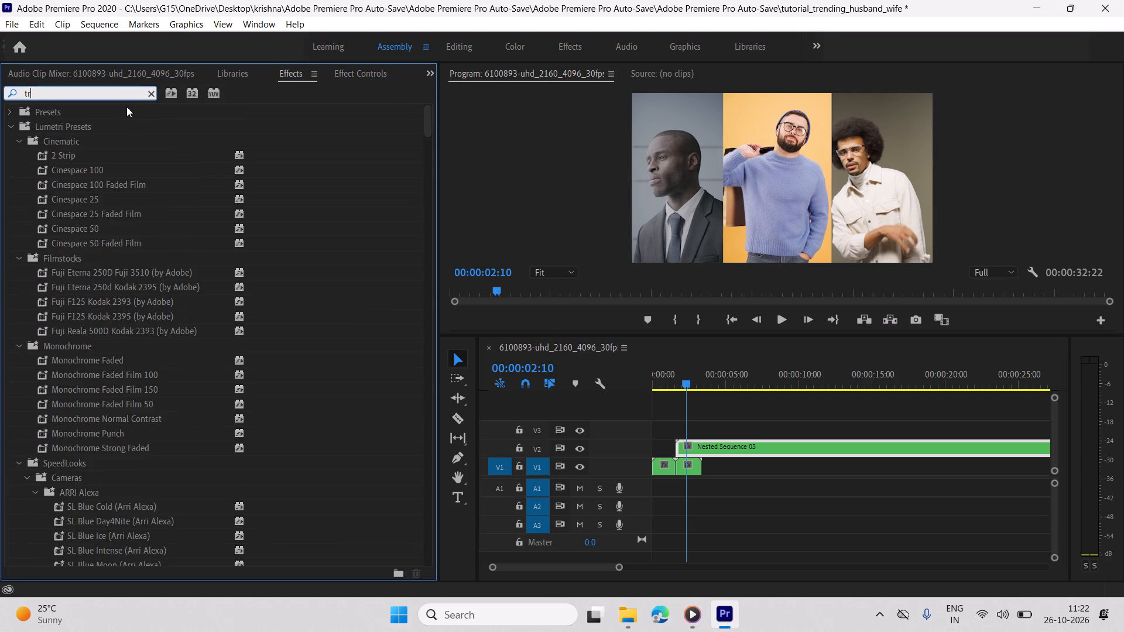
key(a)
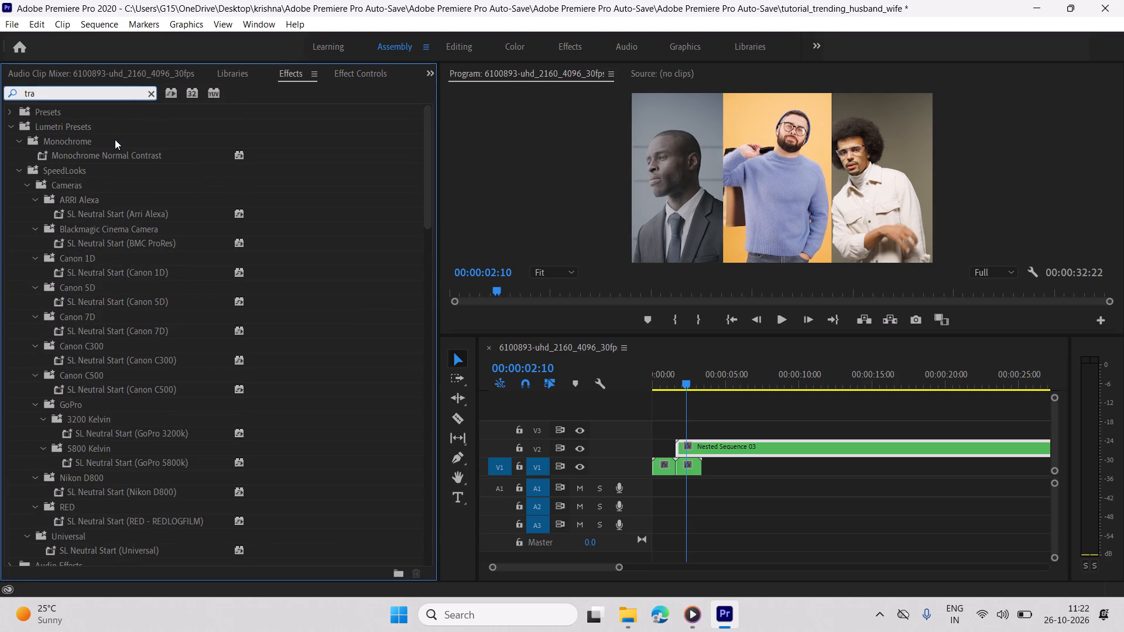
text(nsf)
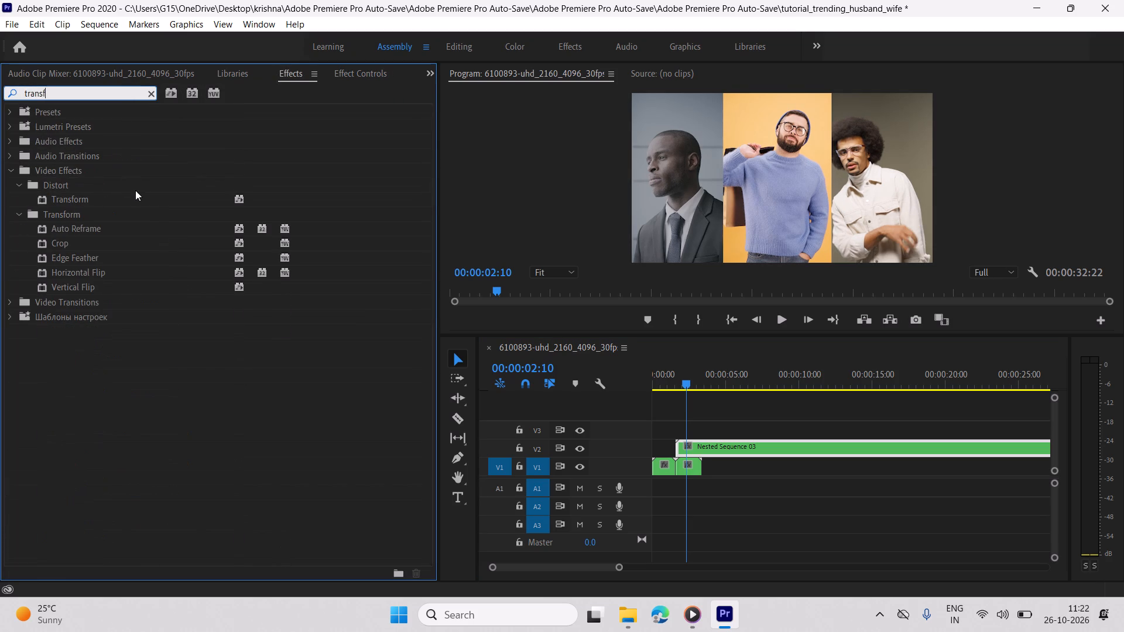
click(137, 192)
click(138, 197)
drag(132, 197, 702, 437)
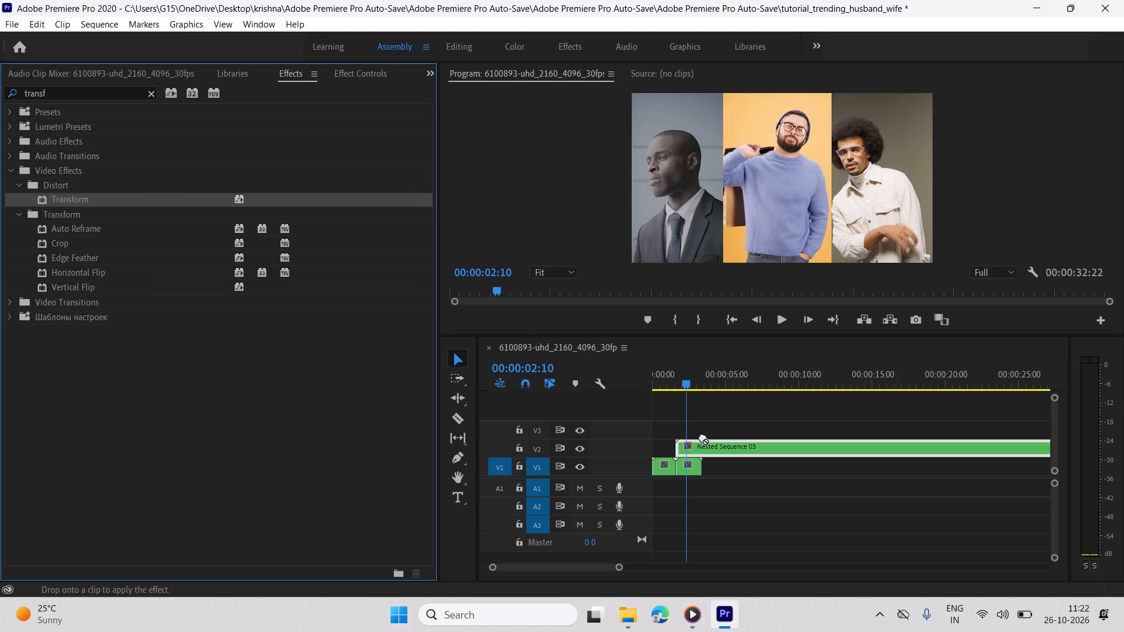
drag(702, 437, 707, 446)
Keyframe the Transform effect's Scale from 100 at 00:00:01:18, the nest's start, to 73 at 00:00:02:29.
scroll(308, 84, down, 3)
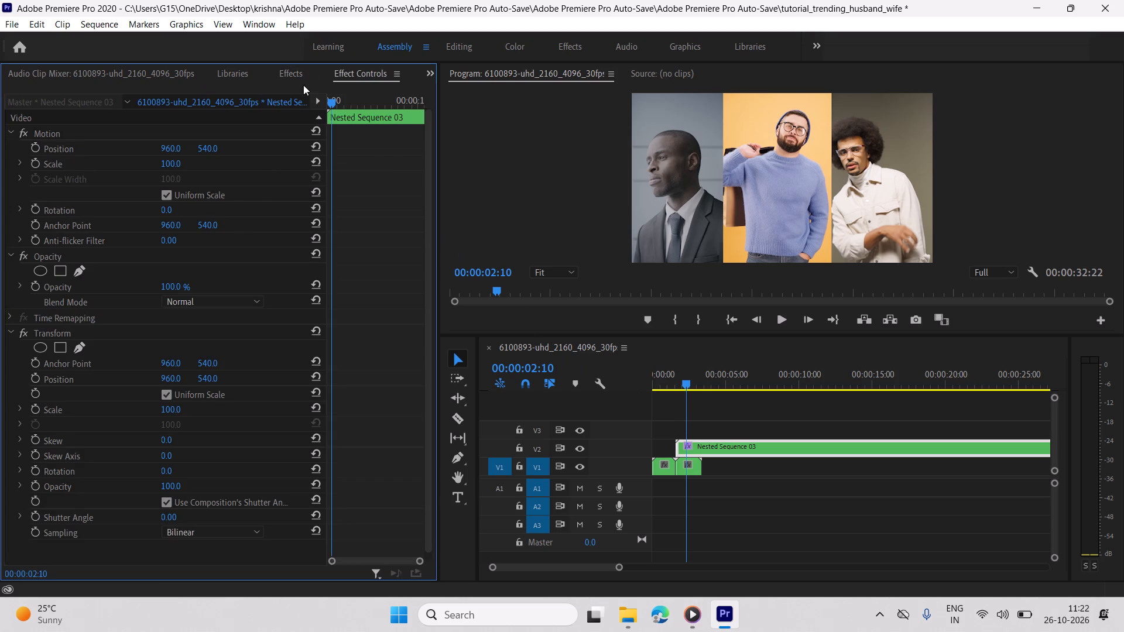
scroll(93, 392, down, 5)
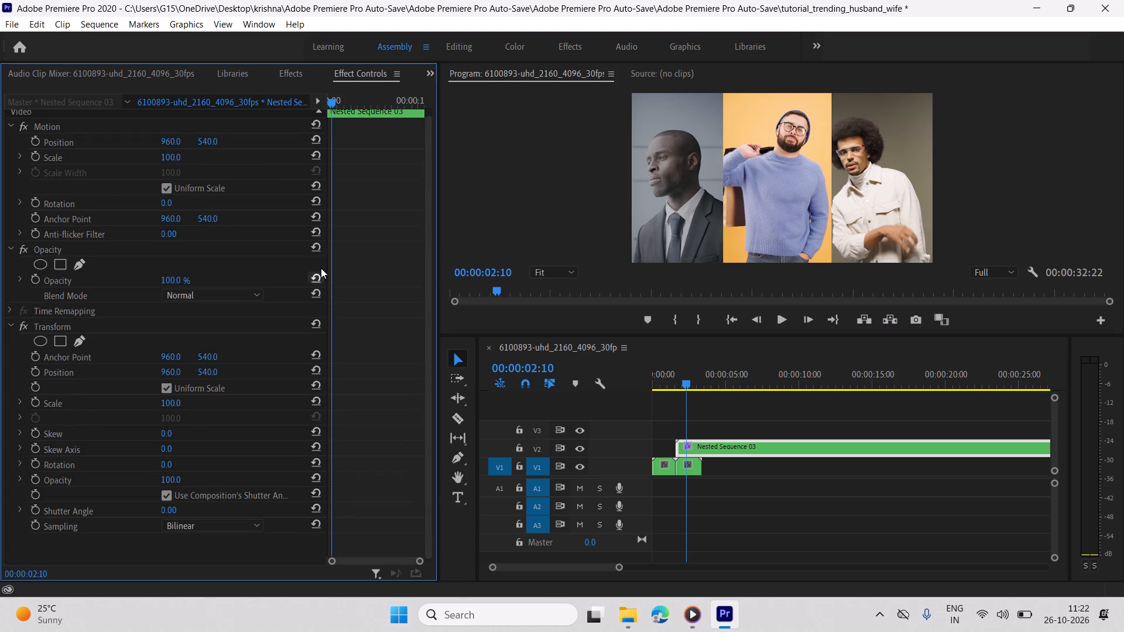
drag(333, 101, 266, 112)
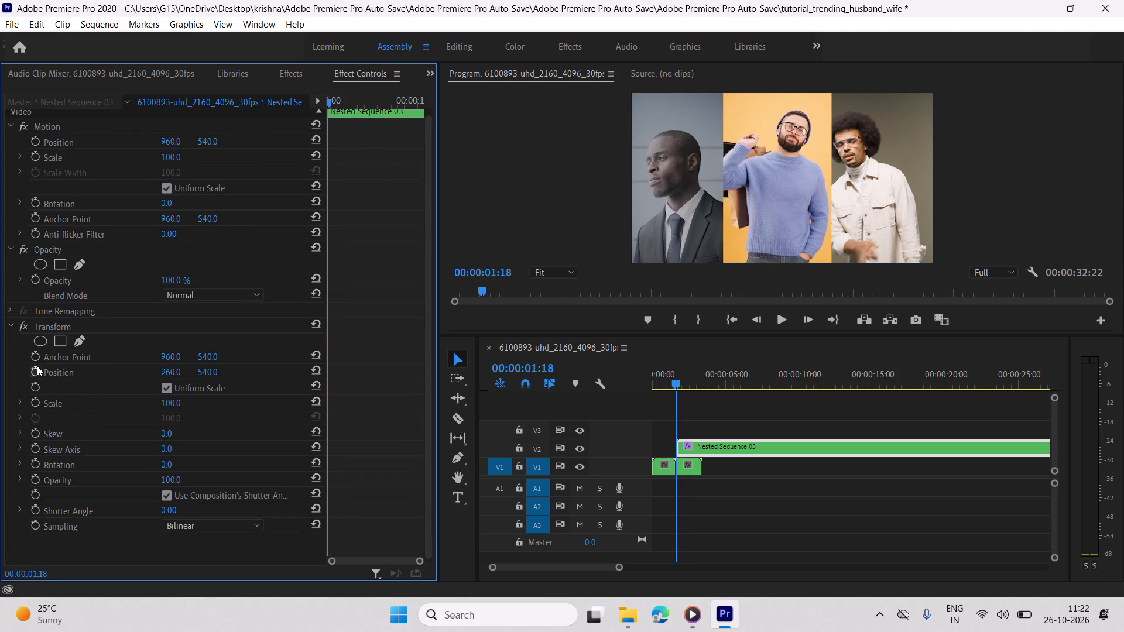
click(36, 401)
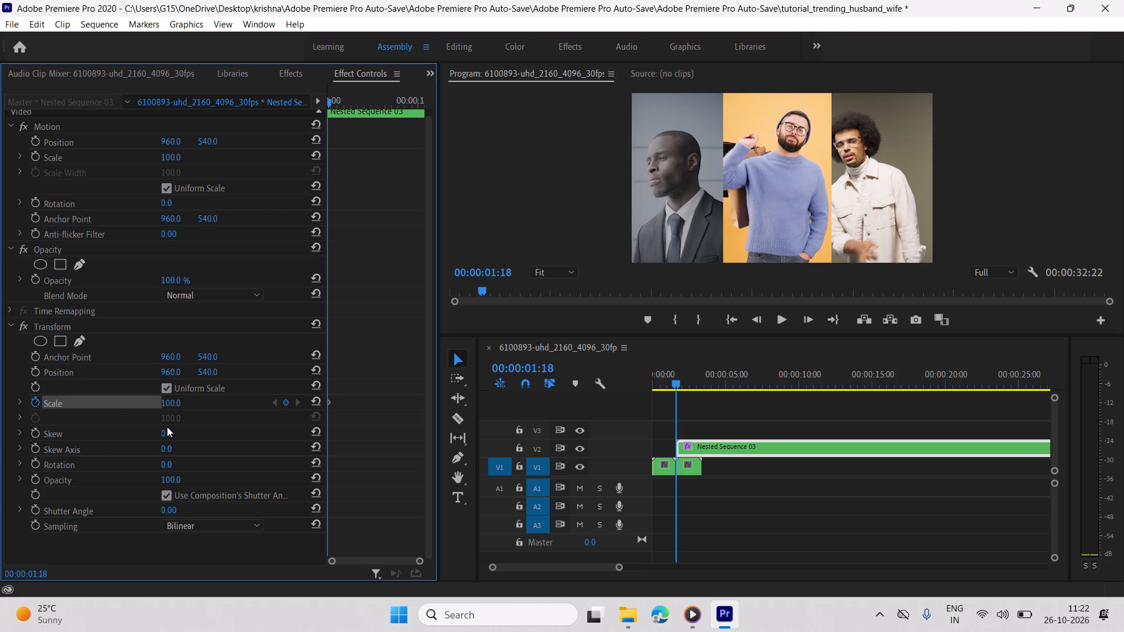
key(space)
key(space)
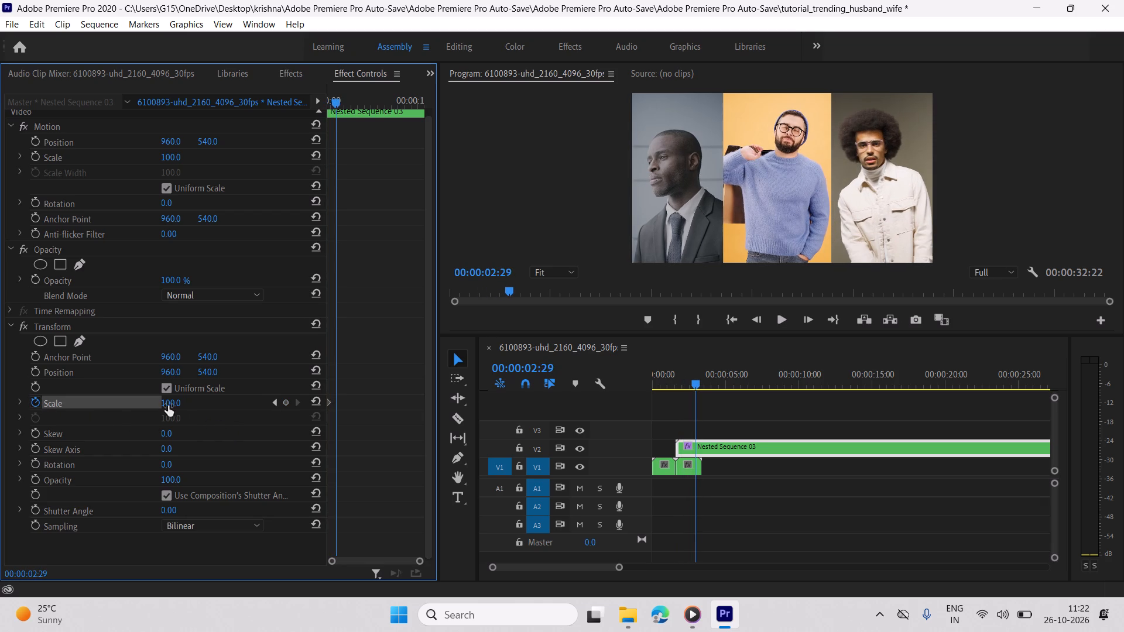
drag(166, 404, 146, 408)
drag(146, 408, 162, 407)
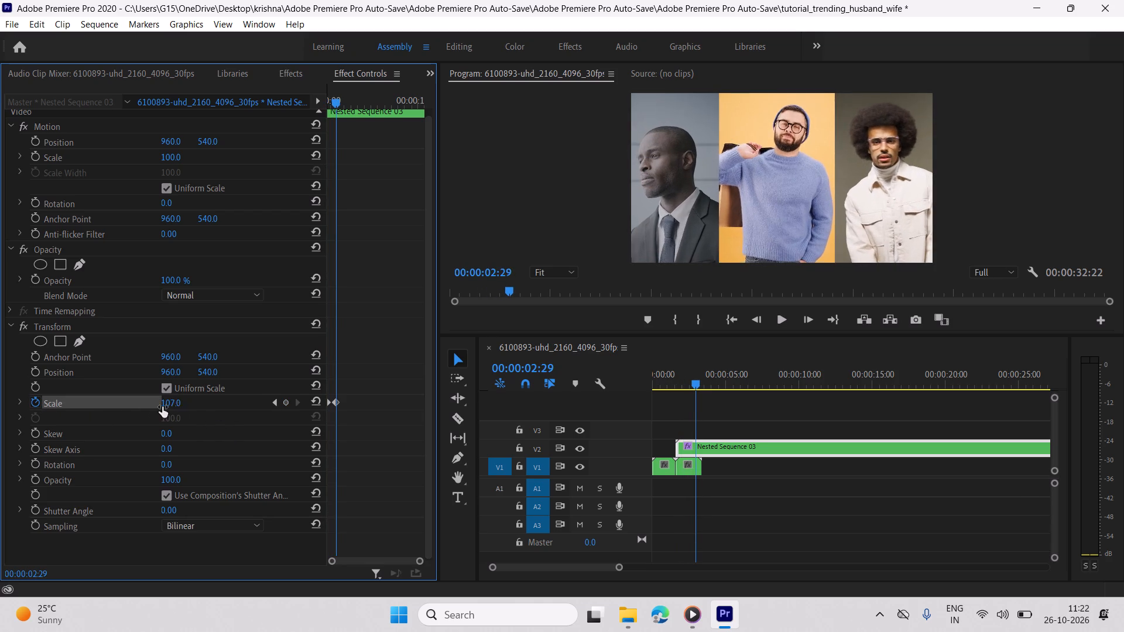
drag(162, 407, 152, 411)
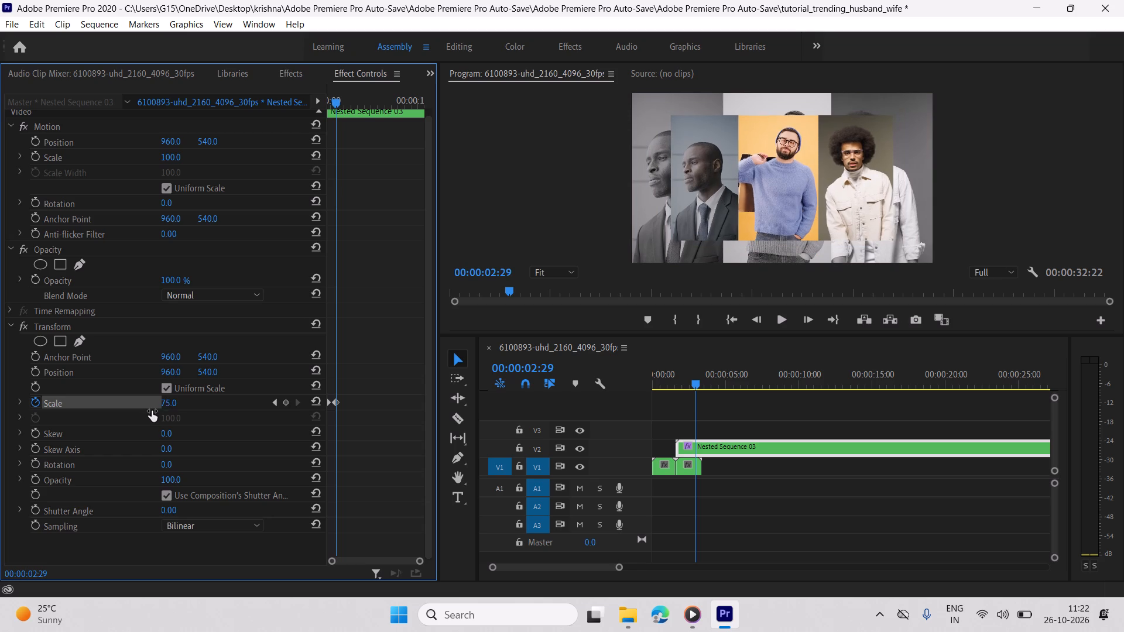
drag(152, 411, 149, 411)
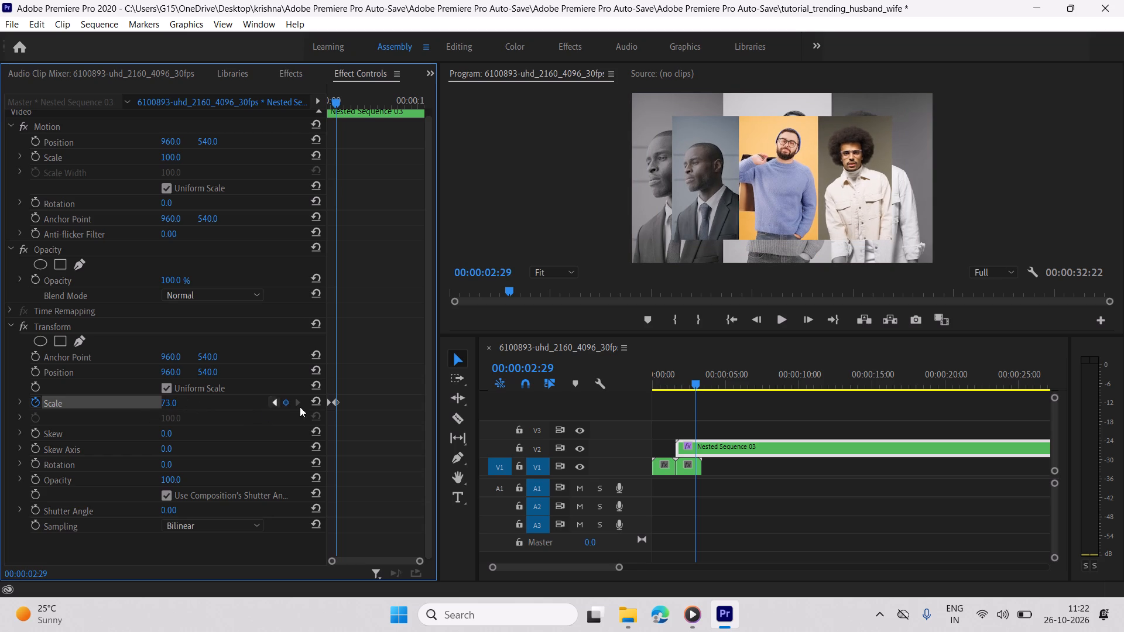
Set the Transform effect's Shutter Angle to 360.
drag(349, 377, 317, 431)
drag(170, 511, 177, 509)
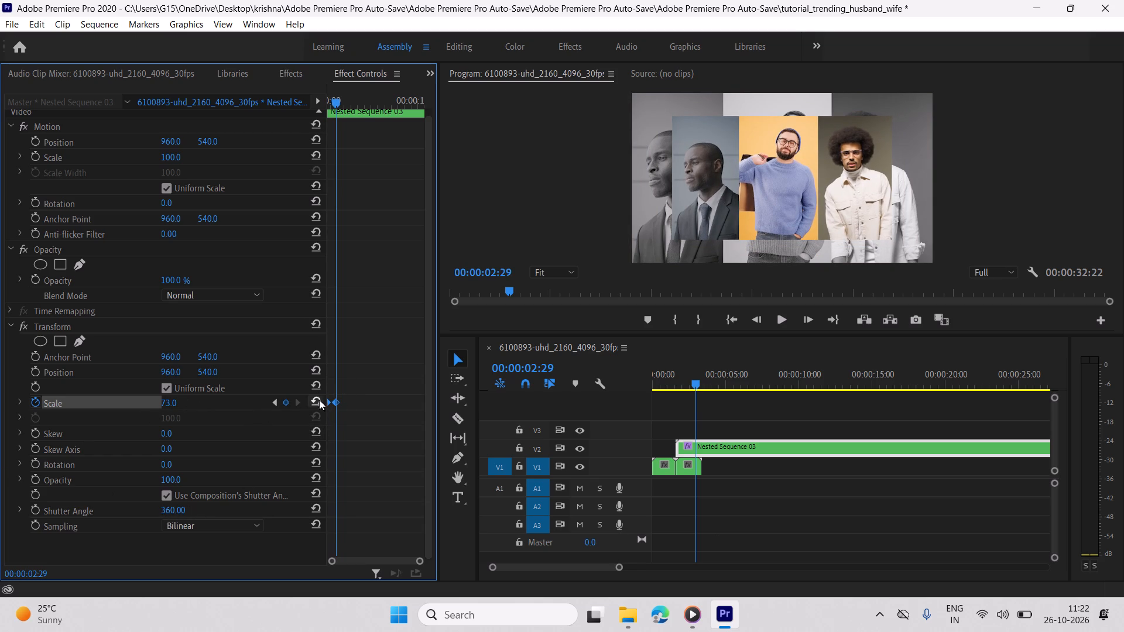
Ease both Transform Scale keyframes, pull the velocity curve's end handle toward the first keyframe, and play the move back.
right_click(333, 401)
click(348, 382)
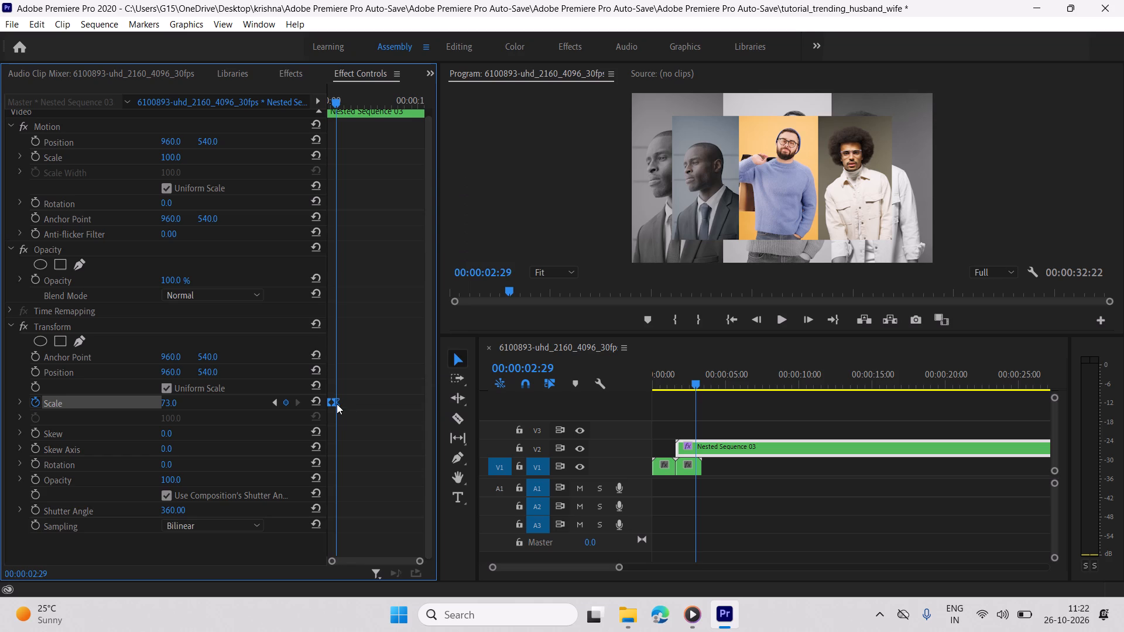
right_click(337, 404)
click(351, 393)
click(22, 404)
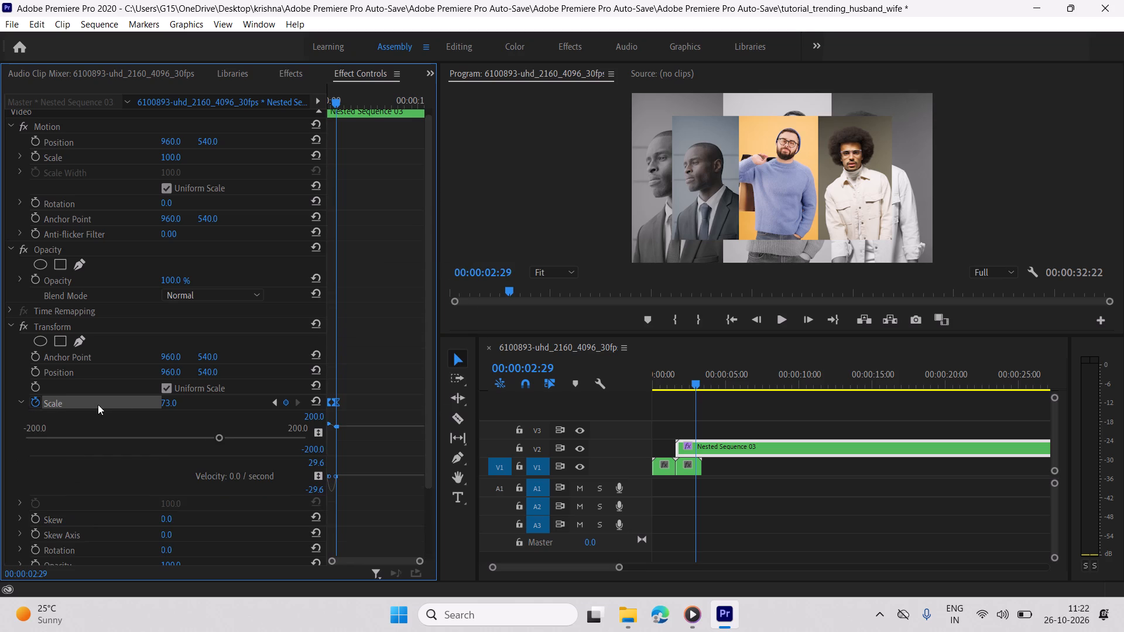
key(equal)
key(equal)
drag(357, 475, 348, 476)
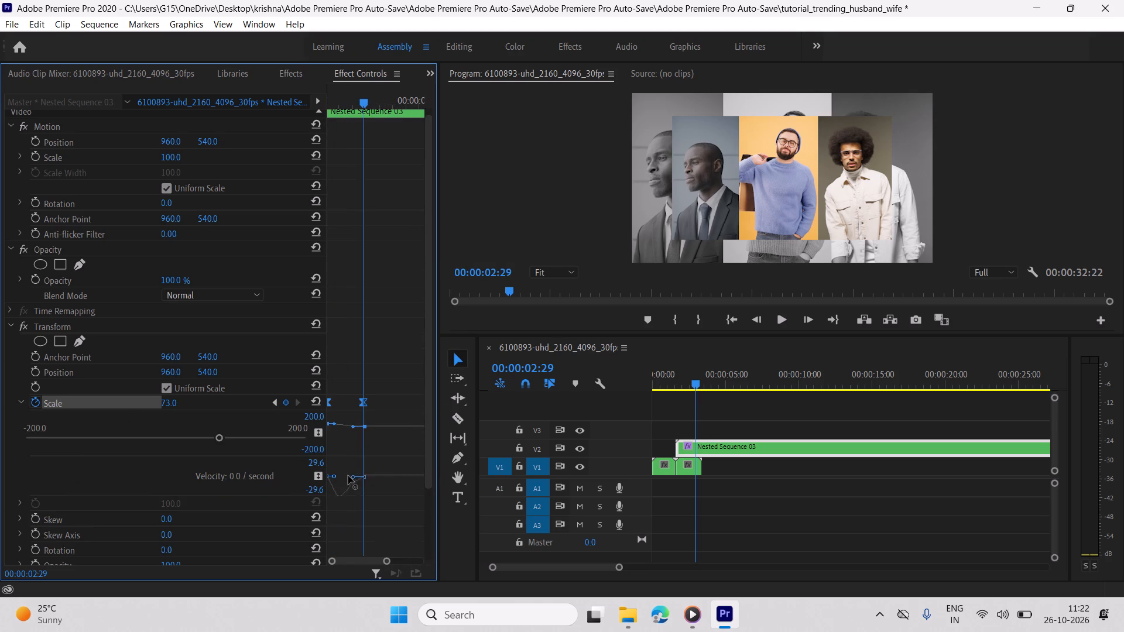
drag(348, 476, 342, 476)
key(minus)
drag(343, 108, 221, 145)
key(space)
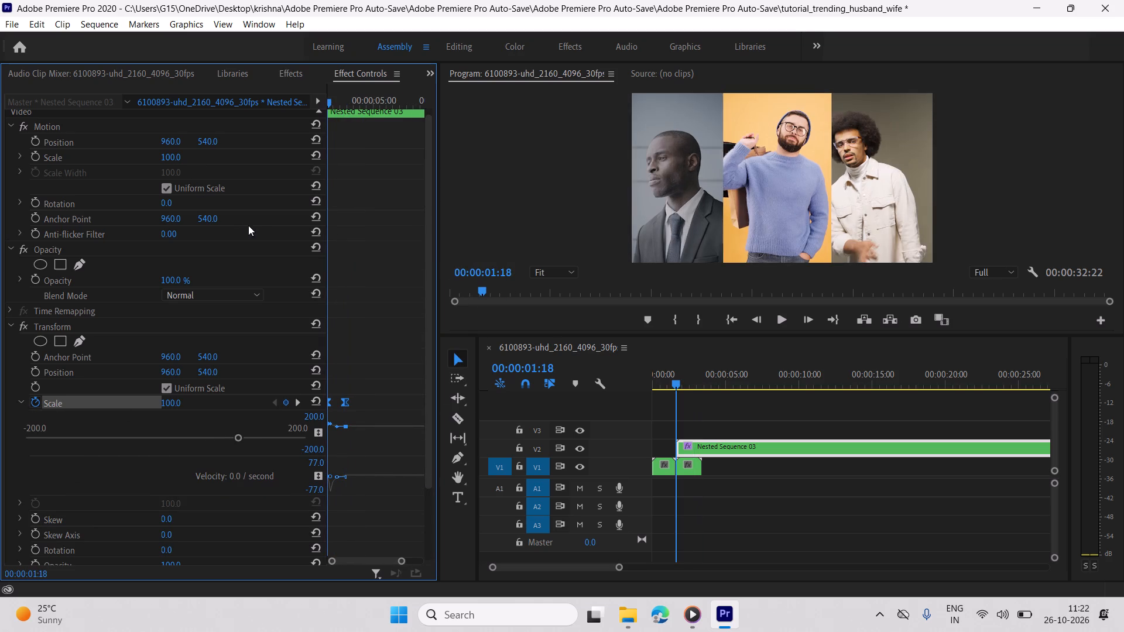
key(space)
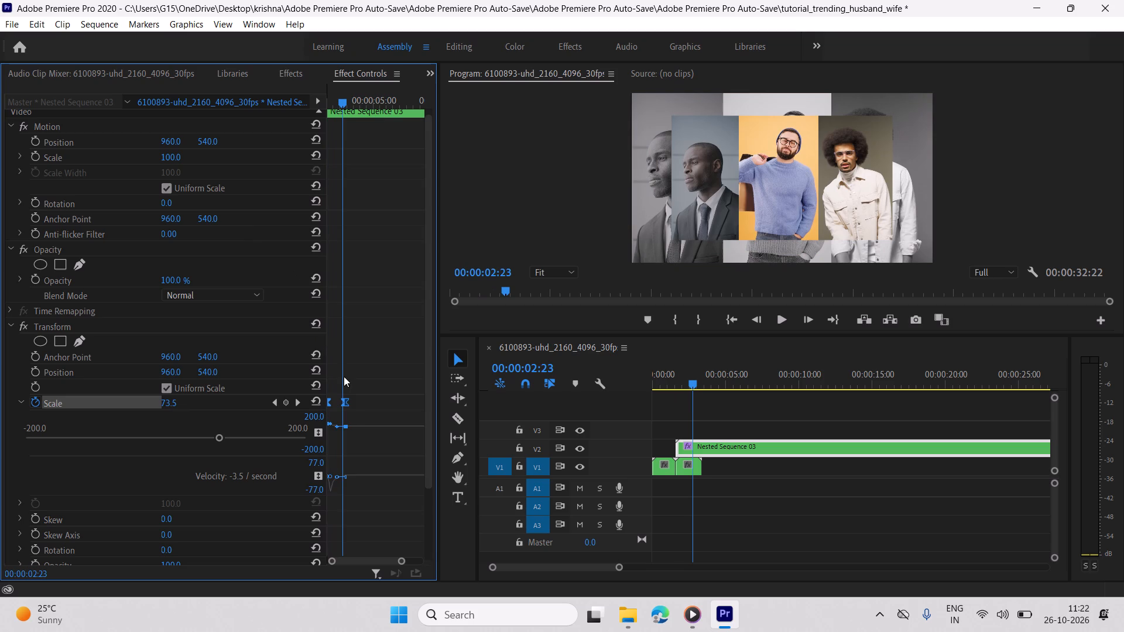
Move the second Transform Scale keyframe much closer to the first for a faster shrink, and play it back from 00:00:01:18.
click(351, 387)
drag(343, 403, 334, 404)
drag(339, 107, 198, 147)
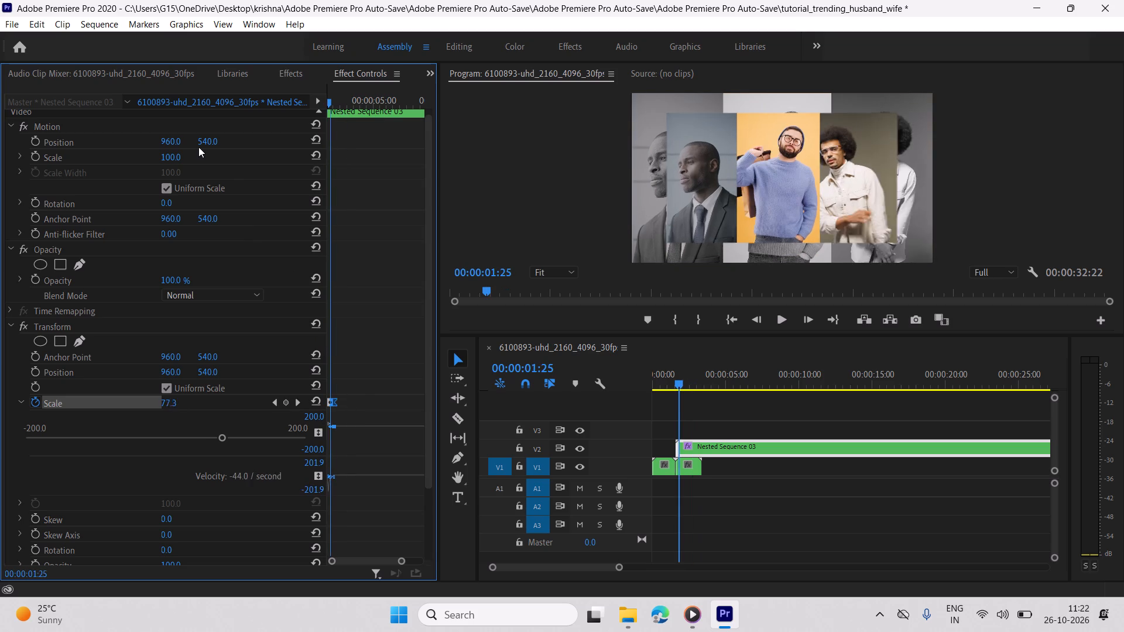
drag(198, 147, 197, 147)
key(space)
key(space)
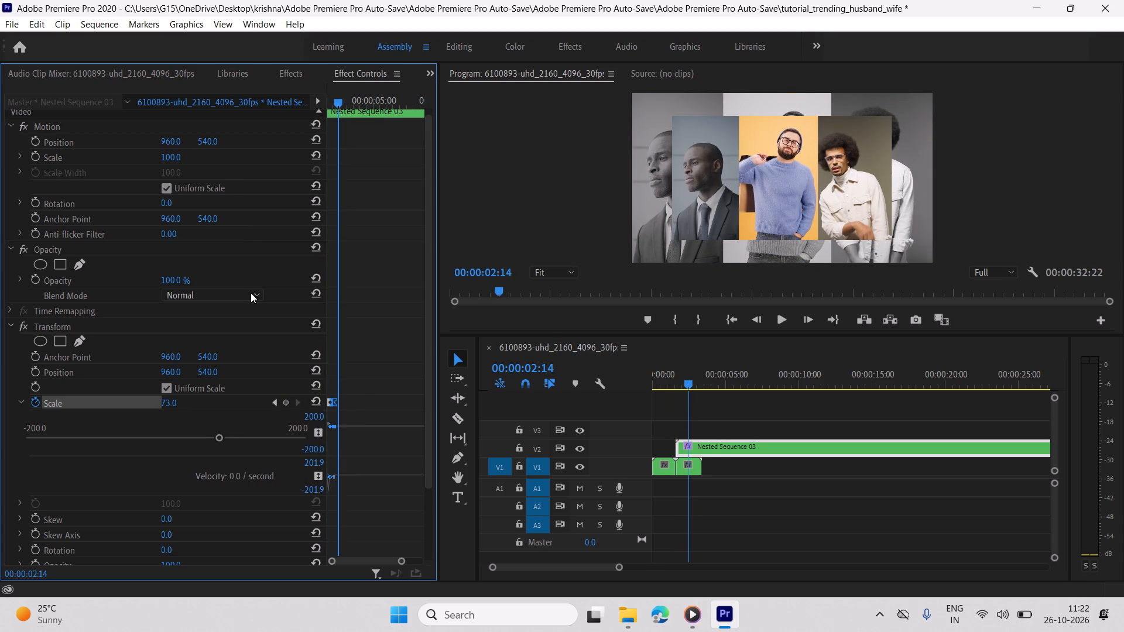
drag(335, 102, 309, 126)
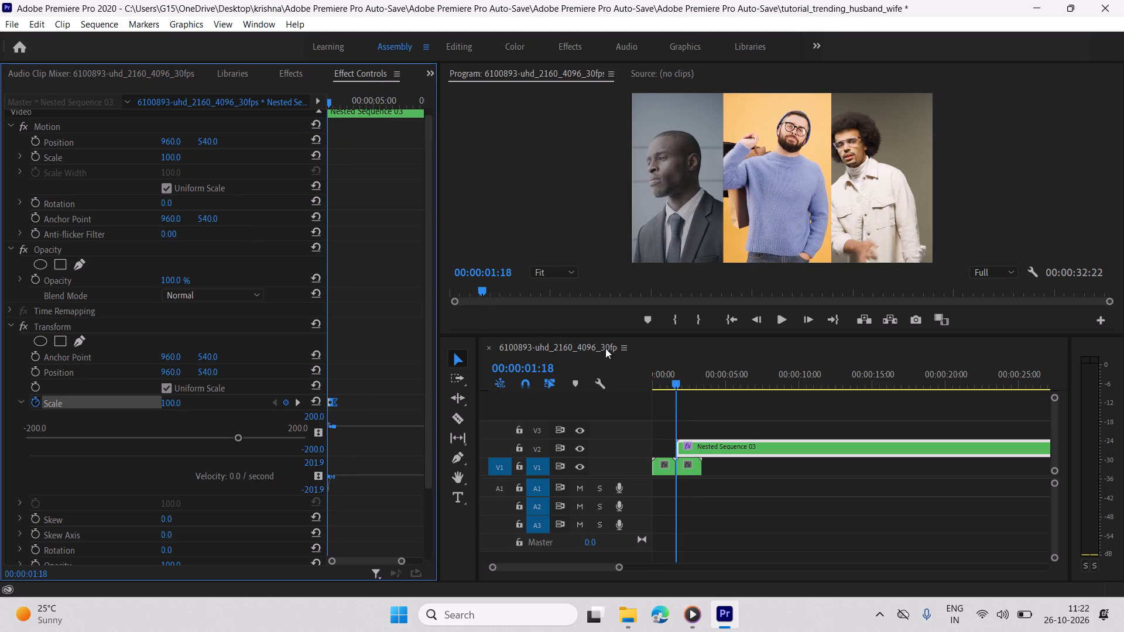
Move the nested colour sequence from V2 up to V3, keeping its start at 00:00:01:18.
drag(698, 439, 699, 430)
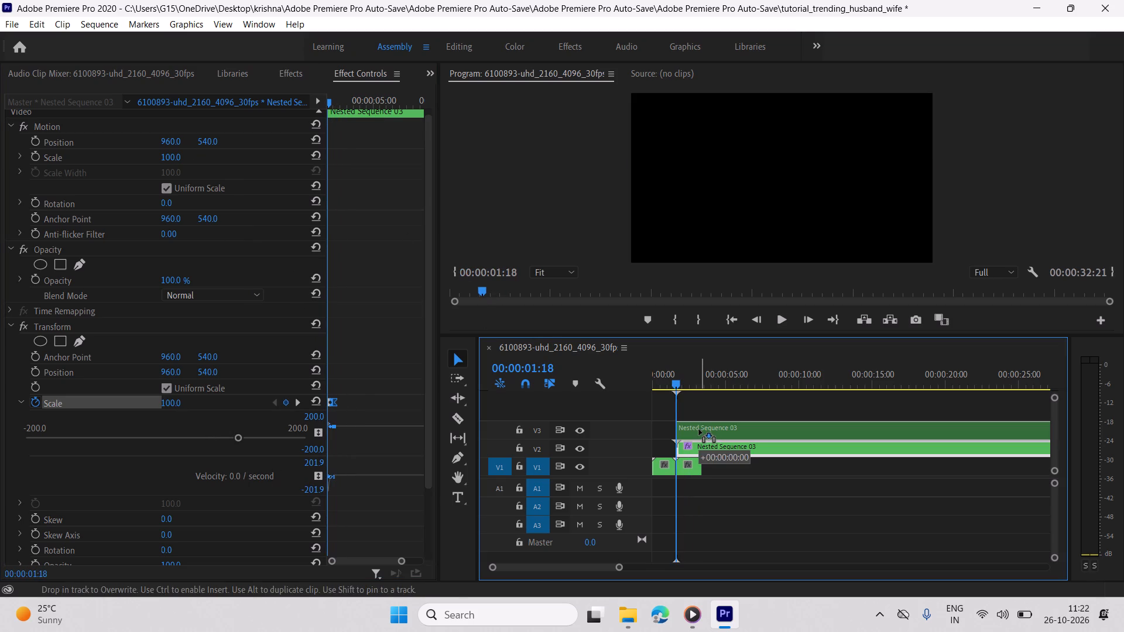
drag(699, 430, 699, 429)
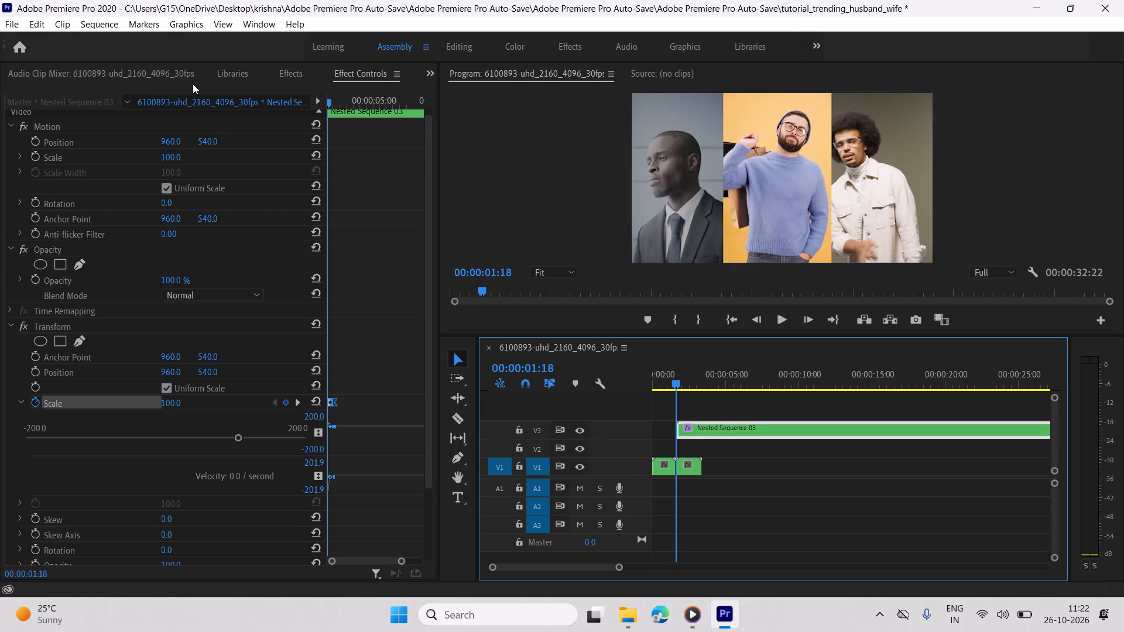
Create a white colour matte with the default video settings and the name Color Matte.
scroll(191, 79, up, 9)
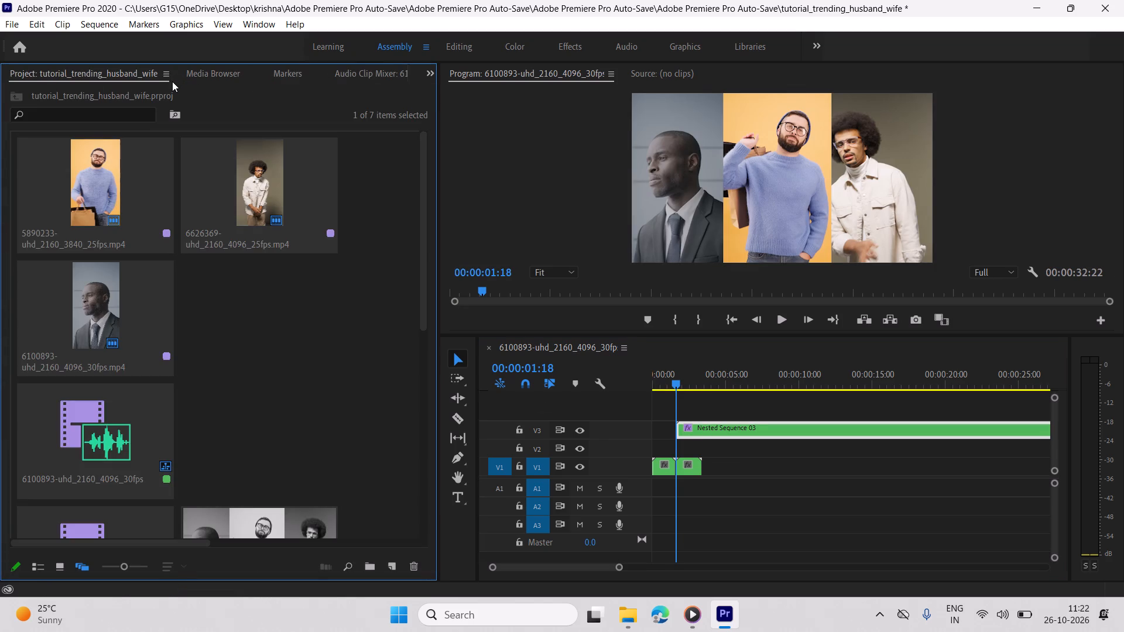
click(231, 309)
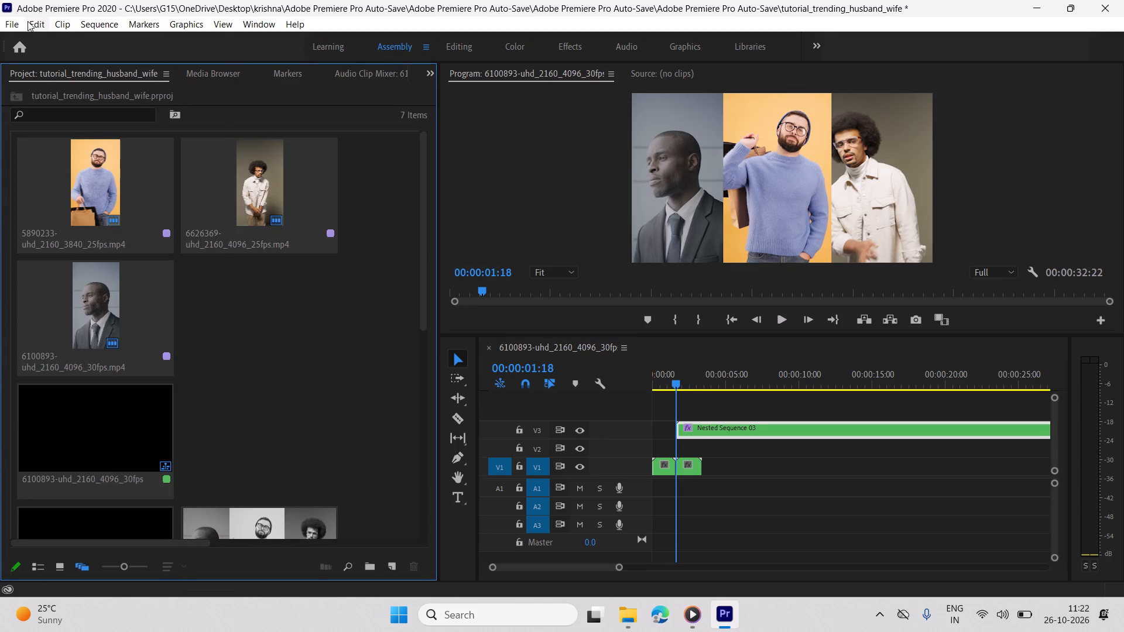
click(16, 22)
click(22, 35)
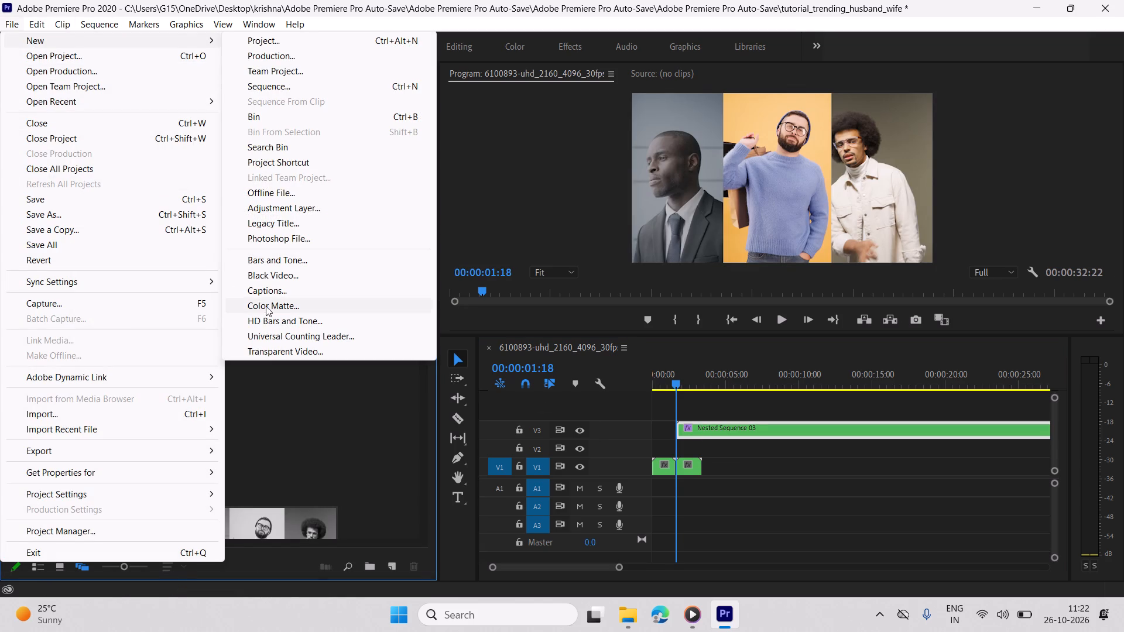
click(266, 306)
click(561, 352)
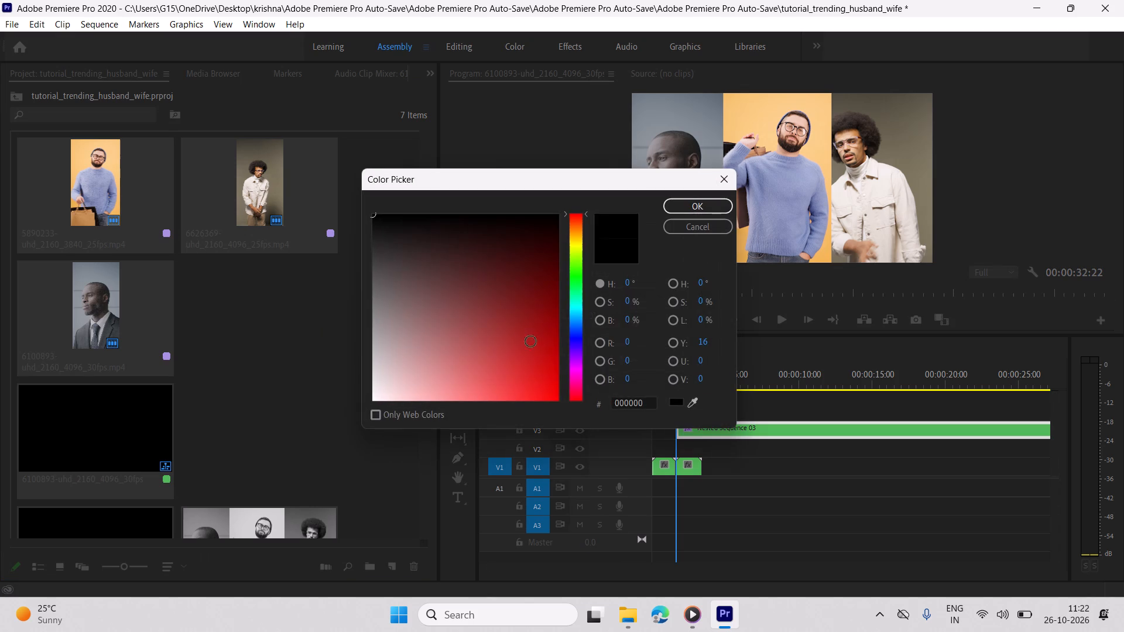
drag(517, 337, 177, 456)
click(684, 203)
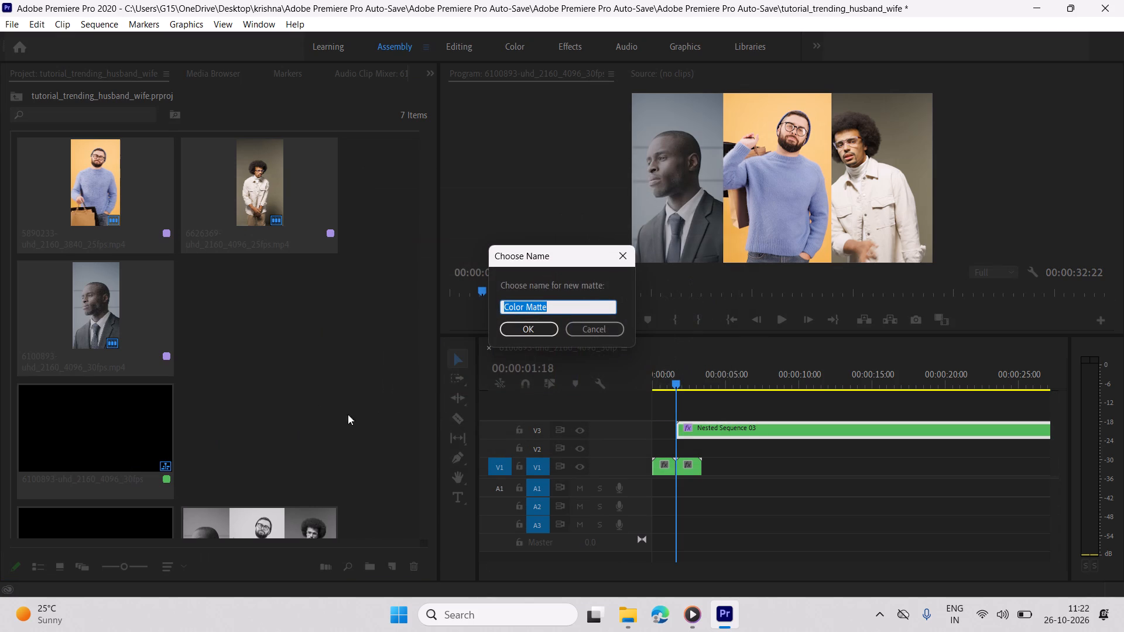
click(510, 330)
Place the Color Matte on V2 beneath the colour nest, starting at 00:00:01:18, and play the reveal.
scroll(249, 303, down, 5)
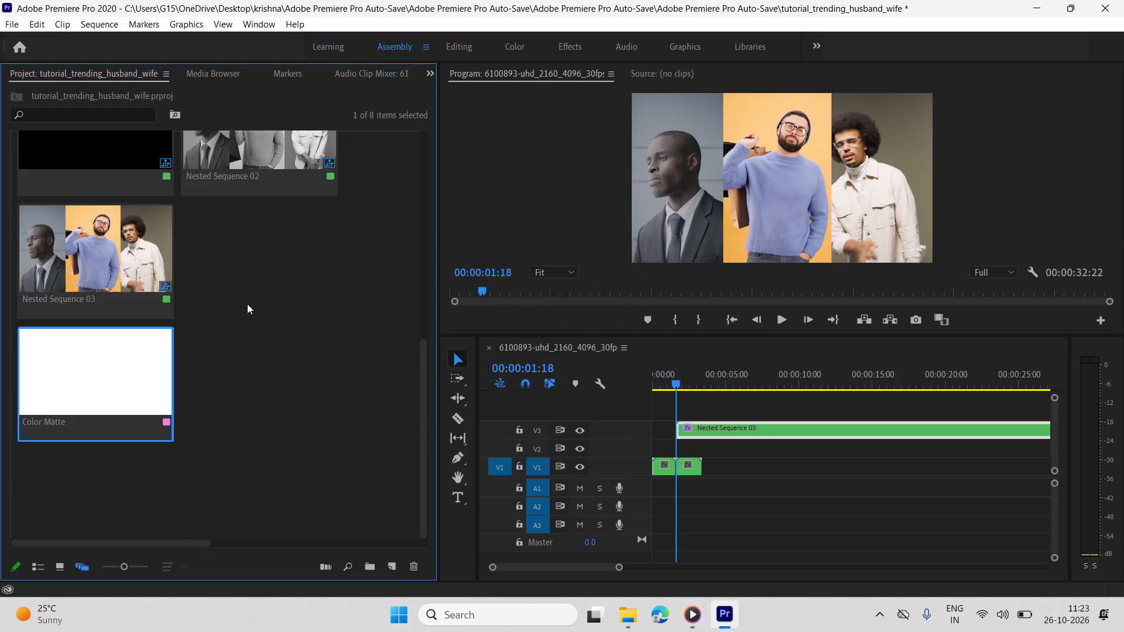
scroll(234, 298, down, 1)
drag(104, 380, 210, 391)
drag(121, 383, 314, 387)
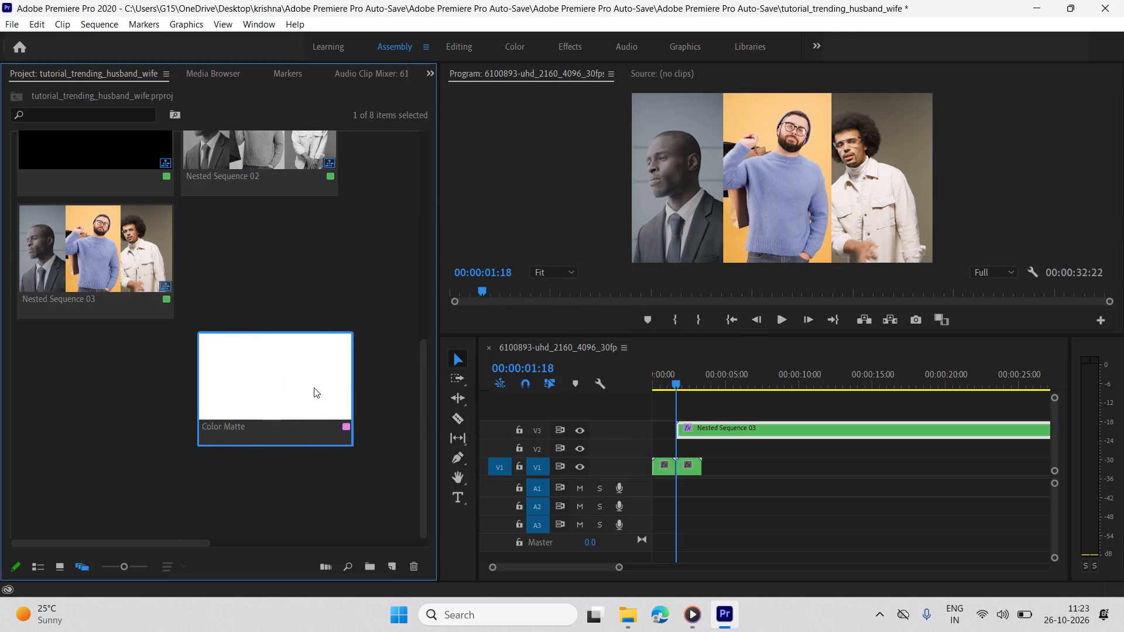
drag(314, 387, 674, 449)
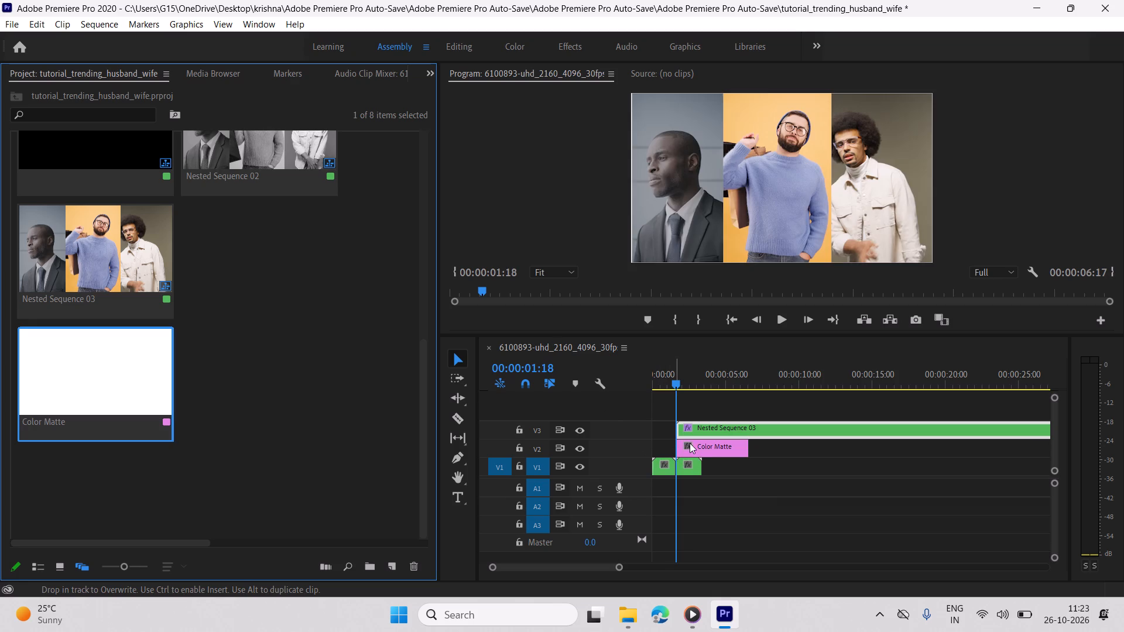
key(space)
key(space)
Lower the Color Matte's opacity on V2 to 13%.
click(711, 450)
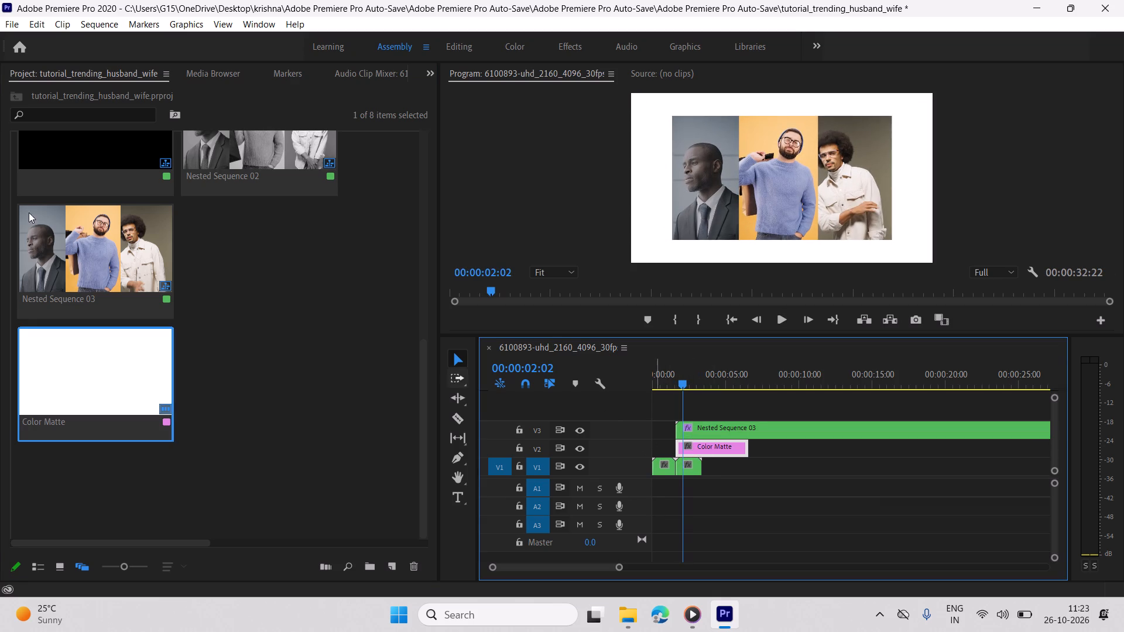
scroll(223, 102, down, 11)
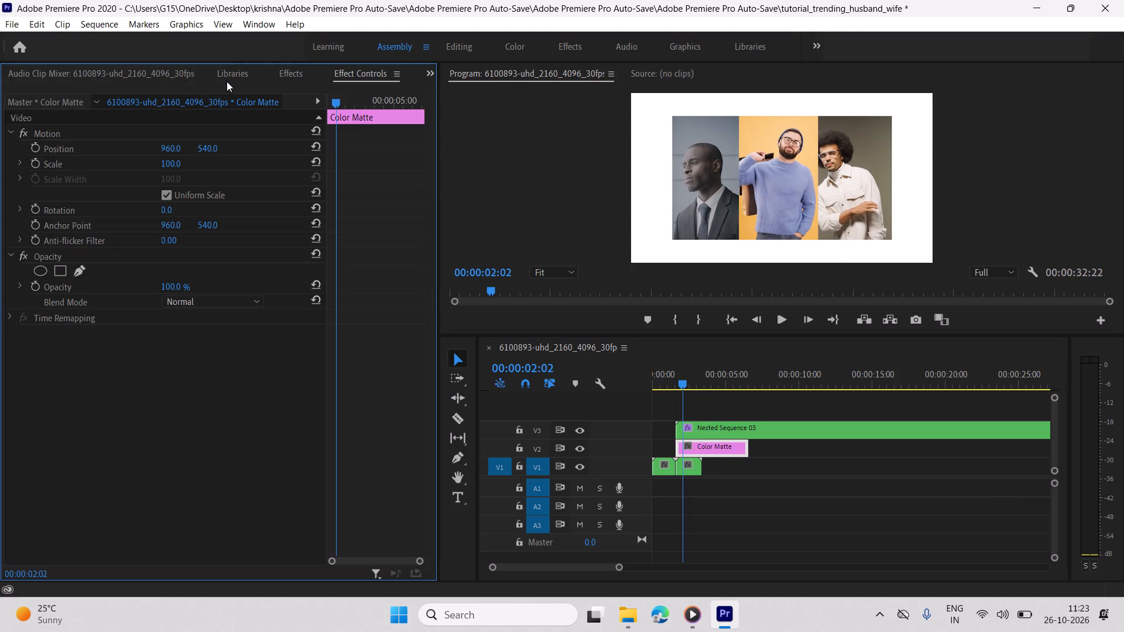
drag(172, 287, 153, 286)
drag(153, 286, 124, 303)
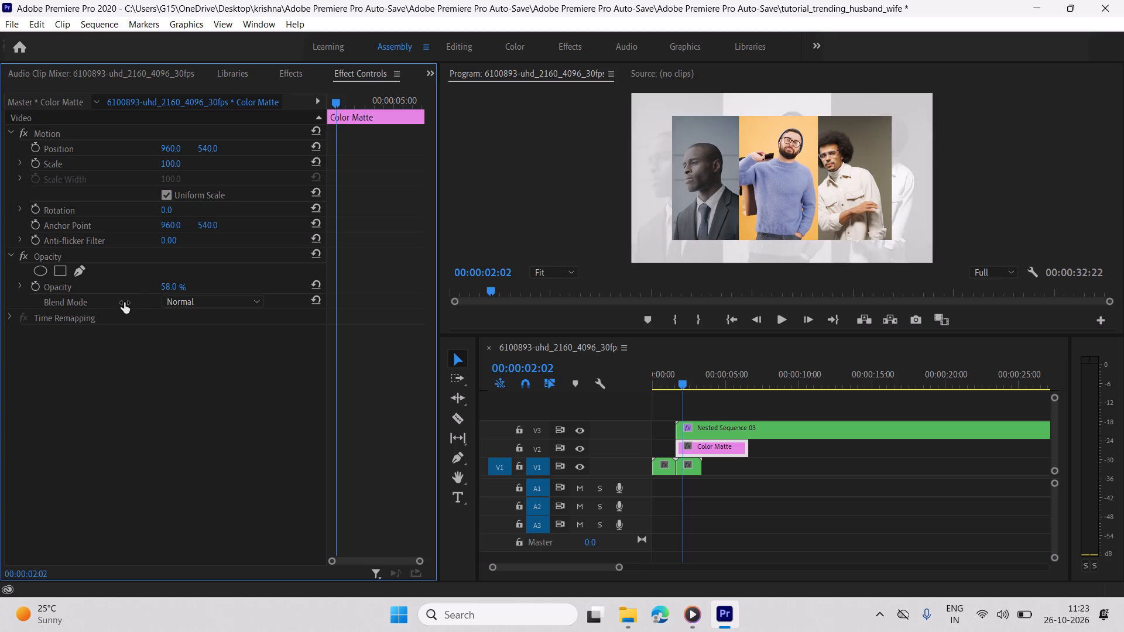
drag(124, 303, 111, 305)
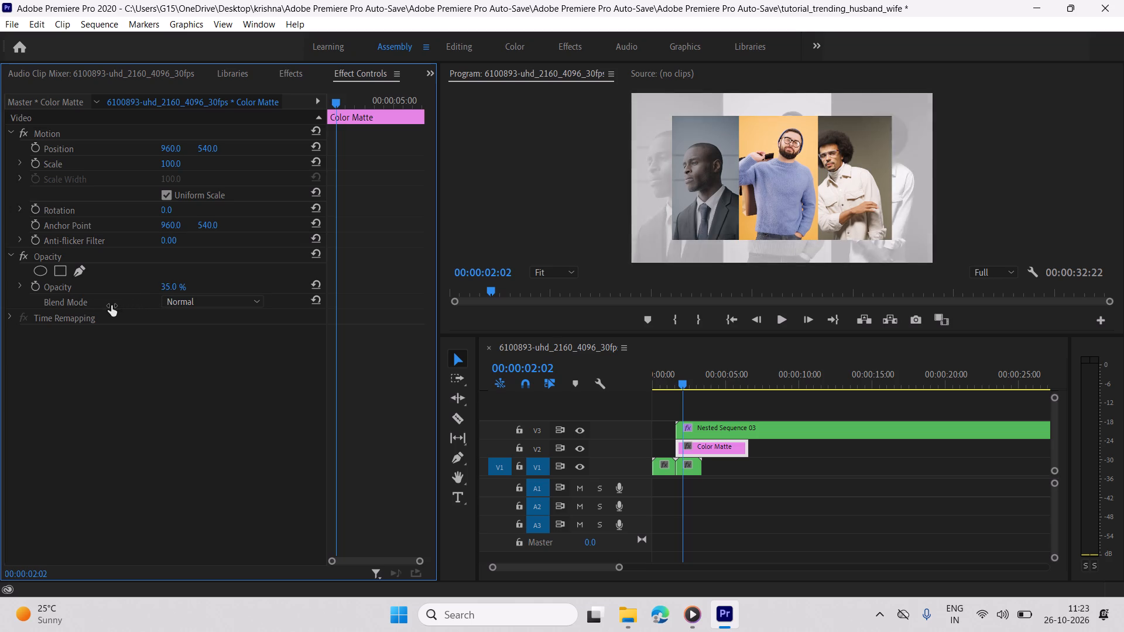
drag(111, 305, 96, 308)
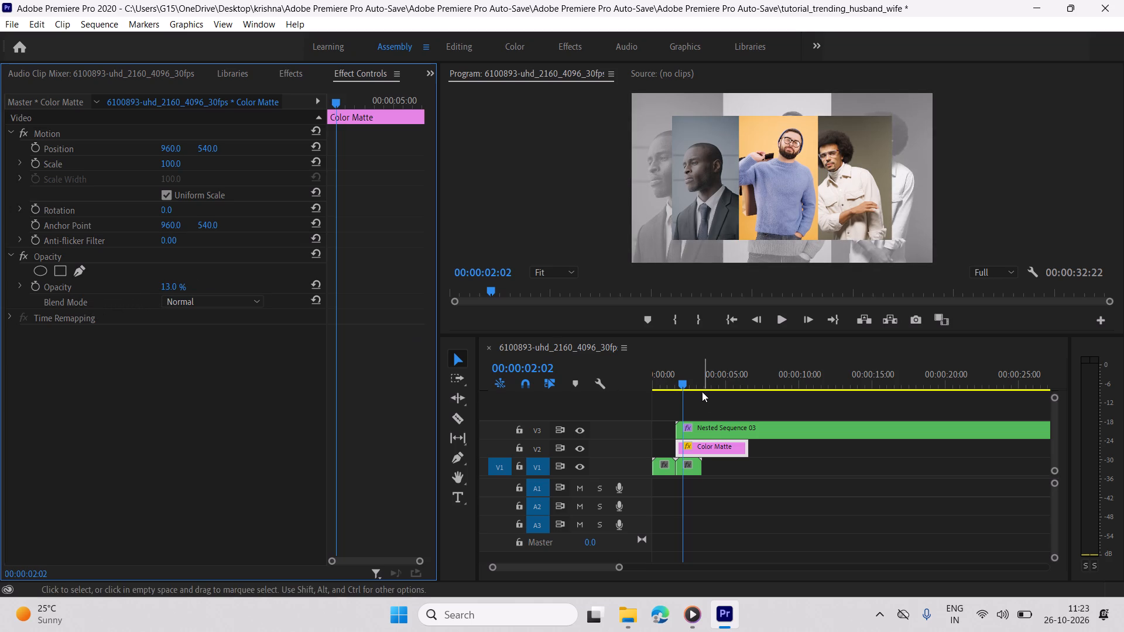
Trim the Color Matte on V2 and cut off the rest of Nested Sequence 03 on V3 where the V1 clip ends.
drag(744, 446, 700, 452)
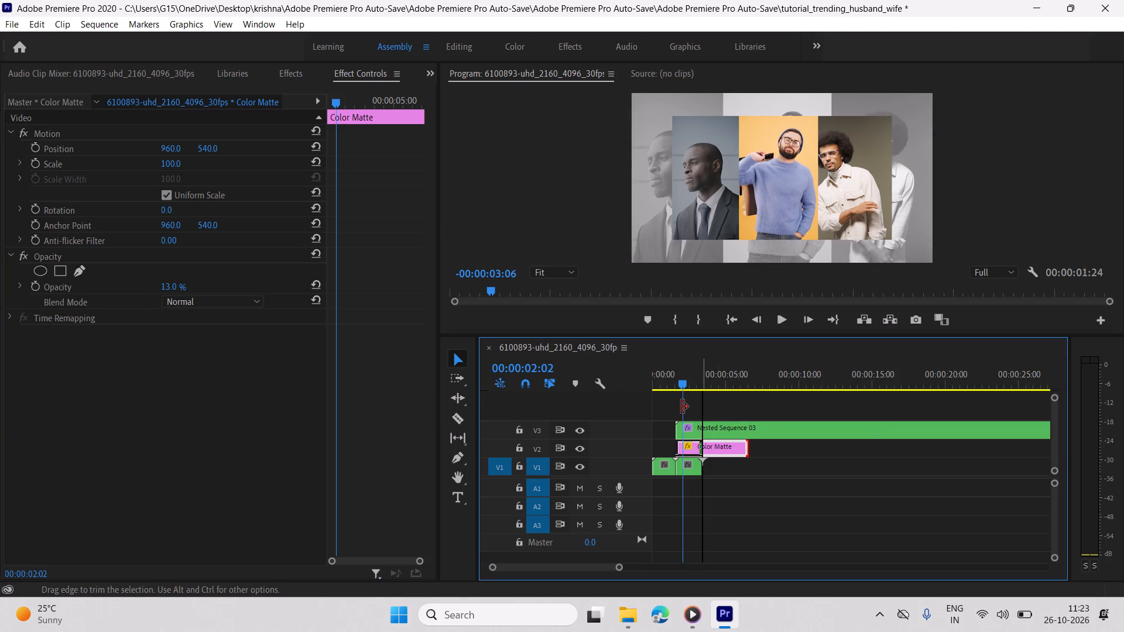
click(460, 414)
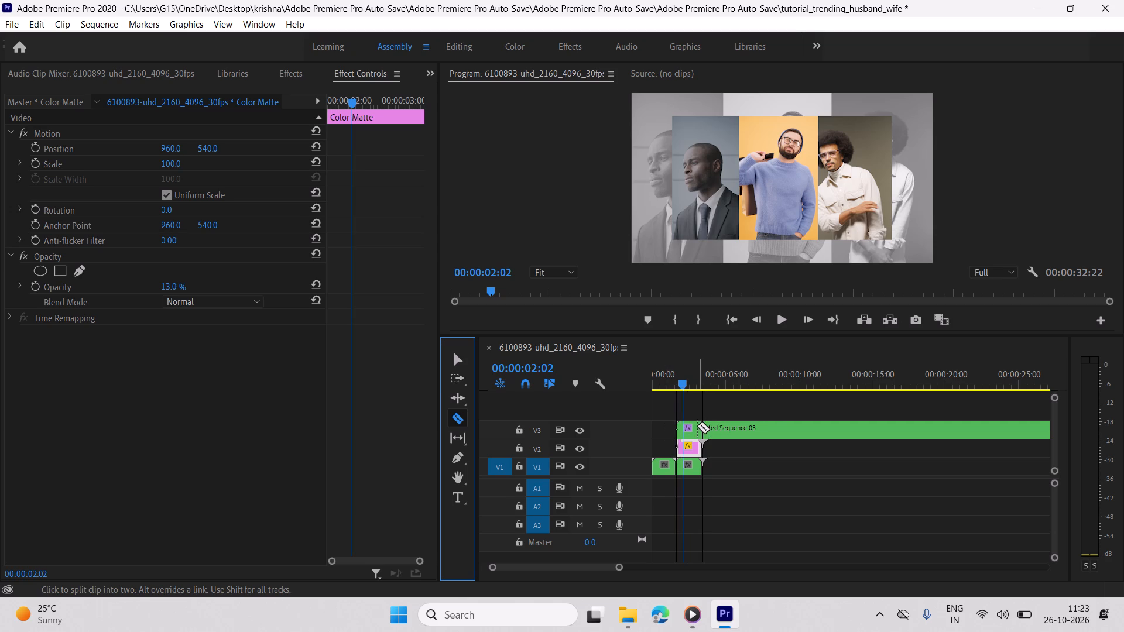
click(697, 426)
click(464, 356)
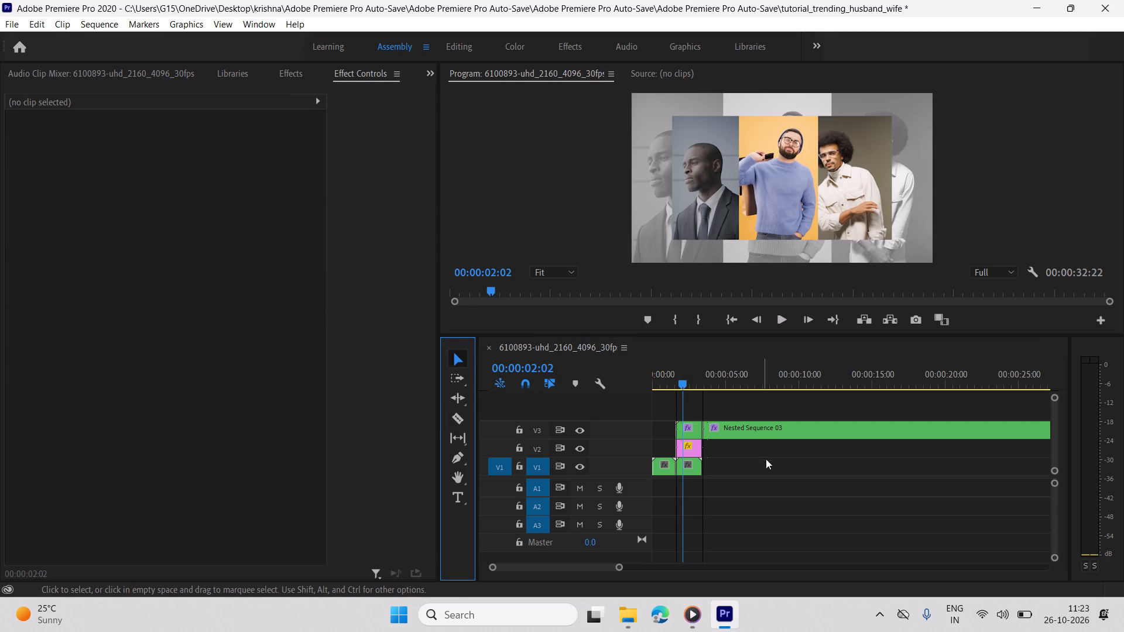
drag(766, 459, 763, 429)
key(Delete)
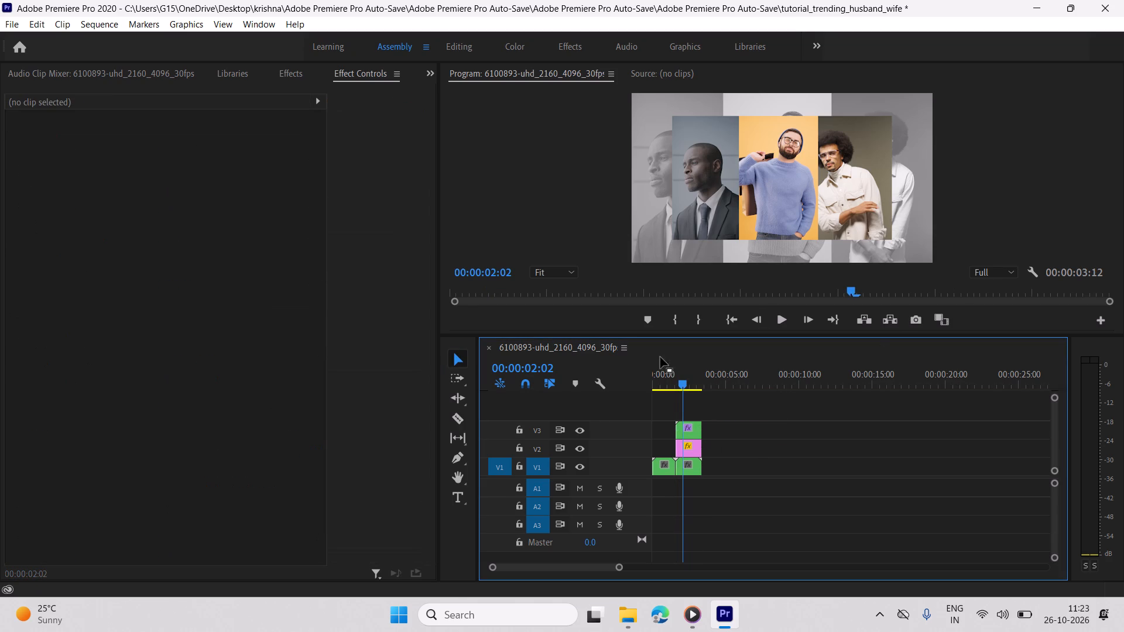
Play the sequence from the beginning in stages to review the black-and-white opening and the shrinking colour reveal.
drag(681, 382, 557, 381)
key(space)
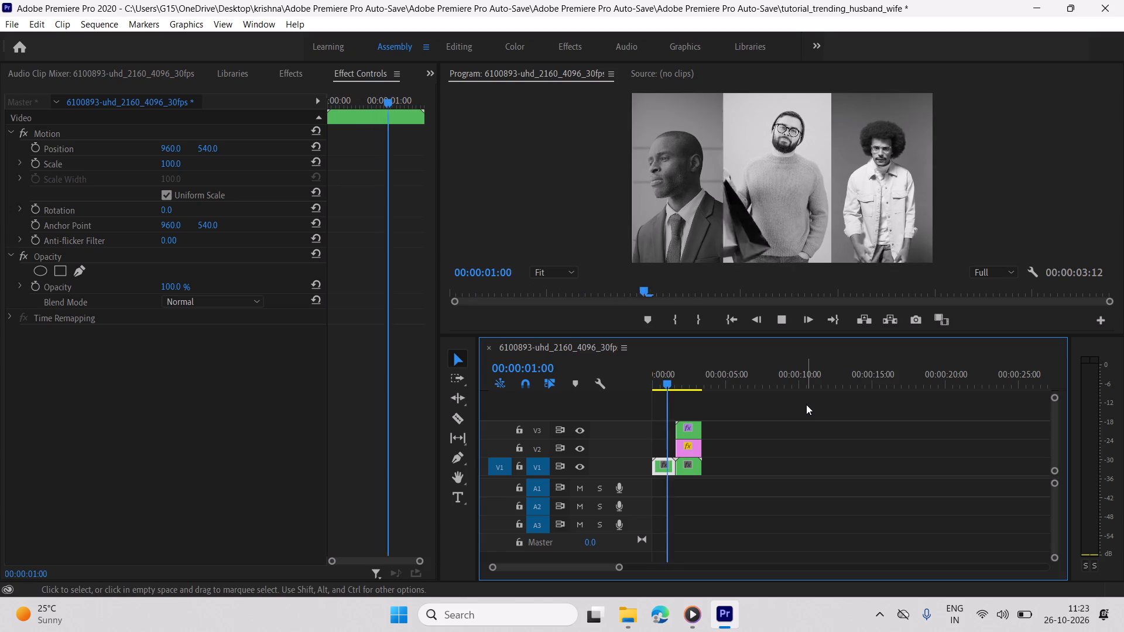
key(space)
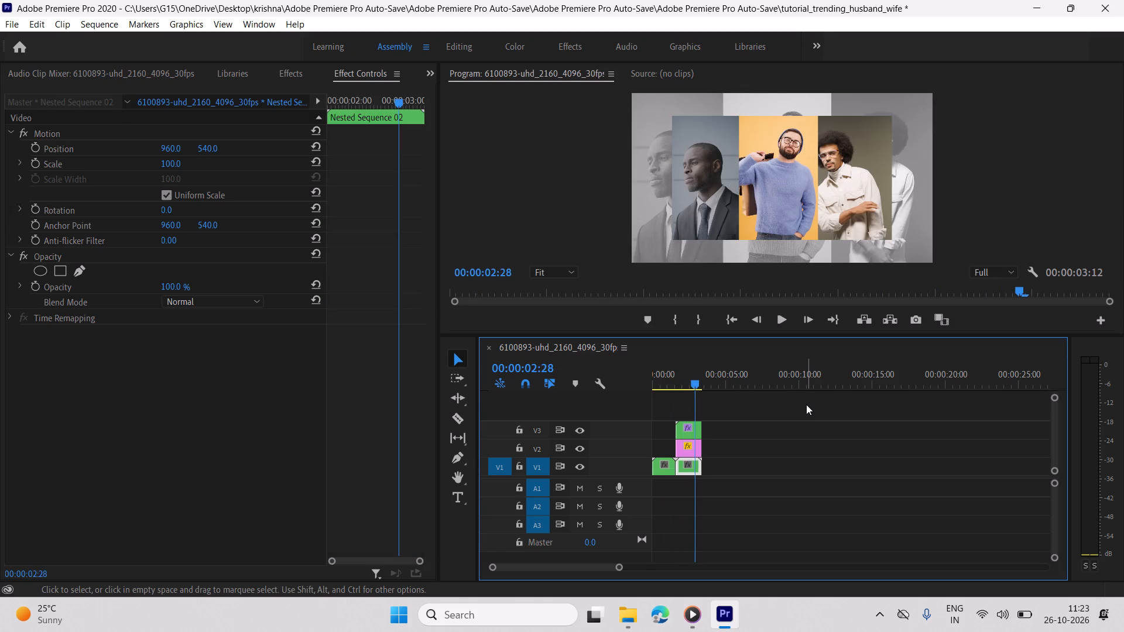
drag(694, 382, 539, 387)
key(space)
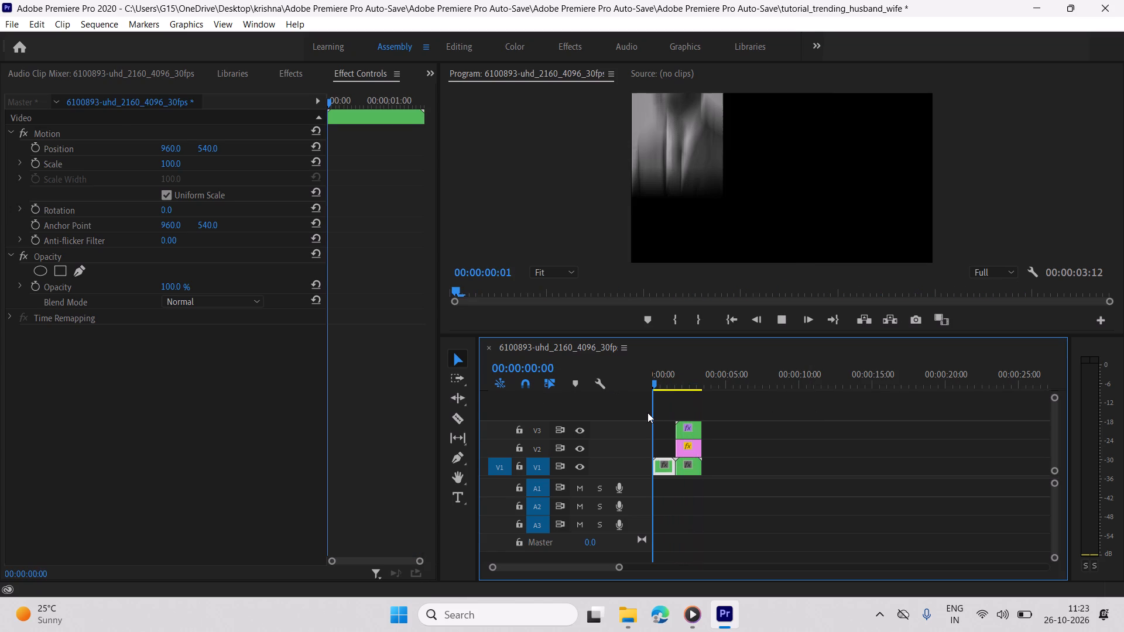
key(space)
key(space)
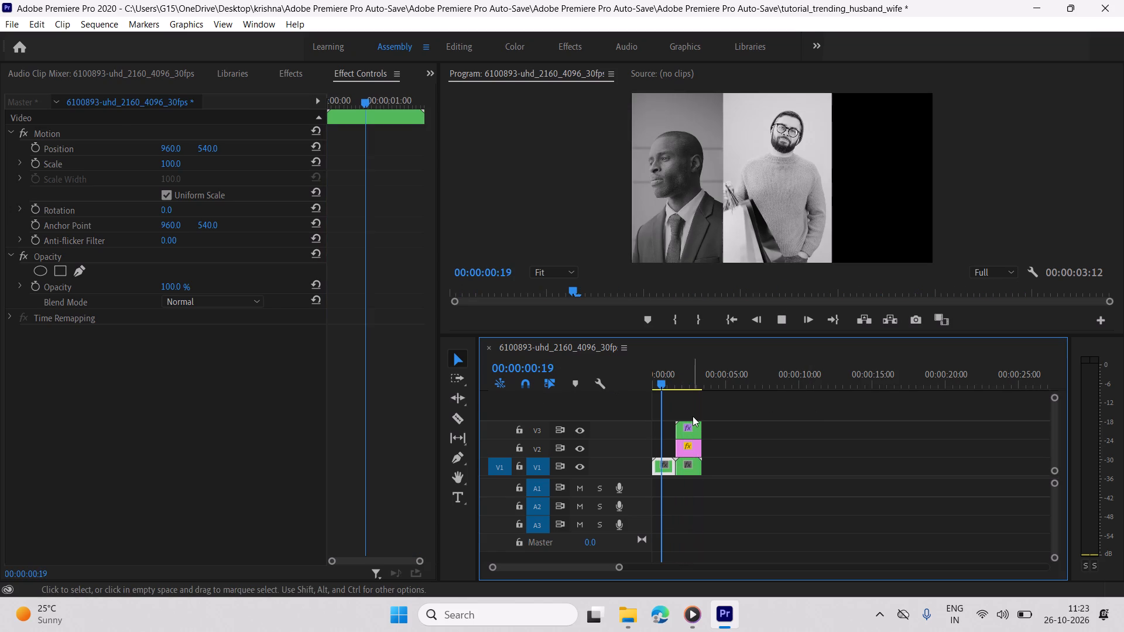
key(space)
key(space)
key(space)
key(space)
key(space)
key(space)
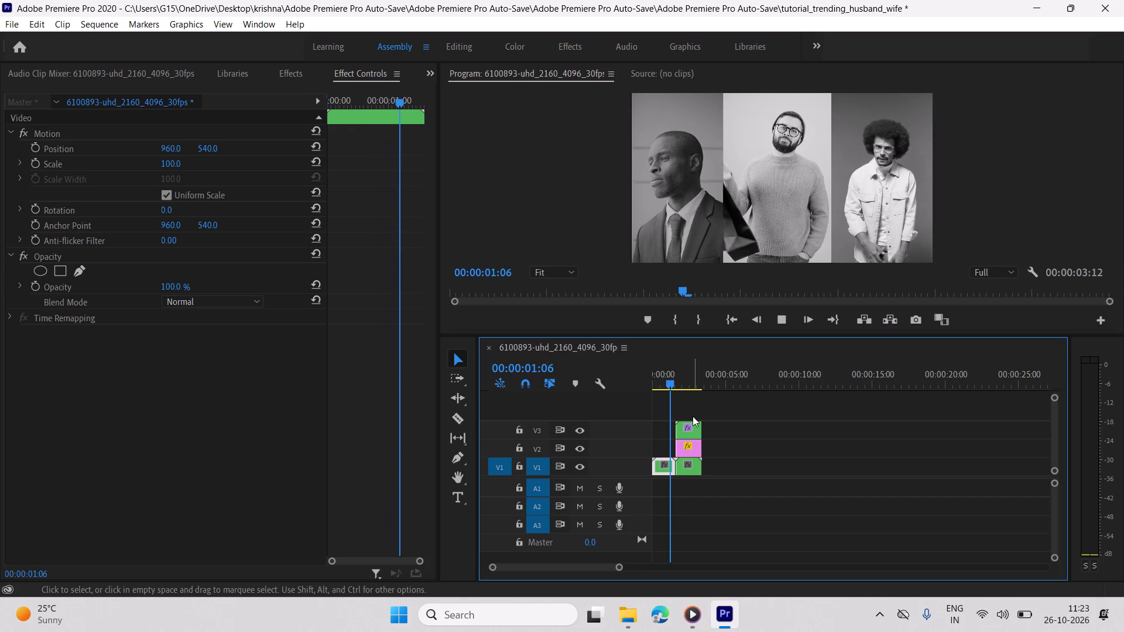
key(space)
key(space)
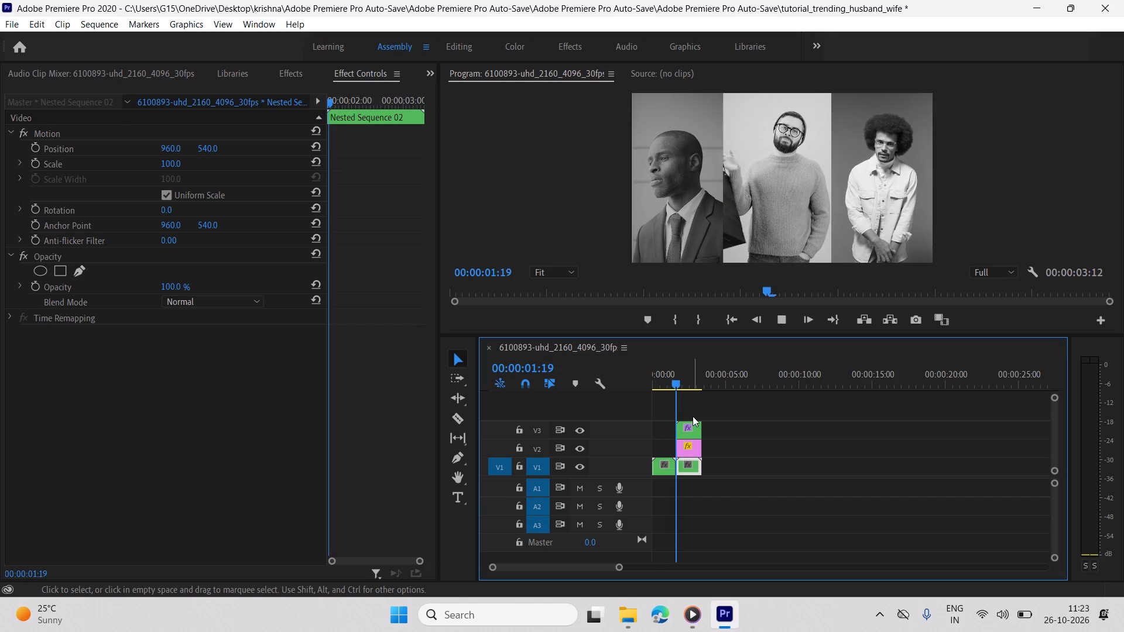
key(space)
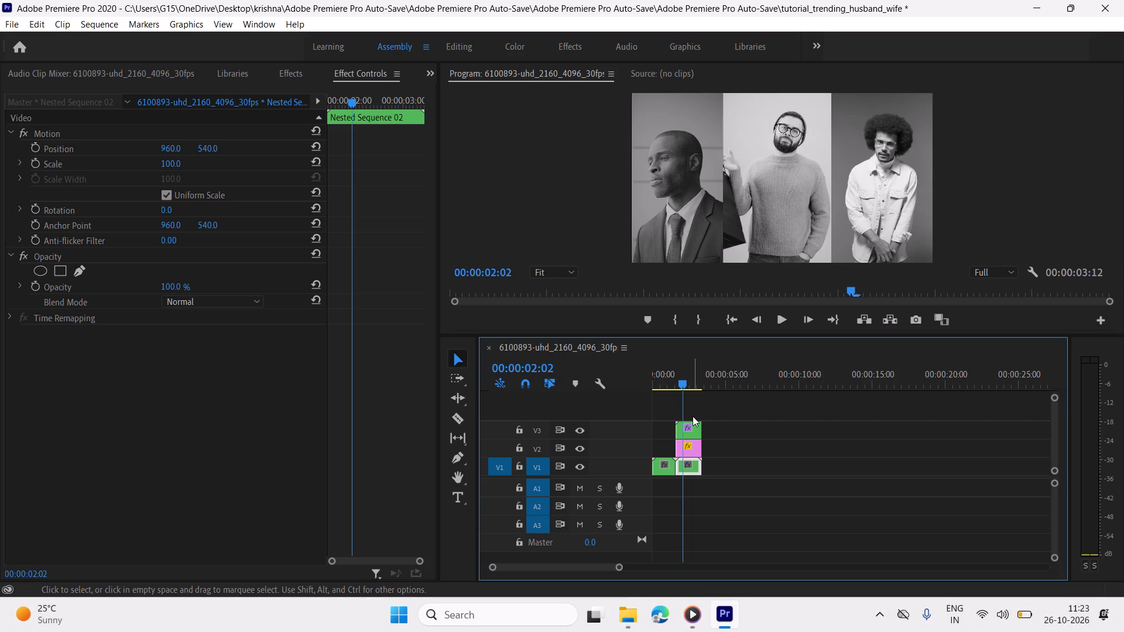
key(space)
key(space)
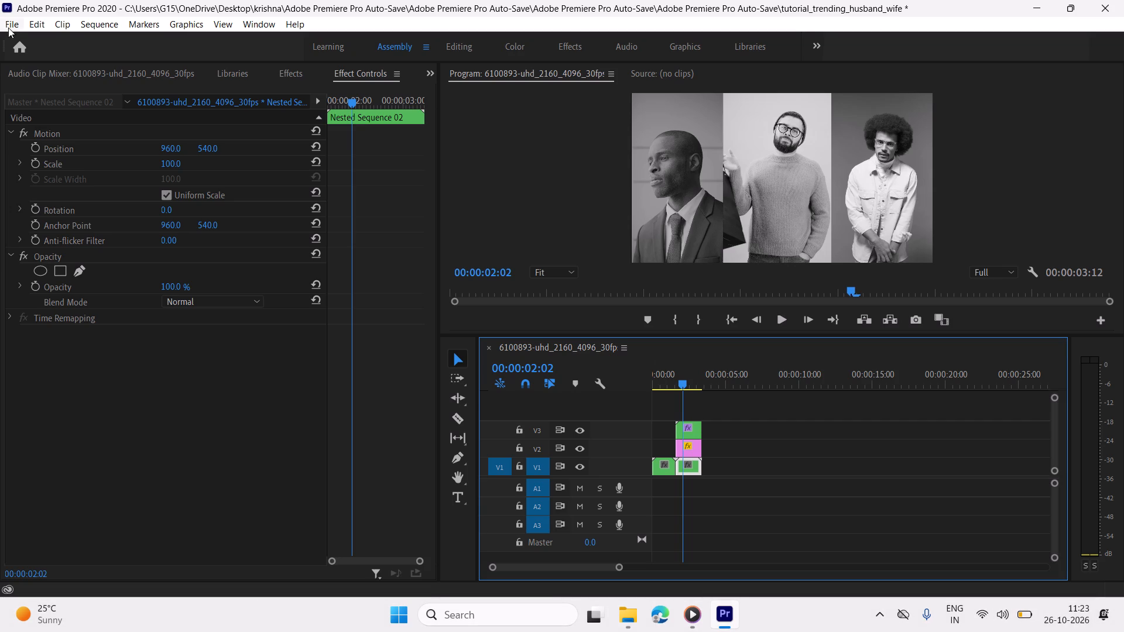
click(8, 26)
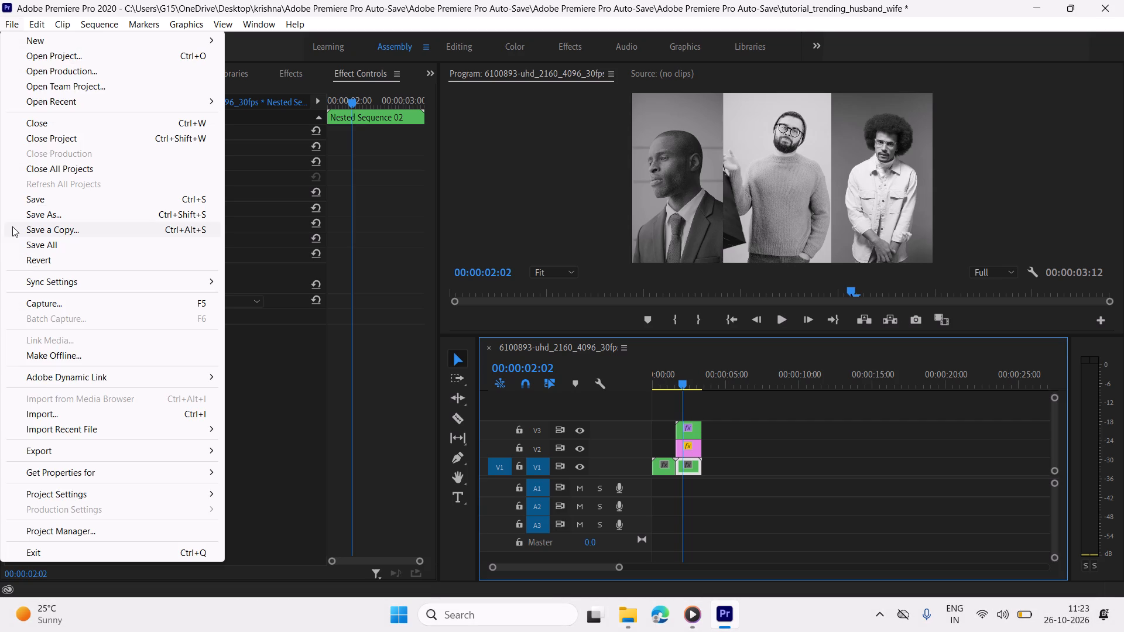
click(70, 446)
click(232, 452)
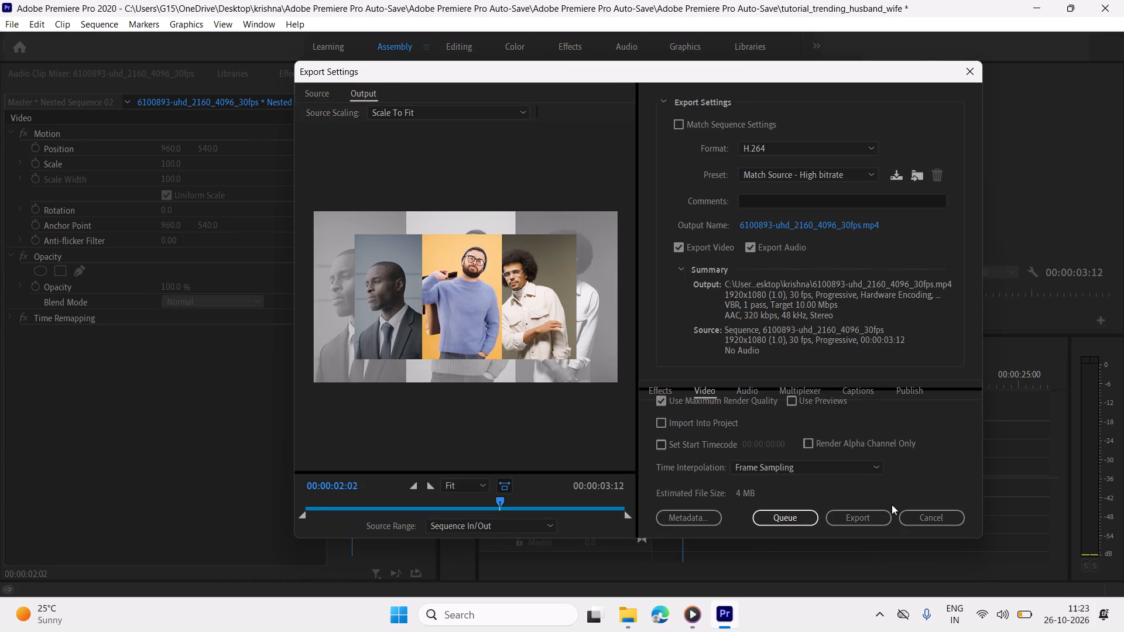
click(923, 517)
Import the "Create Most Trending Effect in Premiere Pro" wedding teaser video from the Downloads folder.
scroll(197, 69, up, 2)
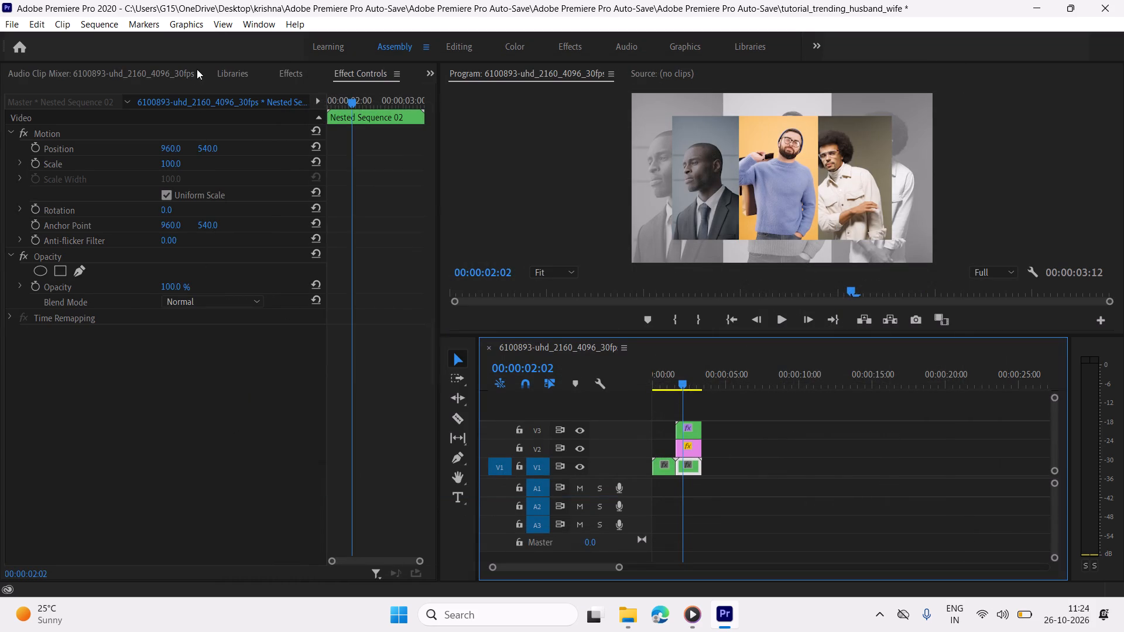
scroll(197, 69, up, 6)
click(327, 366)
double_click(327, 366)
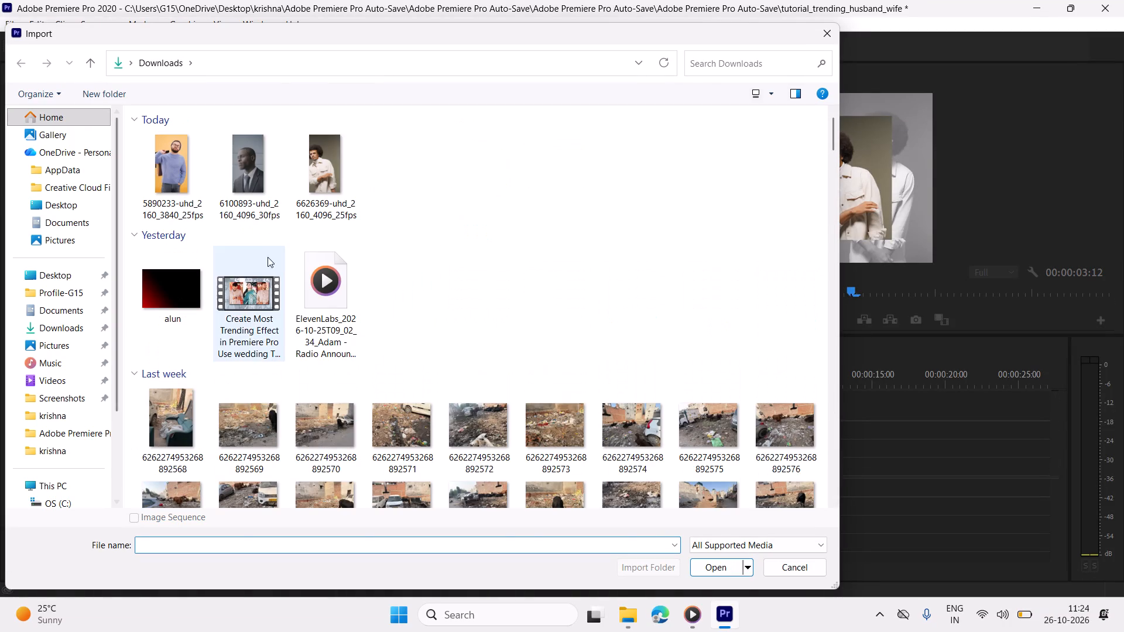
click(240, 279)
click(702, 566)
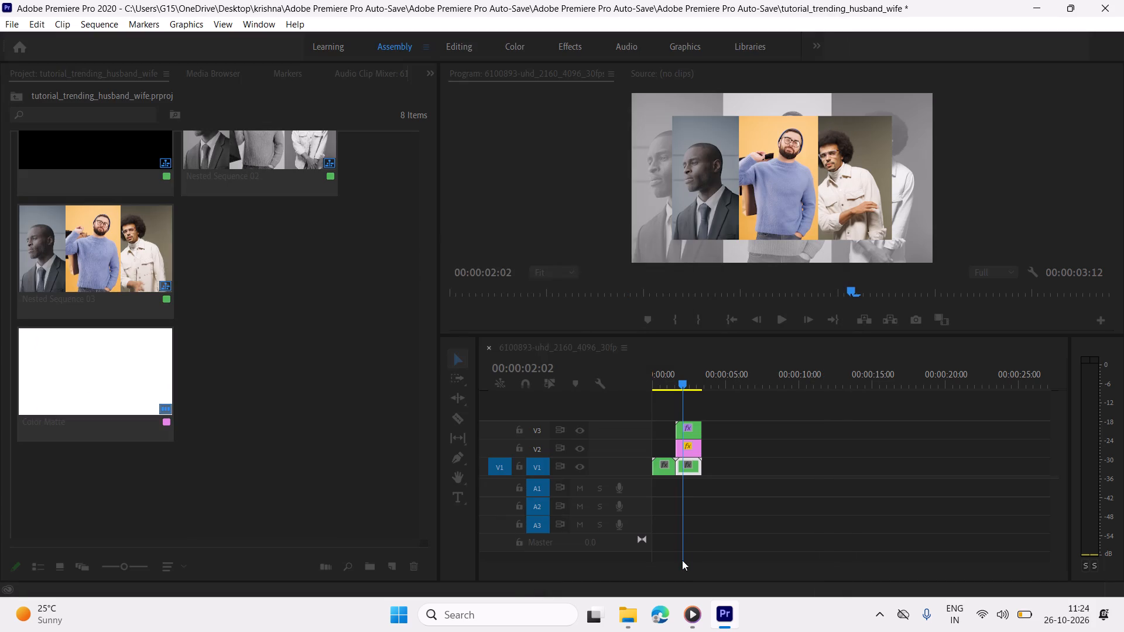
Place the imported wedding teaser video on V3 directly after the colour nest.
scroll(273, 440, down, 5)
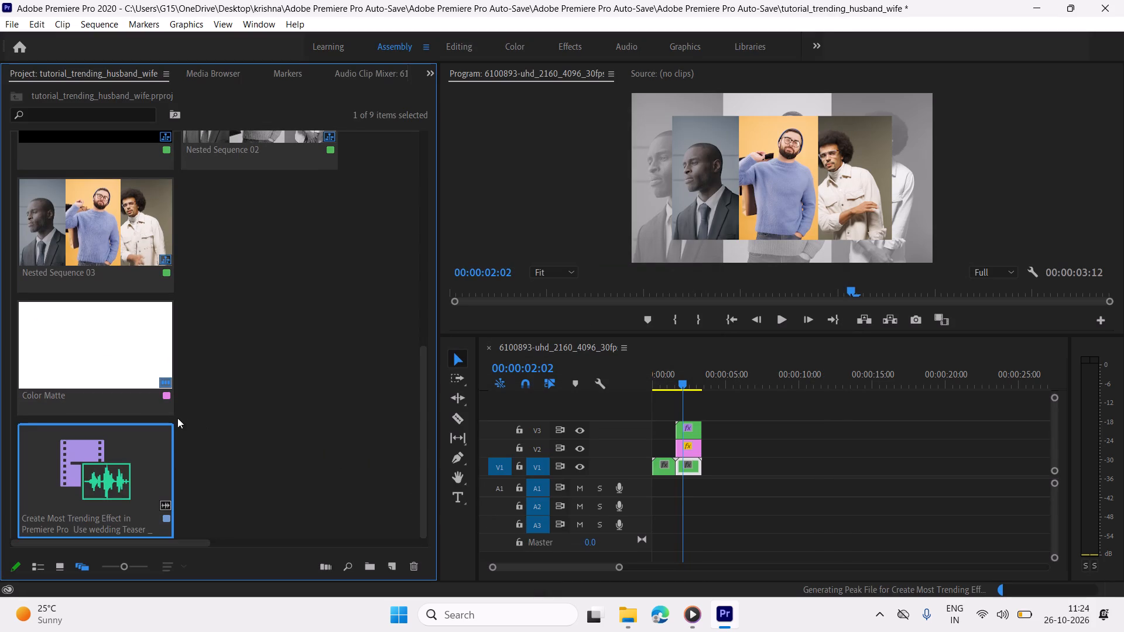
drag(119, 478, 664, 489)
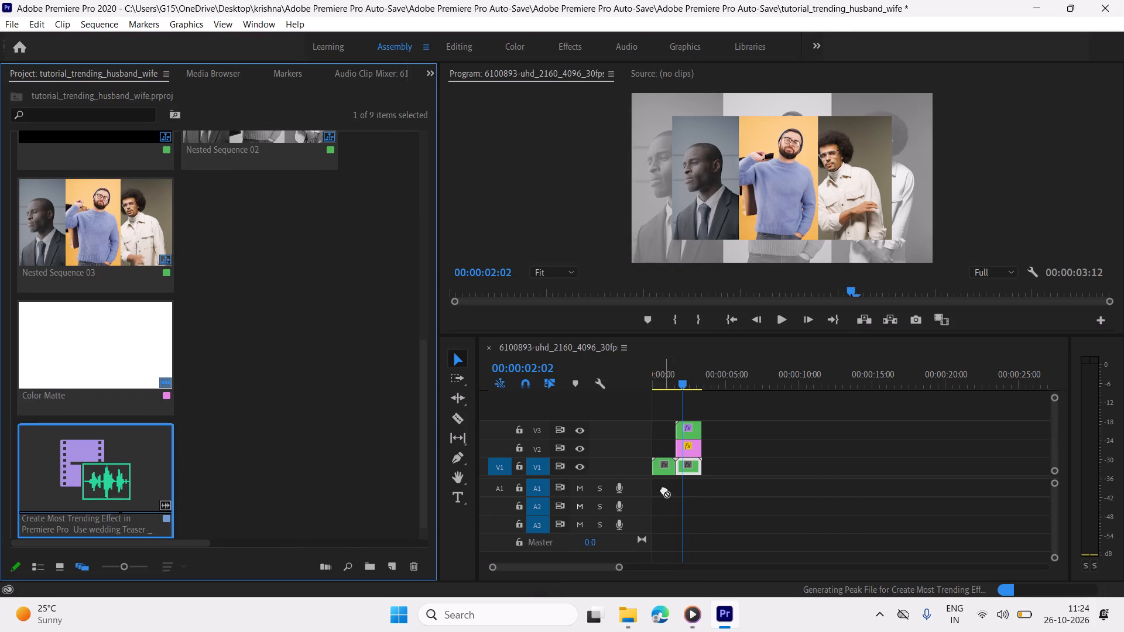
drag(664, 489, 721, 456)
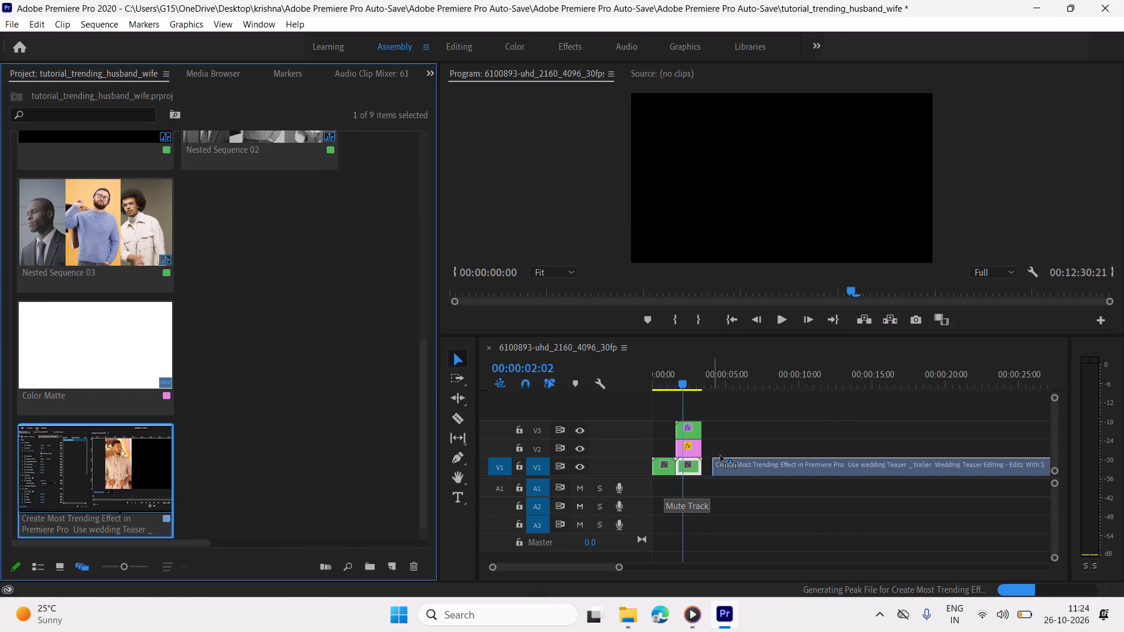
drag(721, 456, 709, 435)
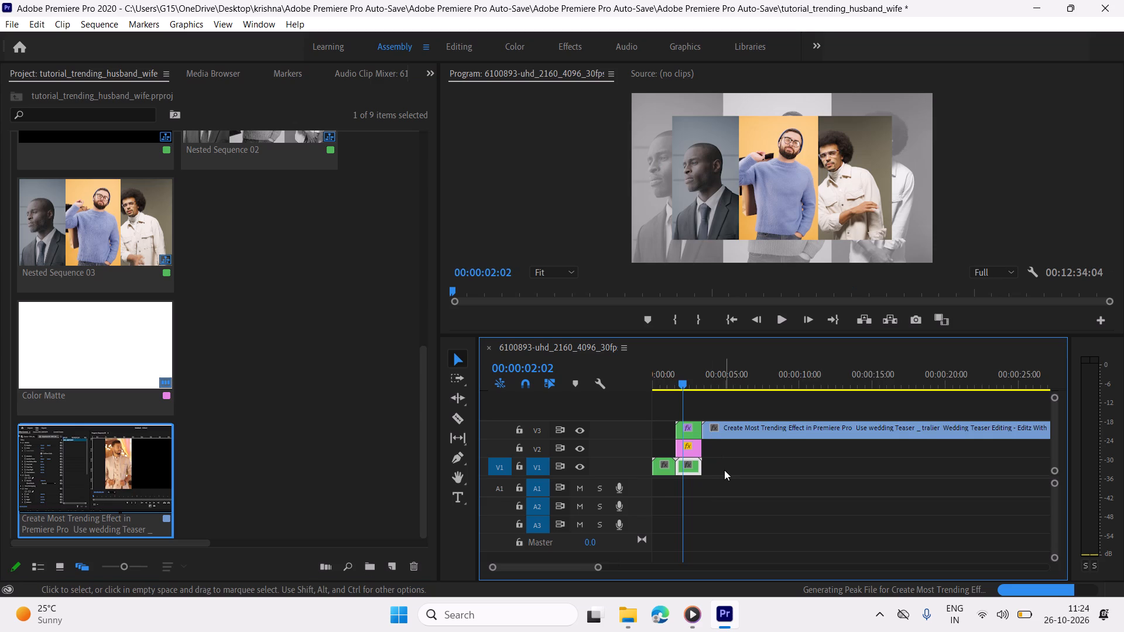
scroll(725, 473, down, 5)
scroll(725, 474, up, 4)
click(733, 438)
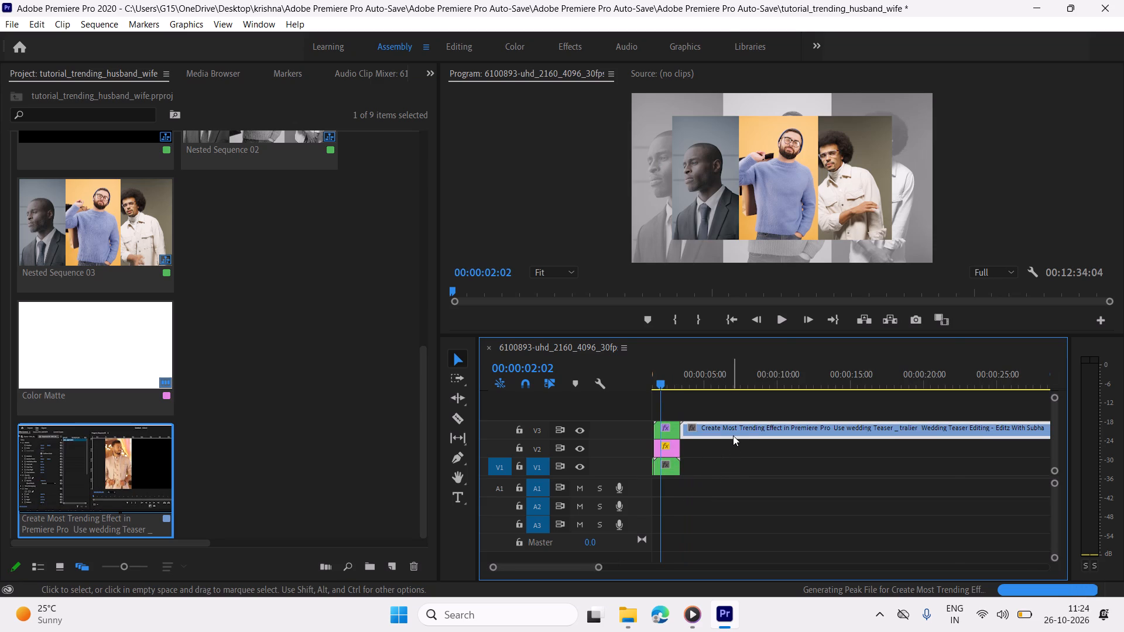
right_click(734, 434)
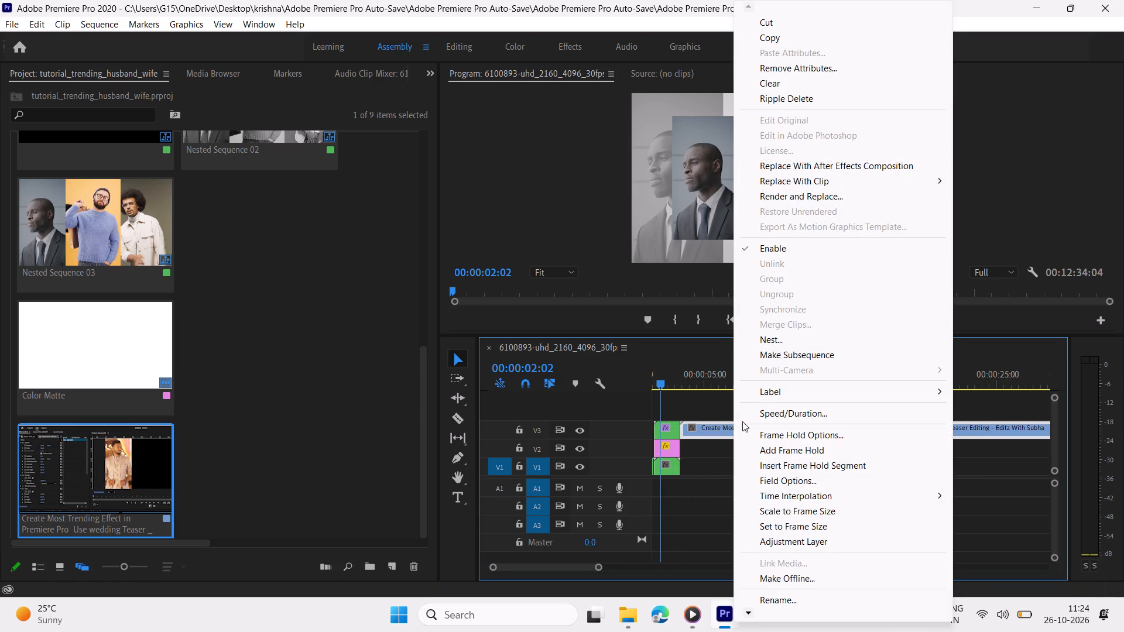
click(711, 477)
Trim the blank opening off the wedding teaser clip on V3 at 00:00:06:02 and move it back against the colour nest.
drag(660, 381, 687, 387)
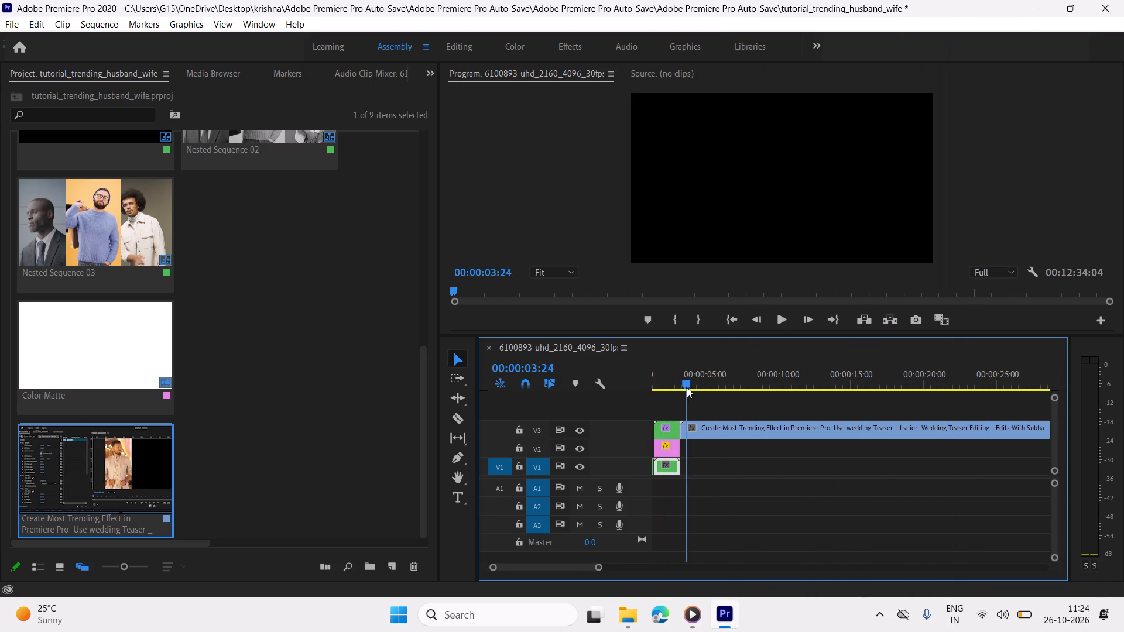
drag(687, 387, 701, 387)
drag(700, 380, 709, 386)
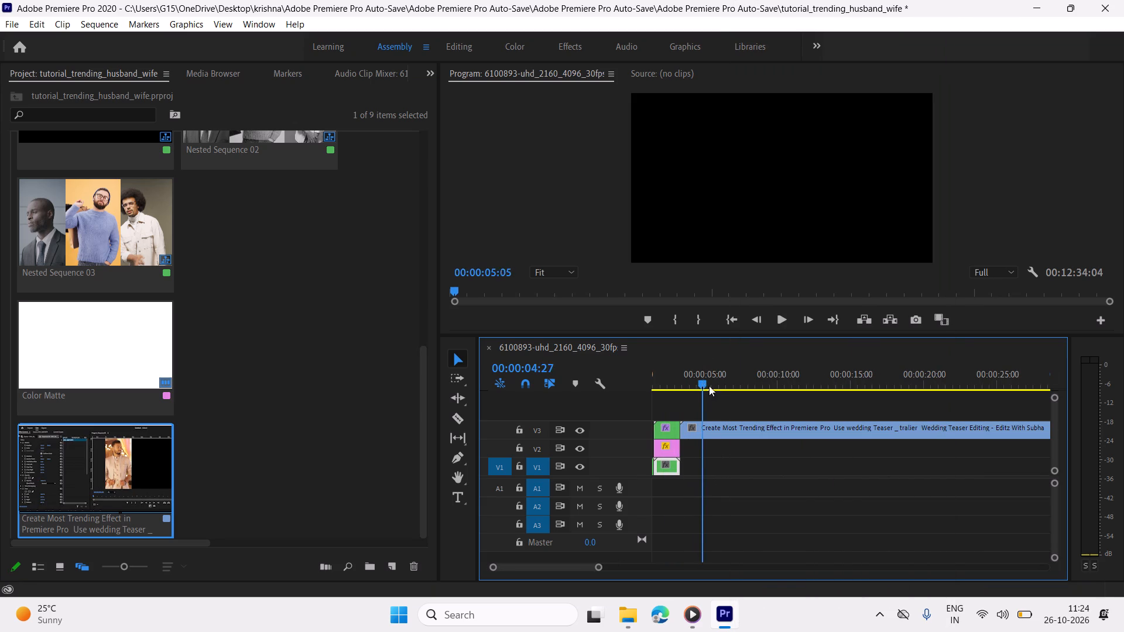
drag(709, 386, 732, 394)
click(735, 419)
click(738, 430)
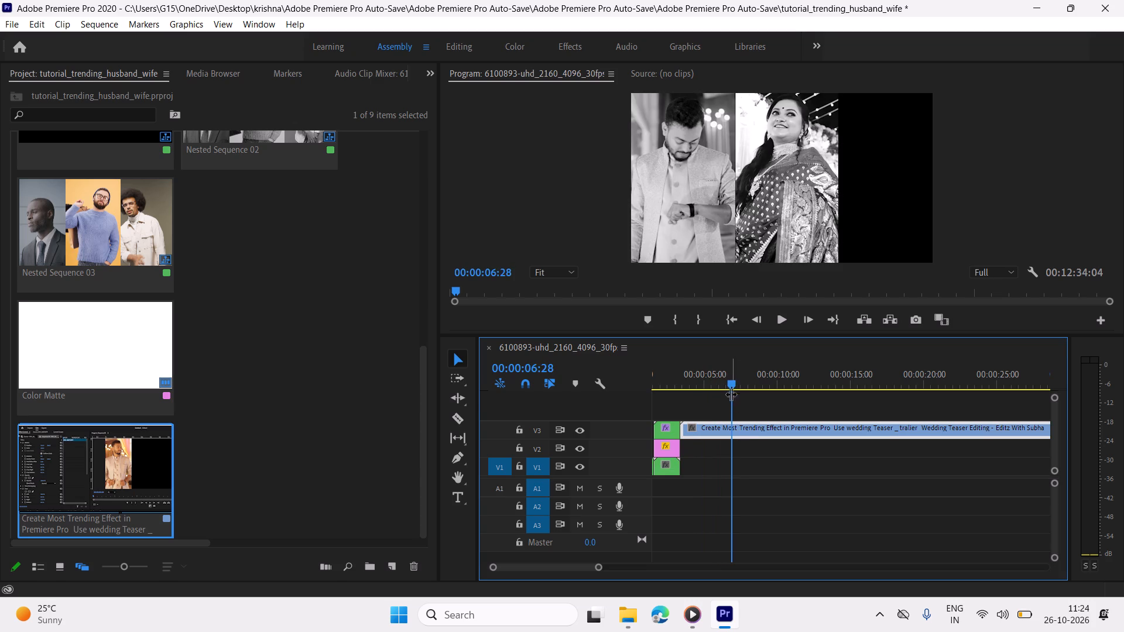
drag(729, 380, 718, 380)
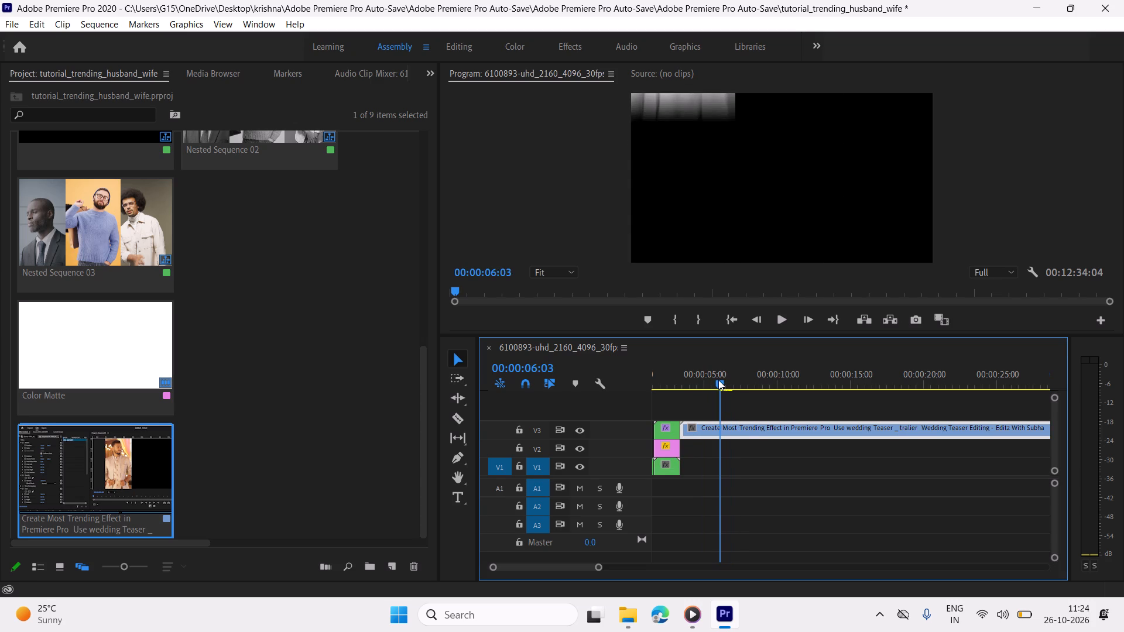
drag(718, 380, 717, 380)
drag(686, 428, 689, 428)
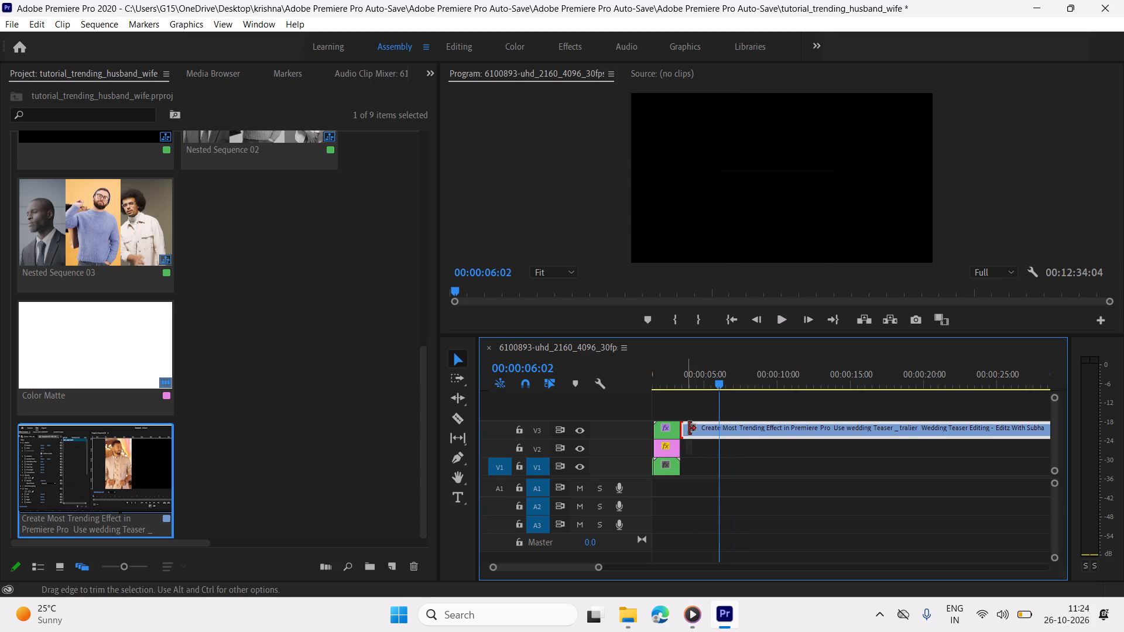
drag(689, 428, 723, 434)
drag(735, 430, 710, 431)
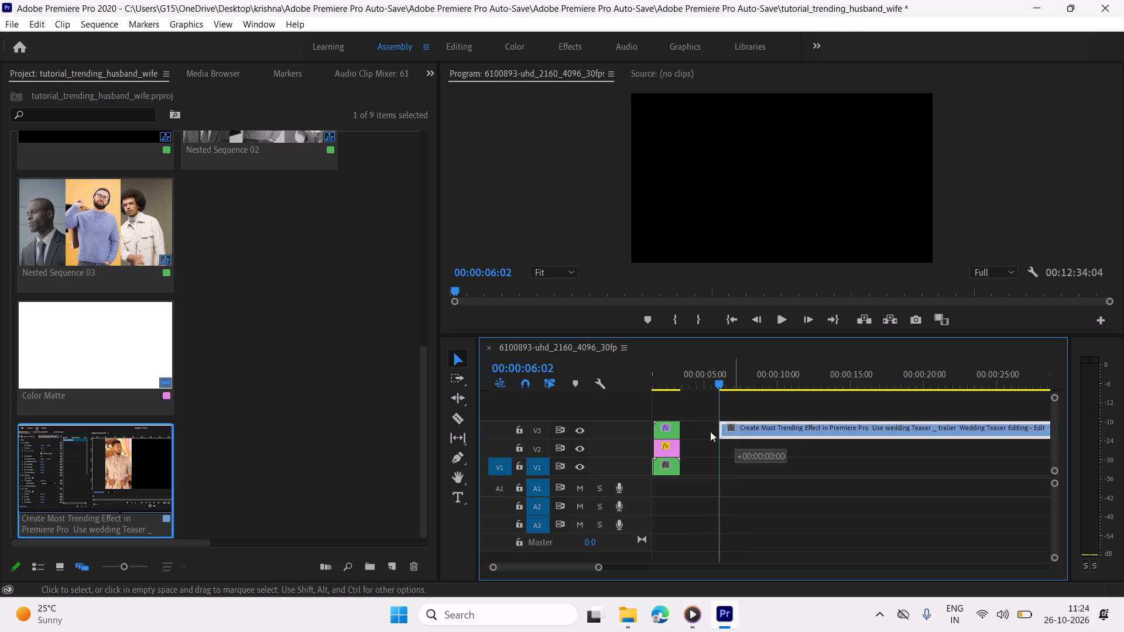
drag(710, 431, 702, 431)
Play the trimmed teaser and the sequence from the beginning to compare the original split-screen reveal with the recreated one.
drag(718, 377, 685, 387)
key(space)
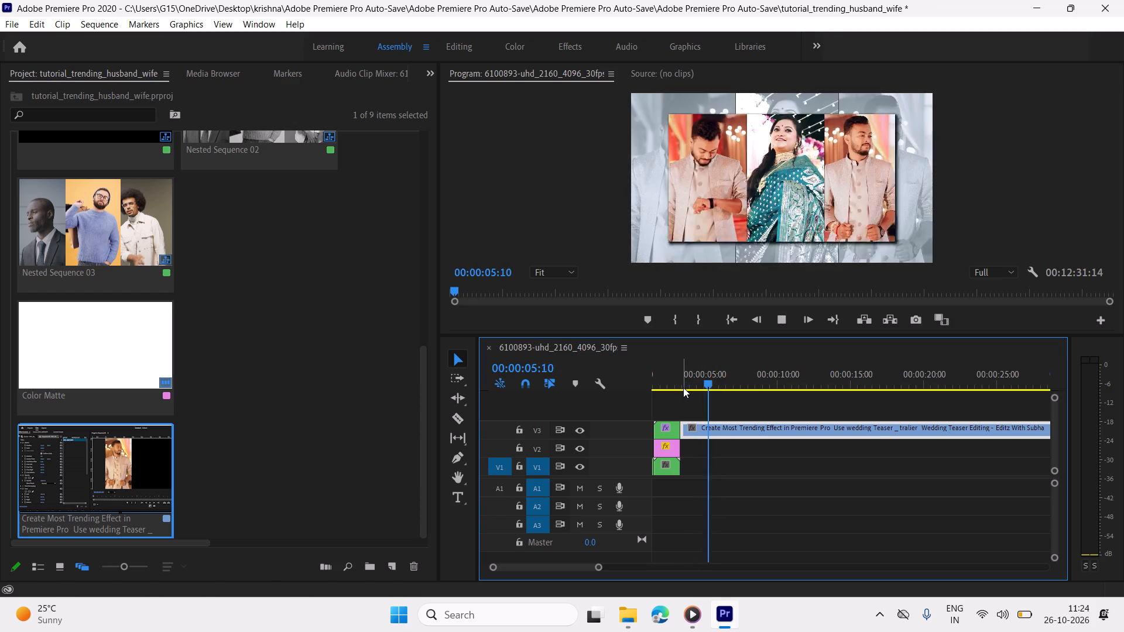
key(space)
right_click(695, 428)
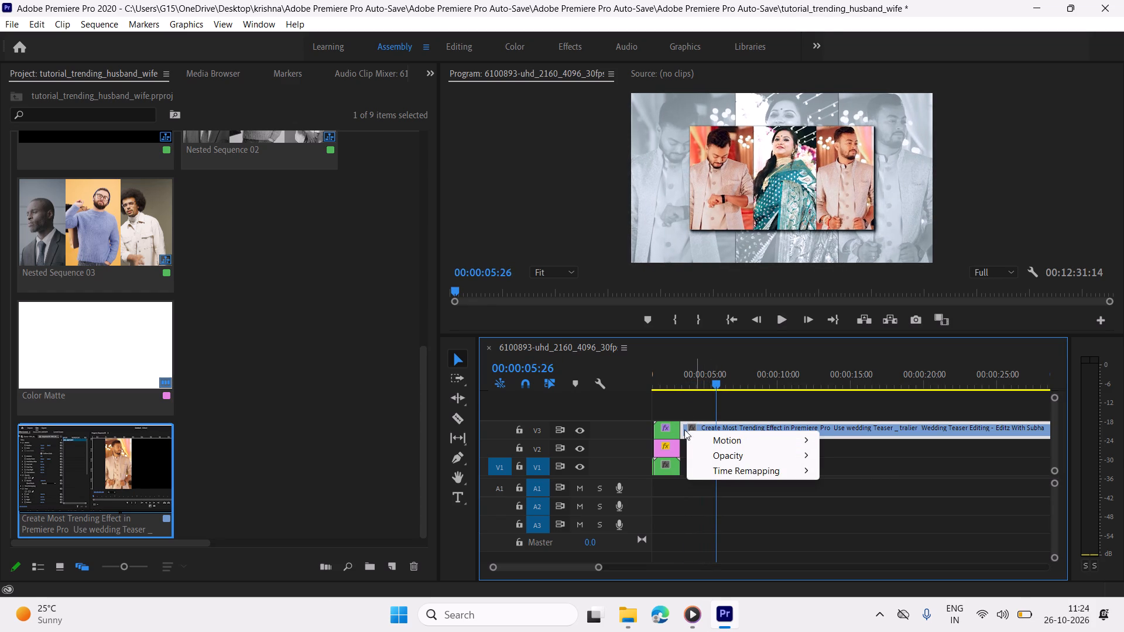
scroll(324, 86, down, 4)
click(325, 78)
scroll(330, 83, down, 3)
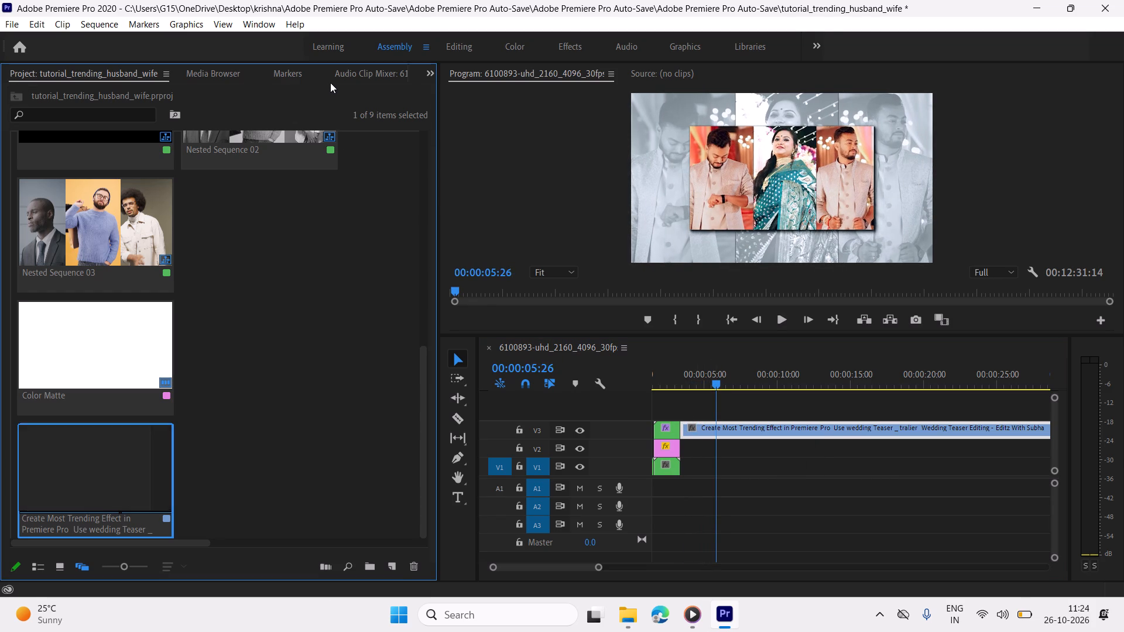
scroll(330, 83, down, 3)
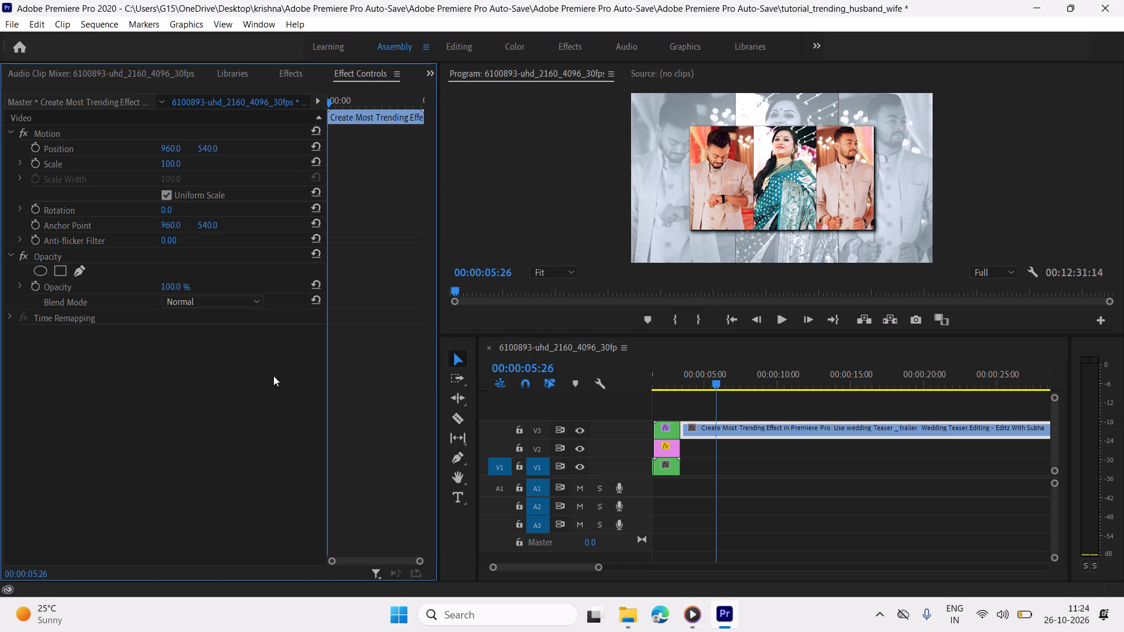
drag(714, 377, 580, 421)
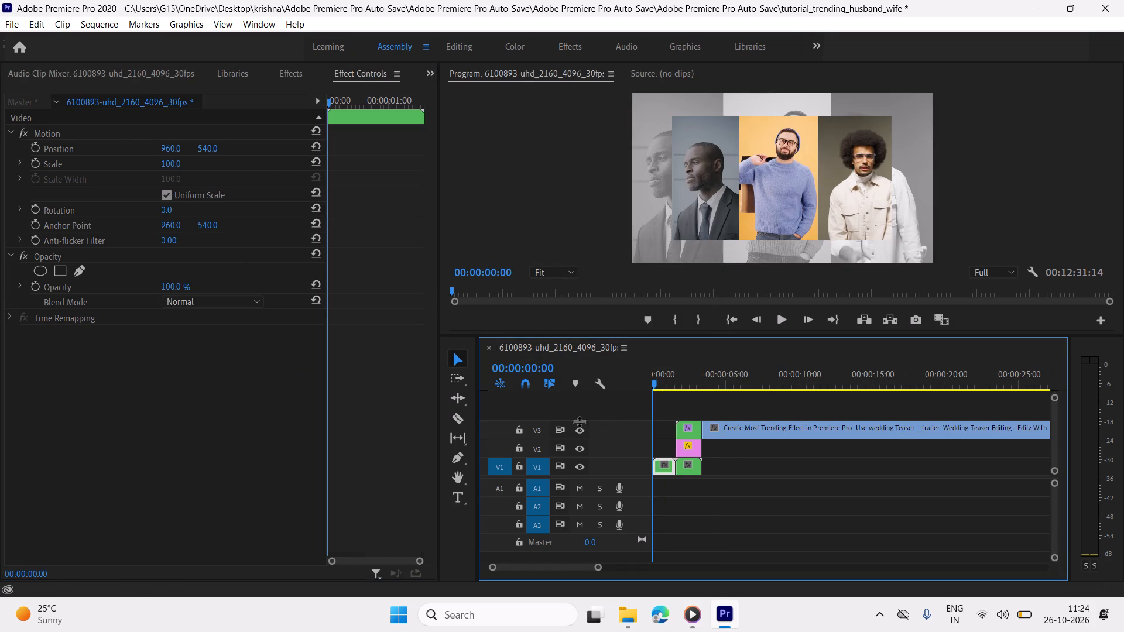
key(space)
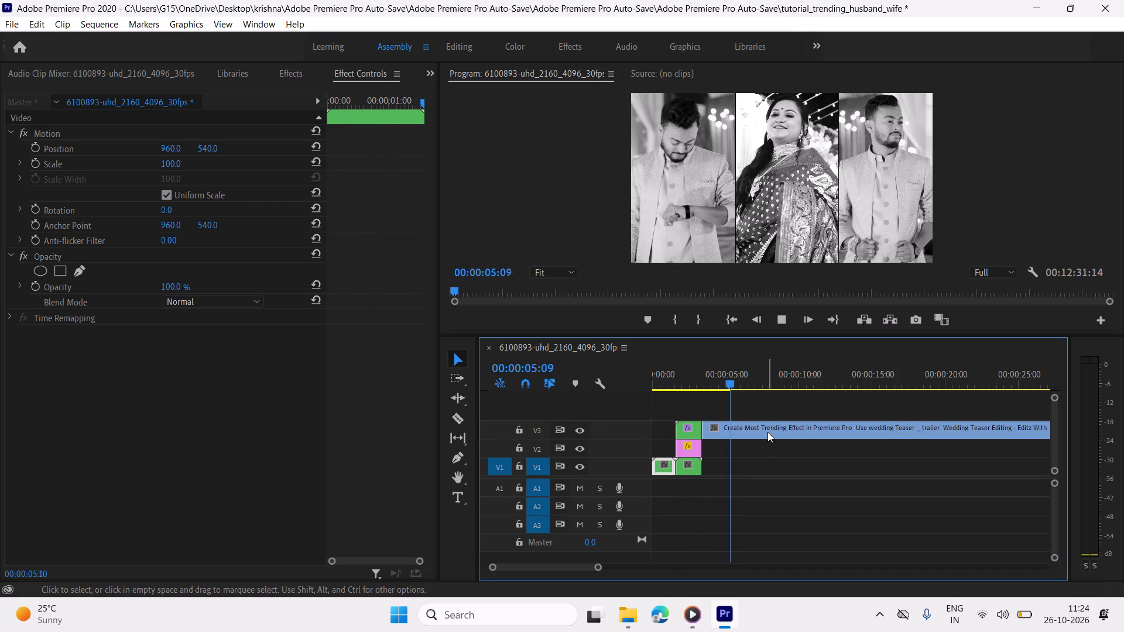
key(space)
drag(1053, 560, 1054, 572)
click(828, 431)
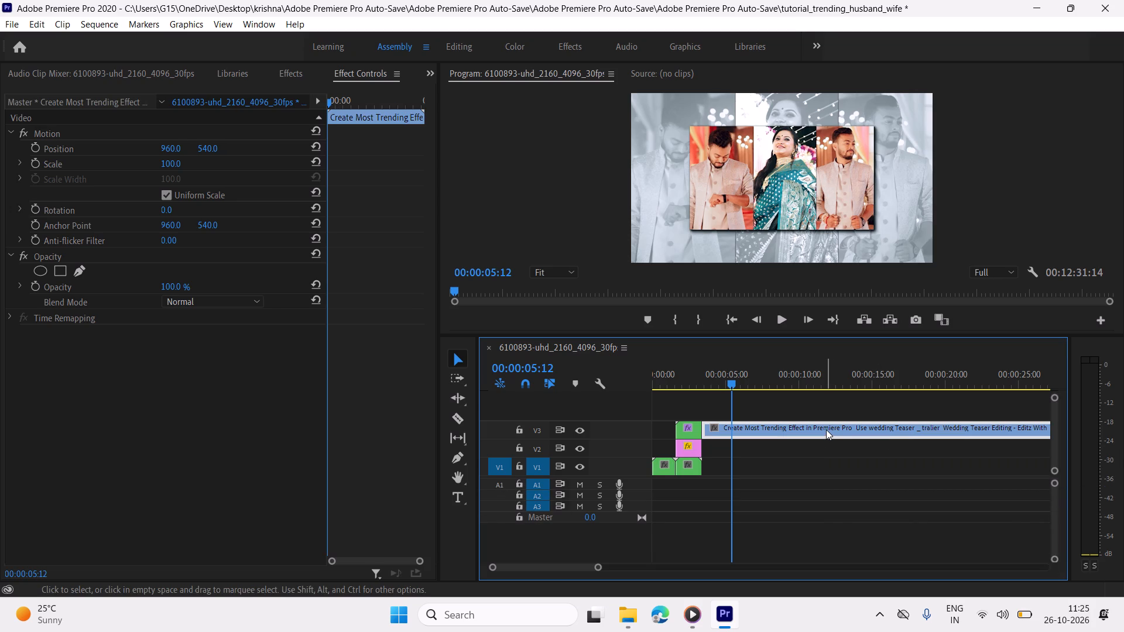
drag(730, 382, 729, 382)
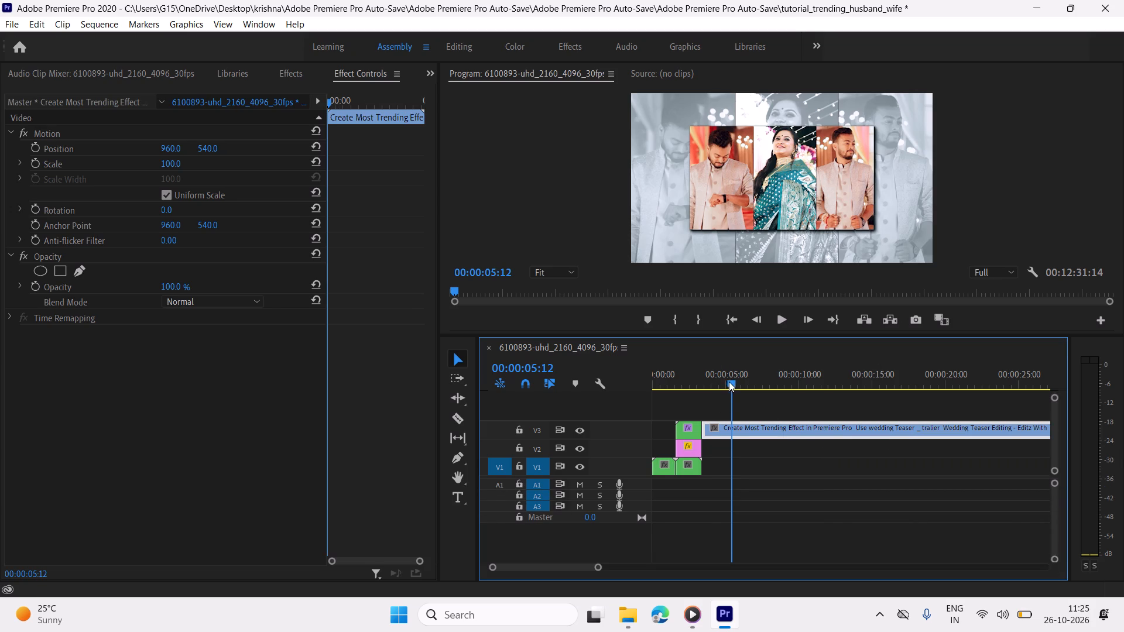
drag(729, 382, 694, 390)
Find the Drop Shadow effect and apply it to Nested Sequence 03 on V3.
click(684, 427)
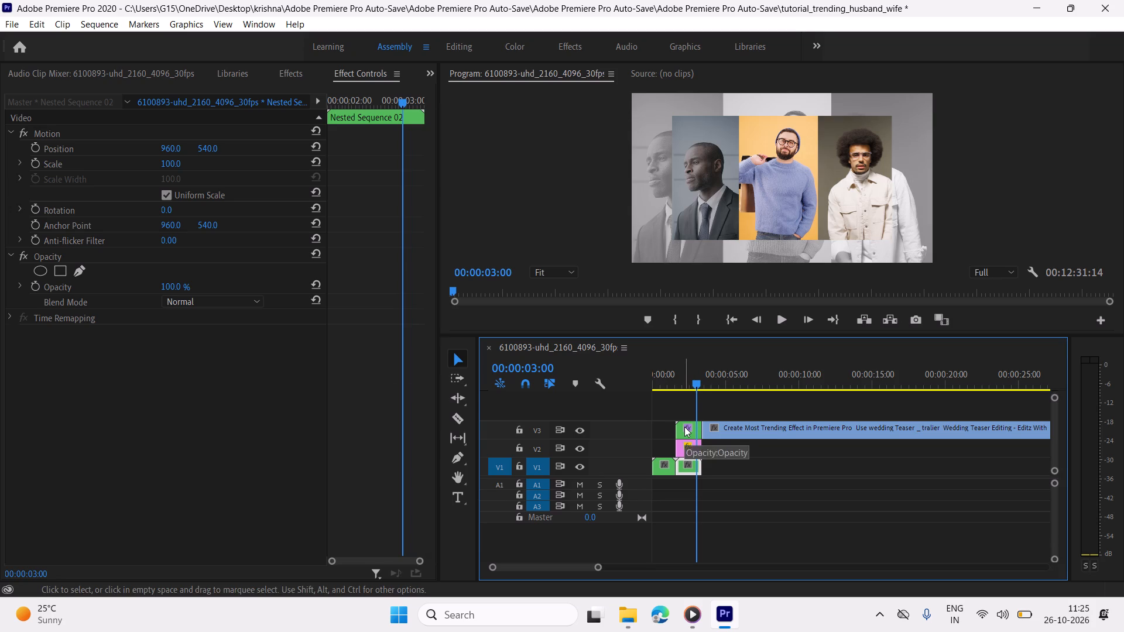
click(688, 443)
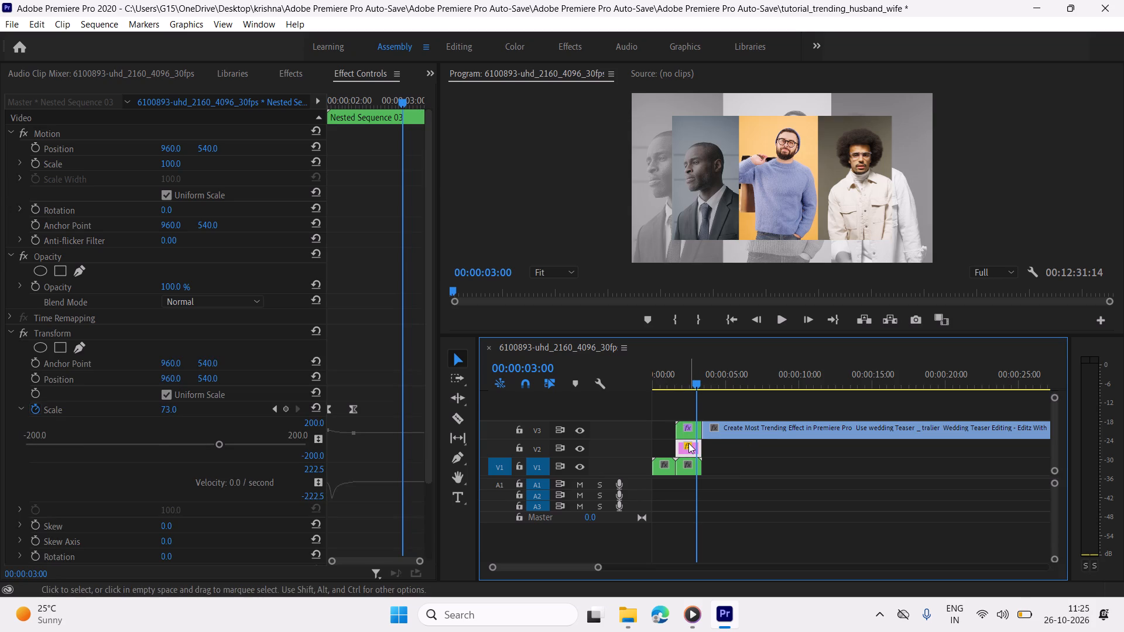
drag(695, 382, 688, 383)
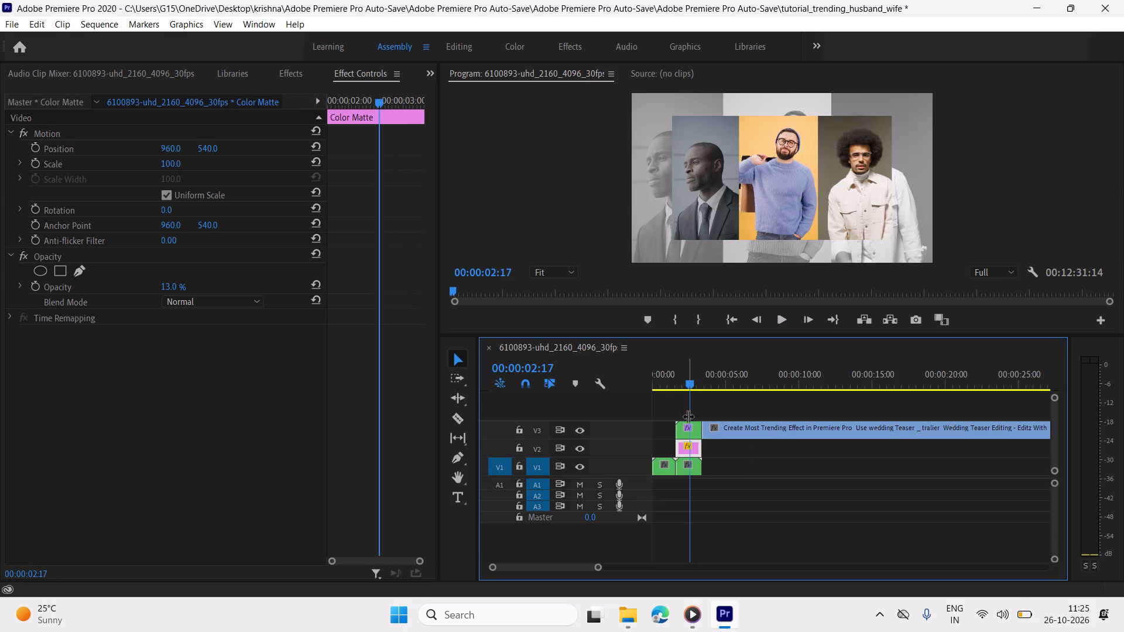
click(688, 430)
scroll(287, 69, up, 1)
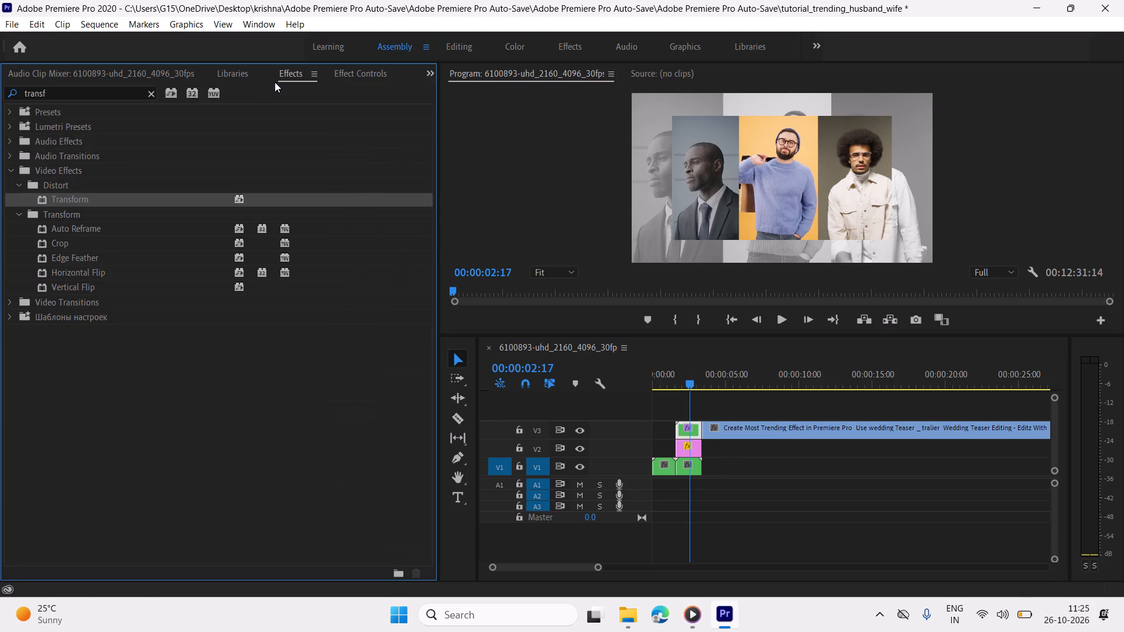
click(141, 91)
click(146, 95)
click(148, 95)
click(141, 95)
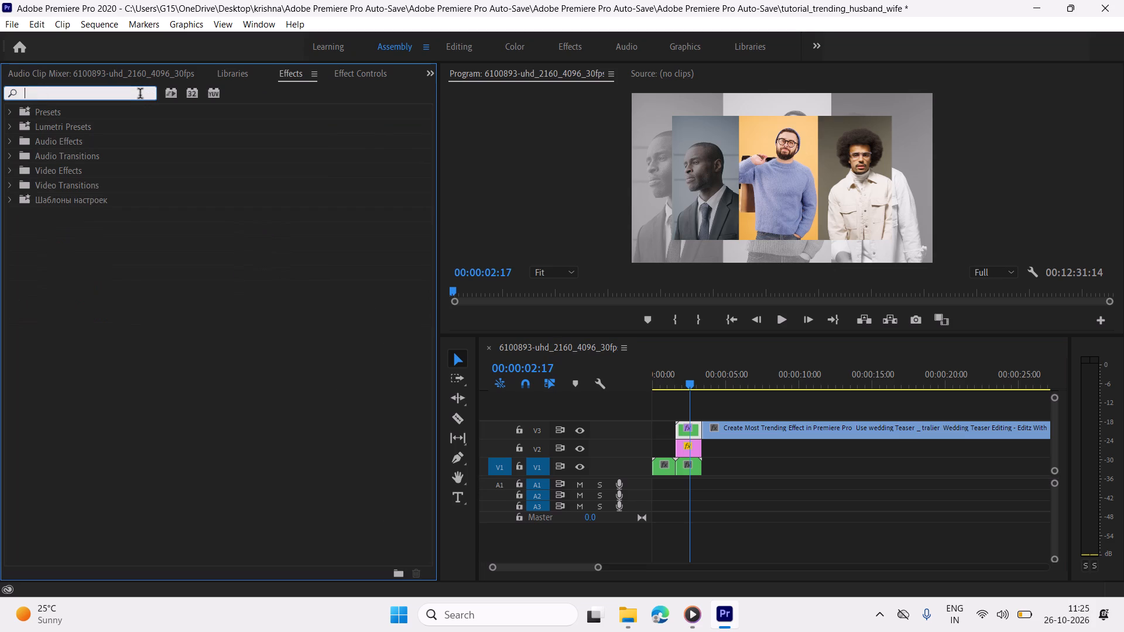
text(drop)
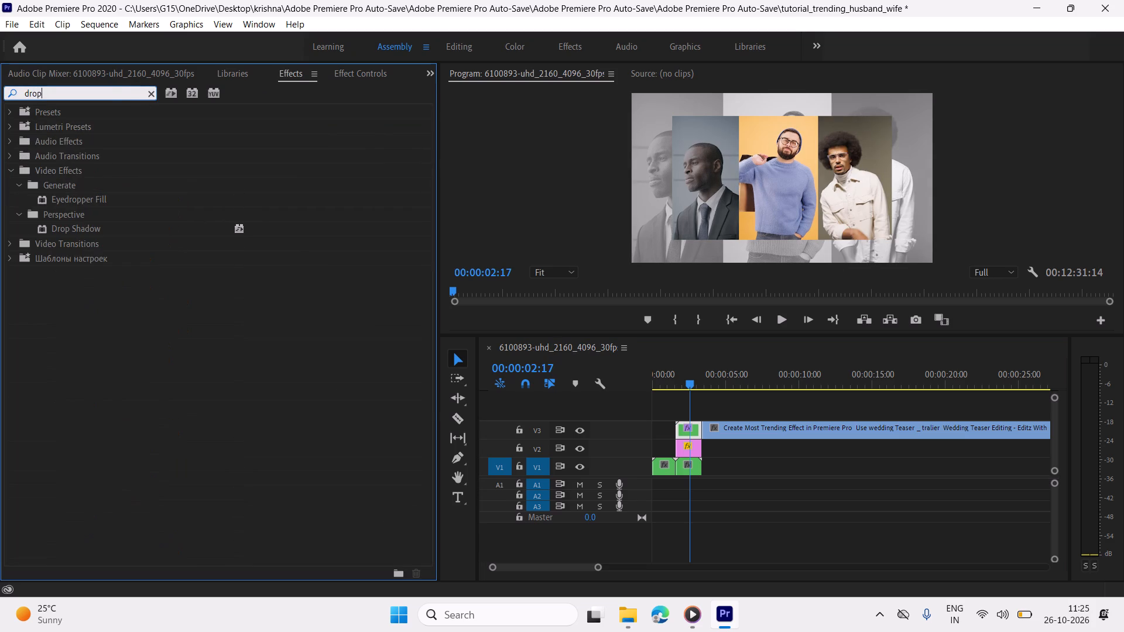
click(147, 223)
drag(151, 225, 170, 227)
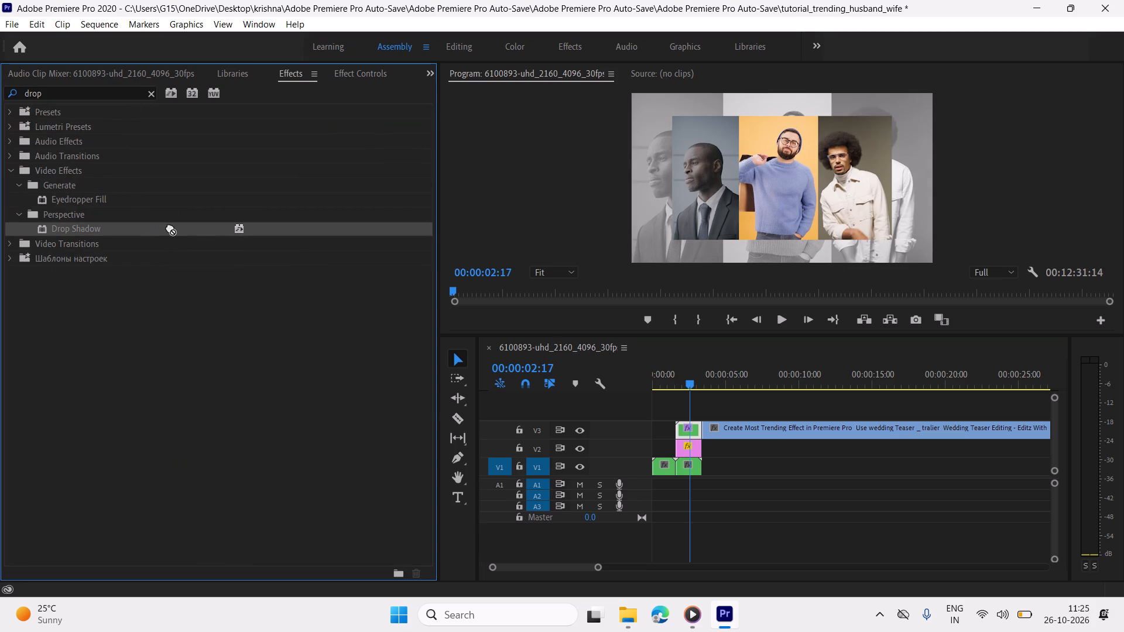
drag(170, 227, 680, 428)
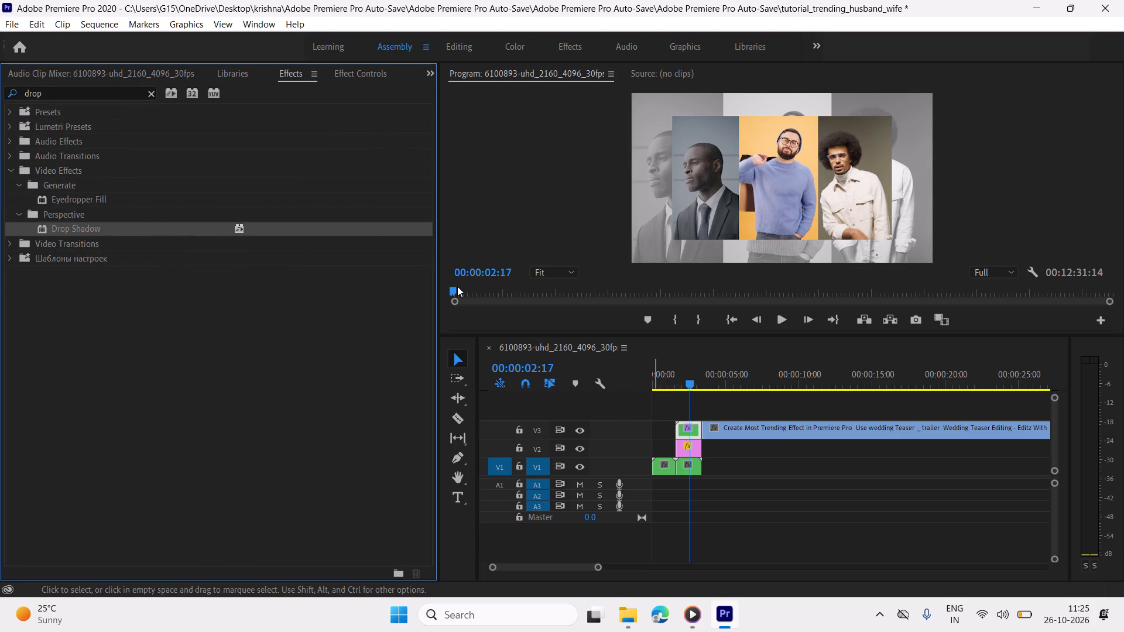
Set the colour nest's Drop Shadow to 100% opacity, 134° direction, distance 29 and softness 39.
scroll(283, 85, down, 4)
scroll(208, 342, down, 3)
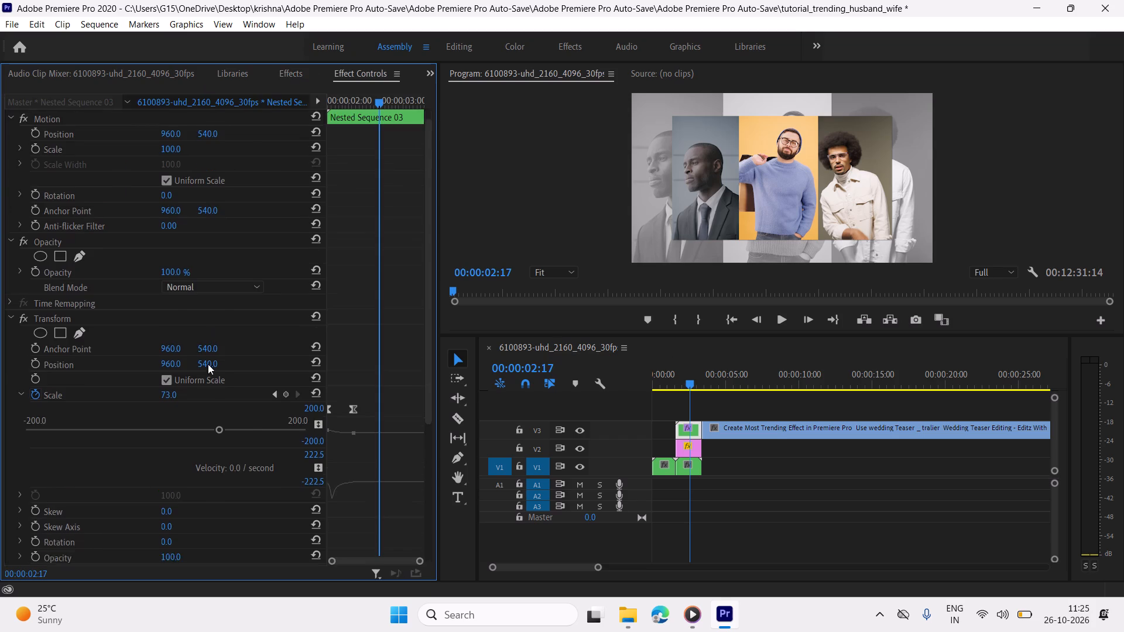
scroll(208, 364, down, 11)
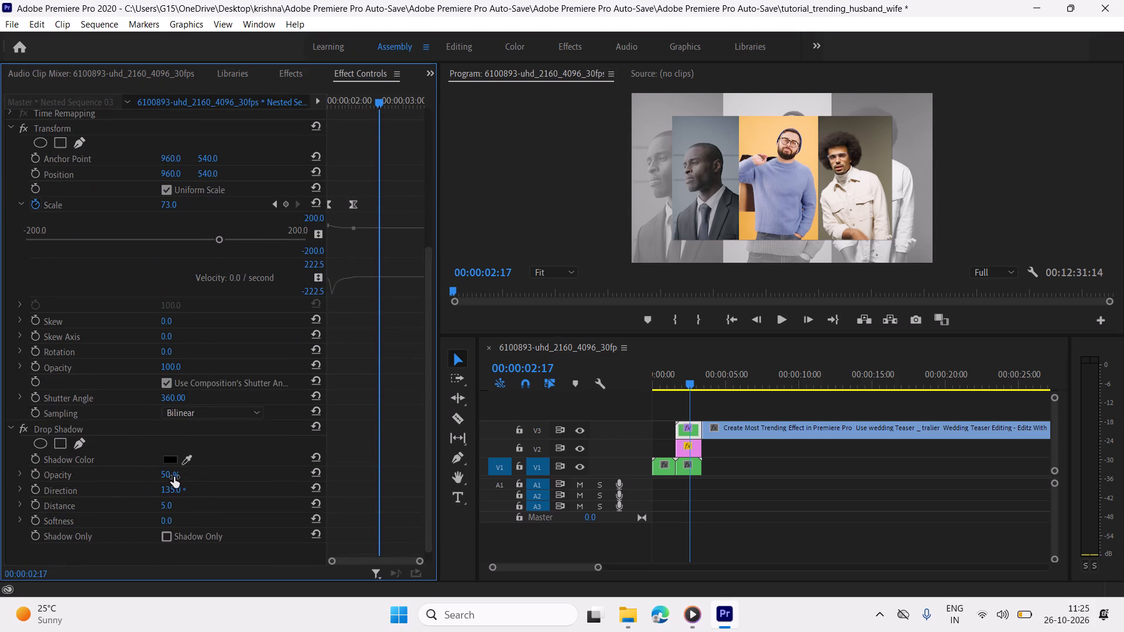
drag(174, 477, 343, 473)
drag(343, 473, 503, 481)
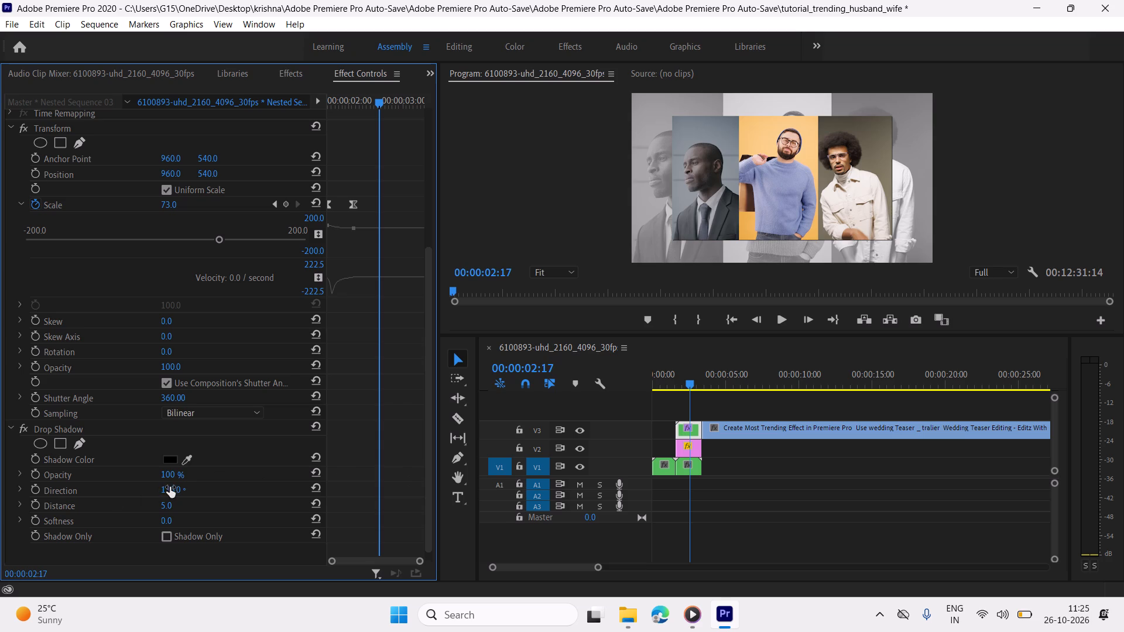
click(172, 487)
drag(170, 509, 186, 507)
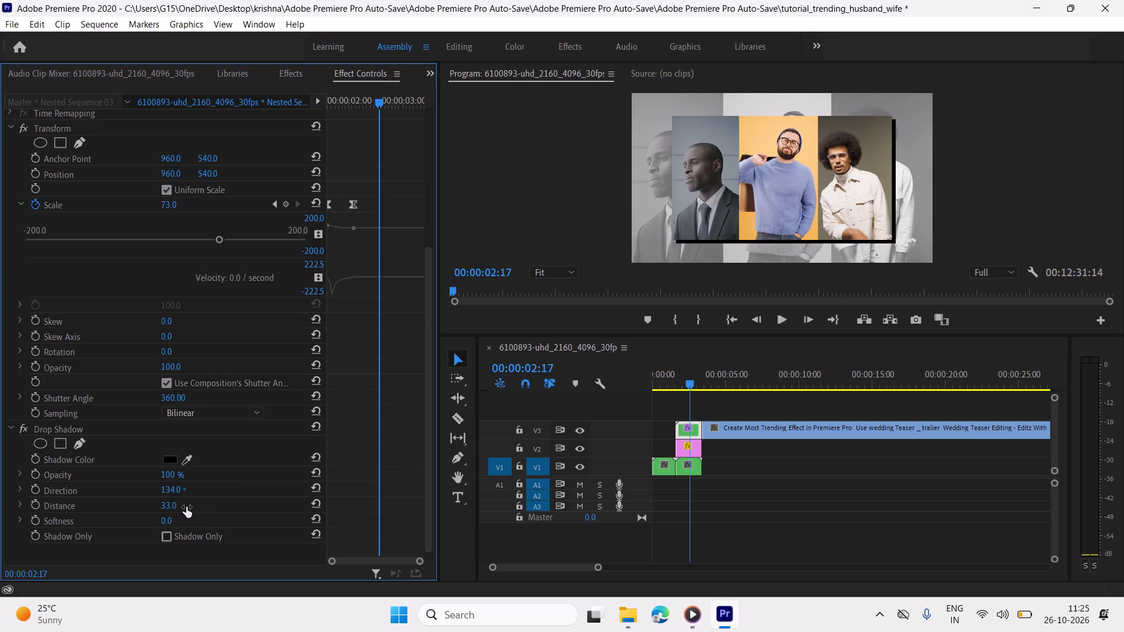
drag(186, 507, 183, 507)
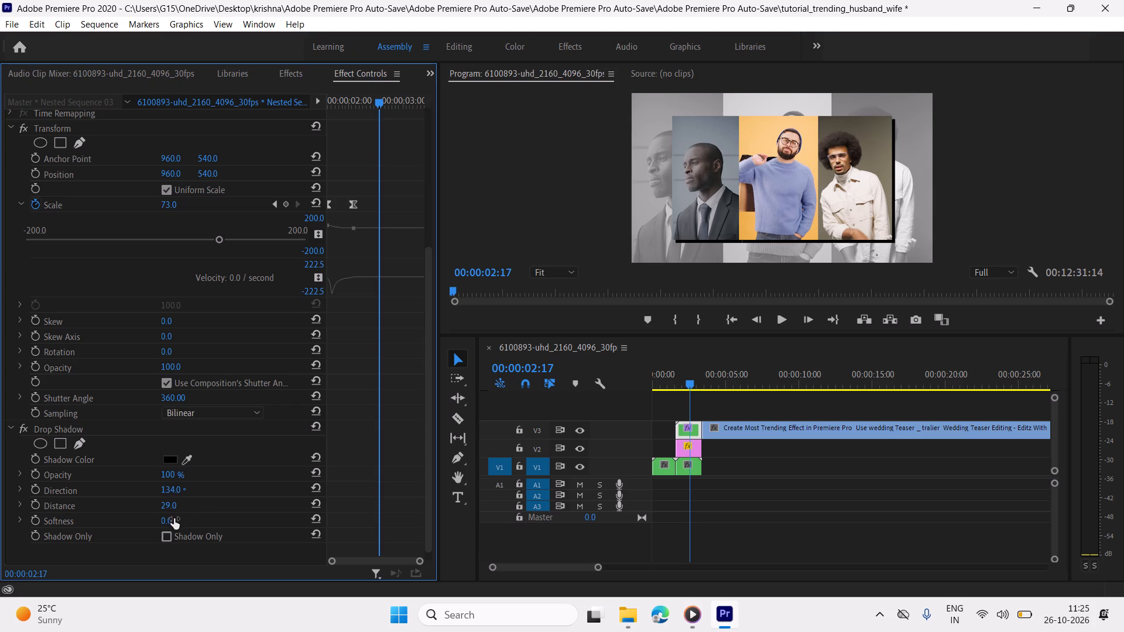
drag(172, 520, 204, 524)
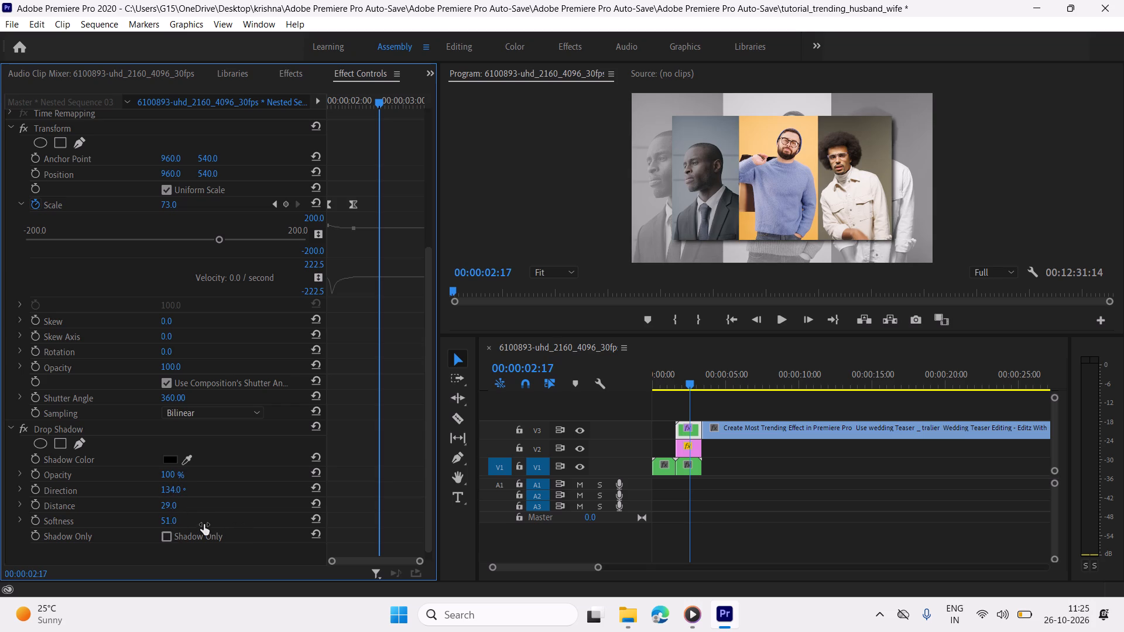
drag(204, 524, 202, 524)
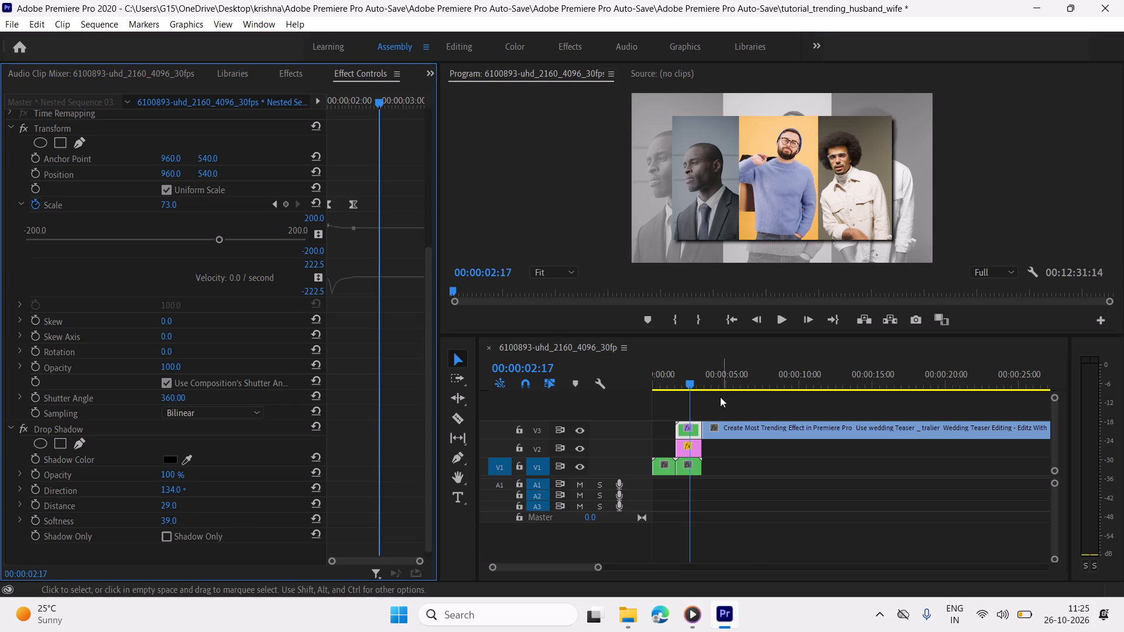
Play the original teaser in Media Player, close it, and play the sequence from the start to compare the split-screen effect.
drag(674, 379, 705, 389)
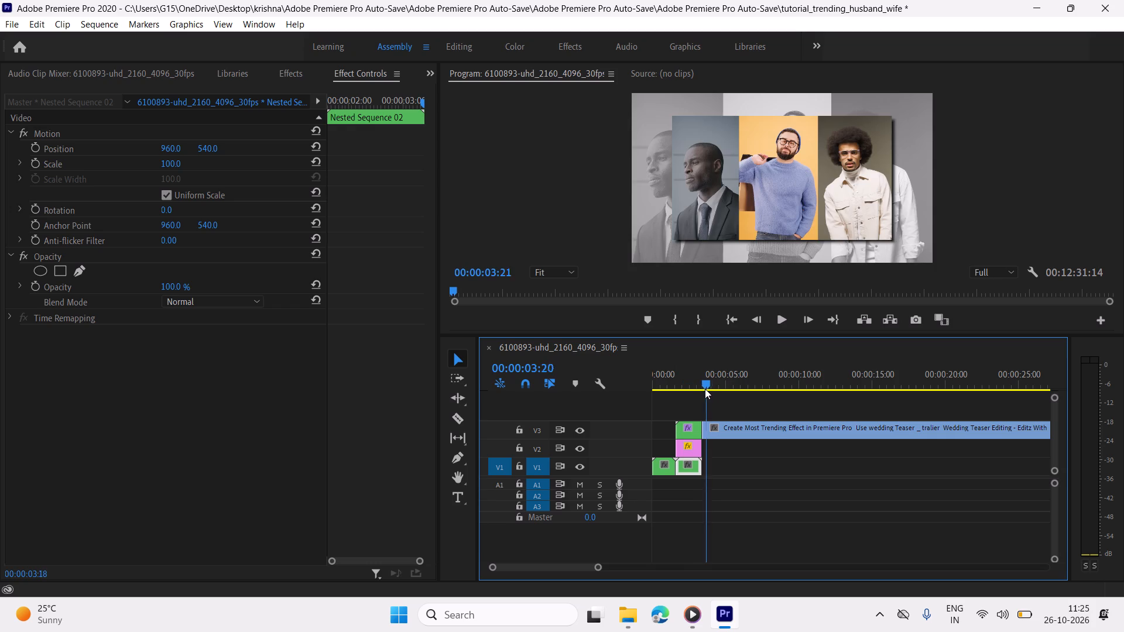
drag(705, 389, 703, 389)
key(space)
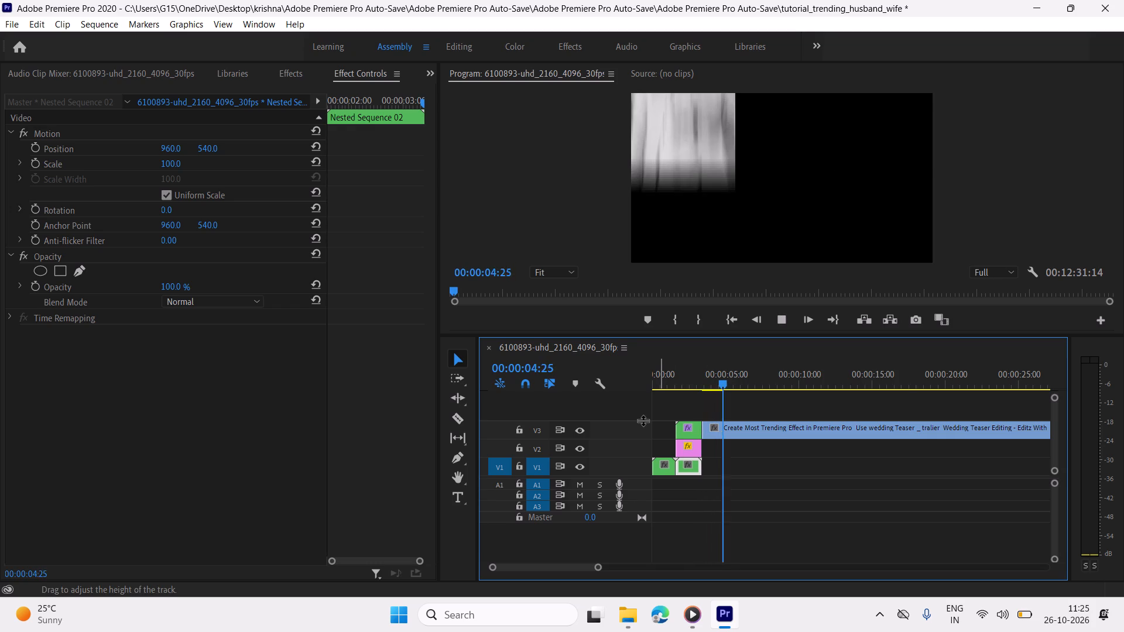
key(space)
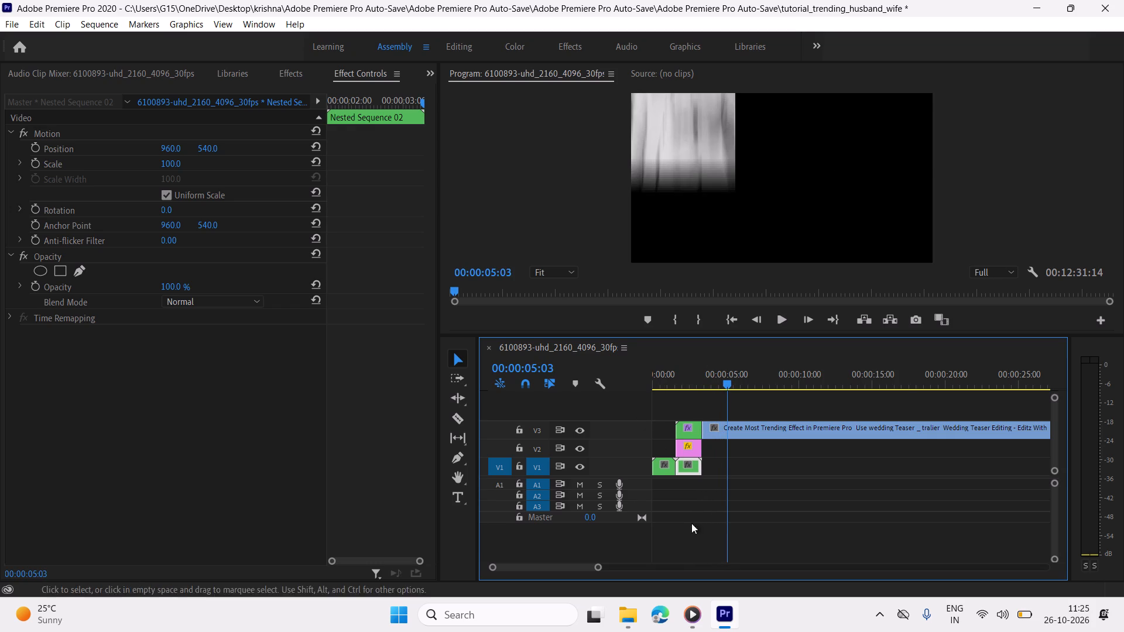
click(695, 624)
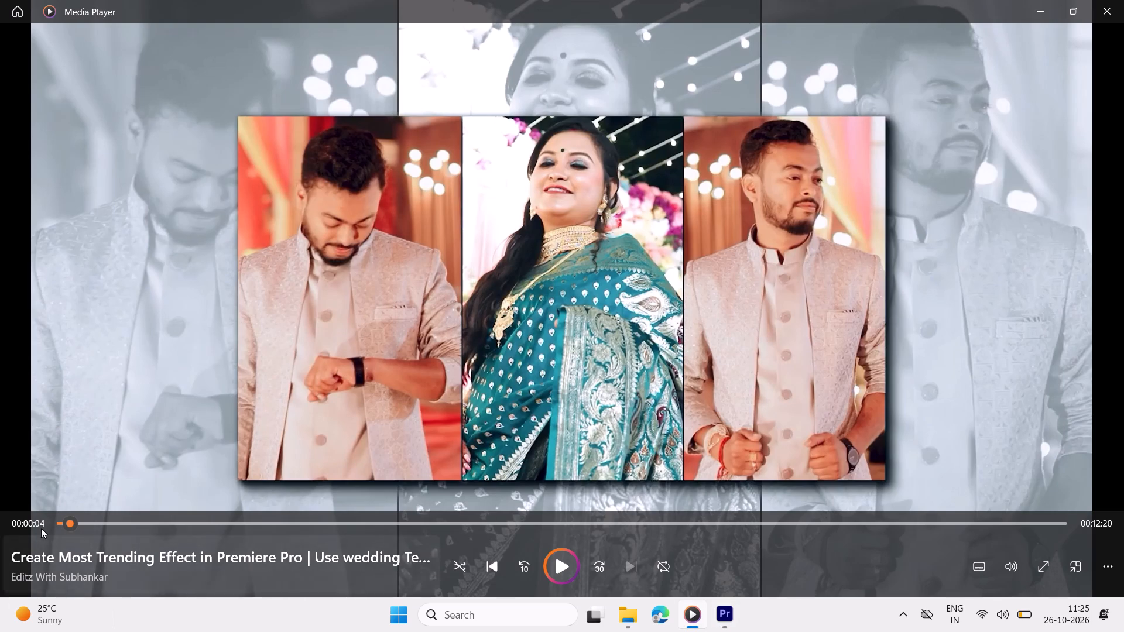
click(66, 525)
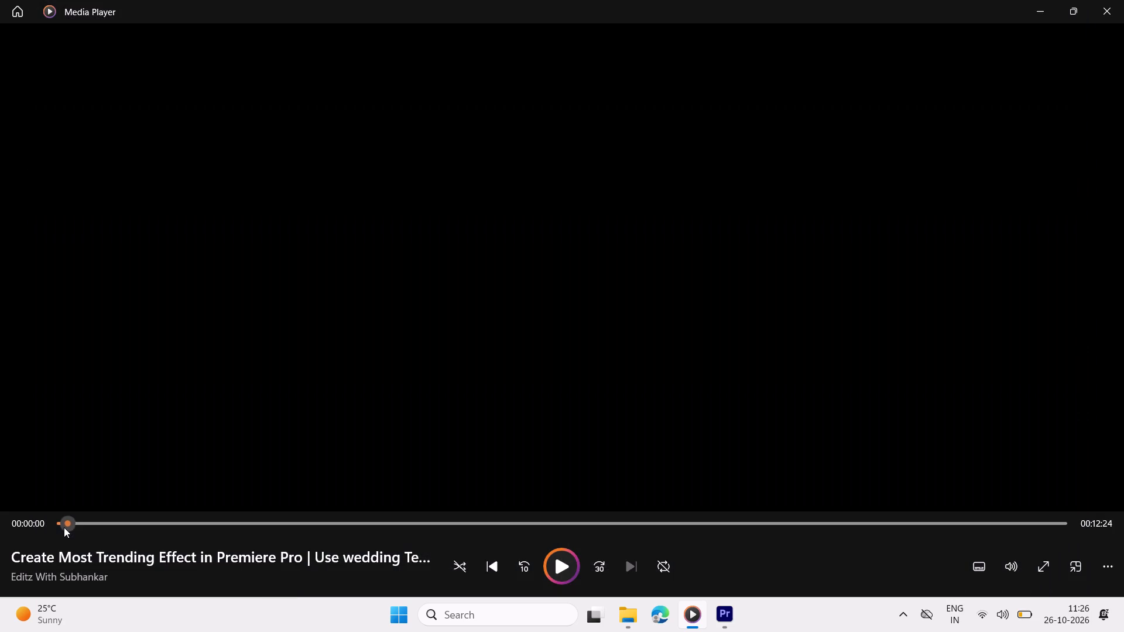
key(space)
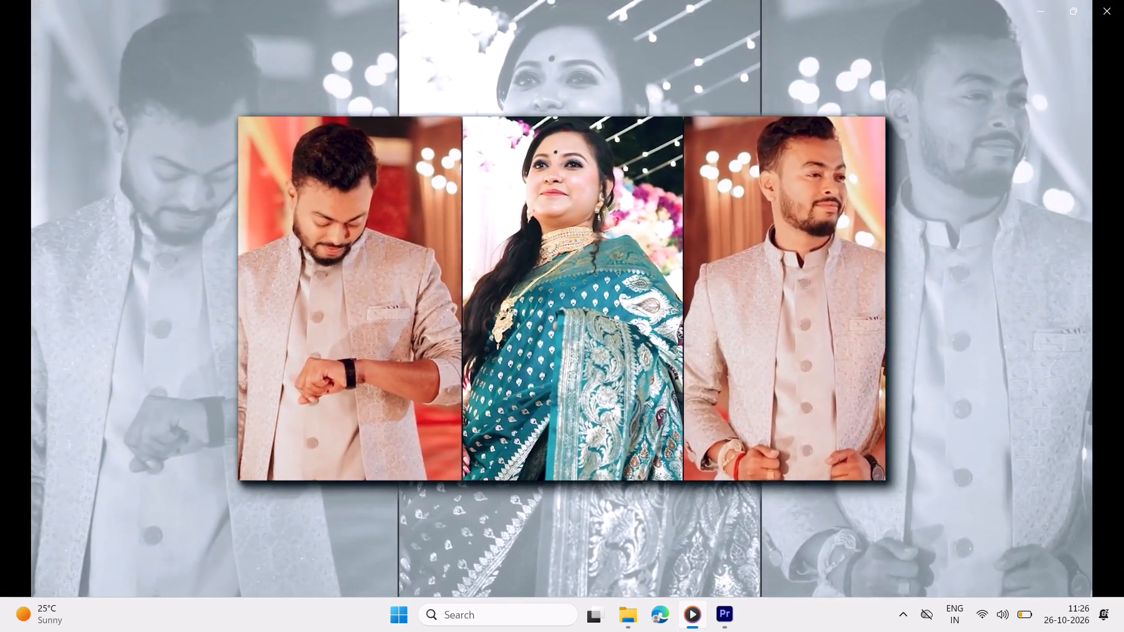
key(space)
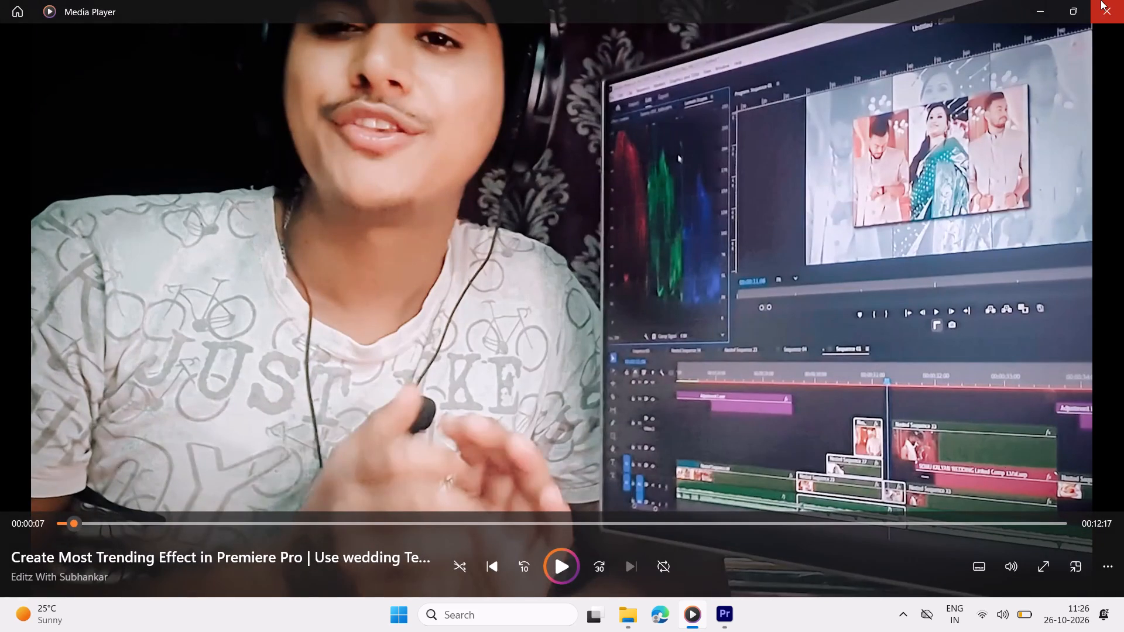
click(1101, 0)
drag(717, 386, 715, 386)
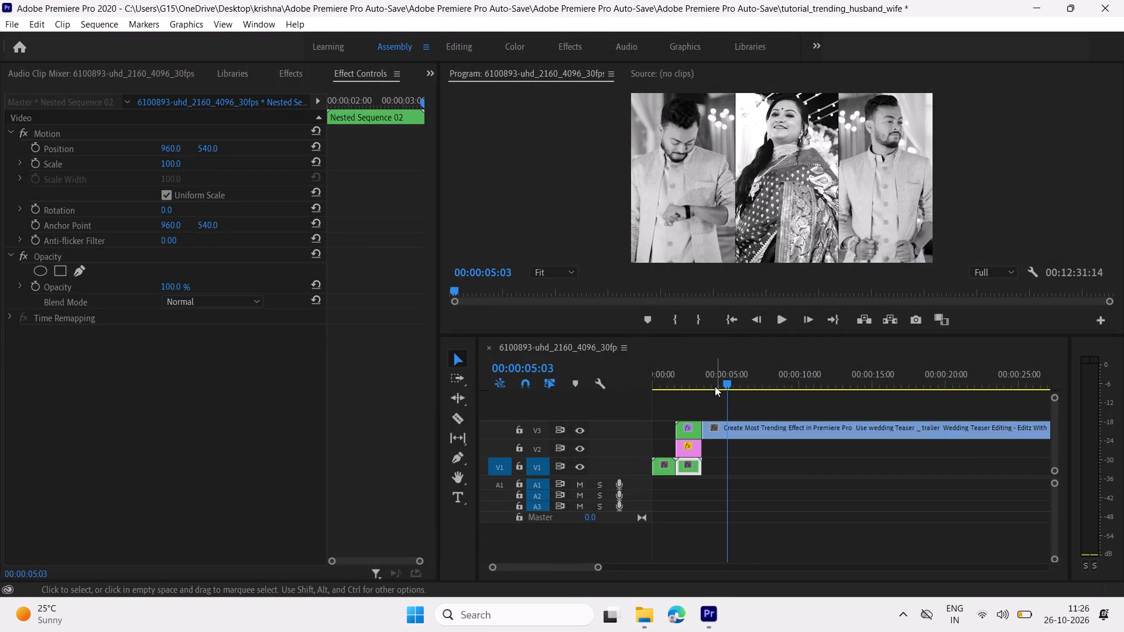
drag(715, 386, 692, 386)
drag(724, 380, 599, 391)
key(space)
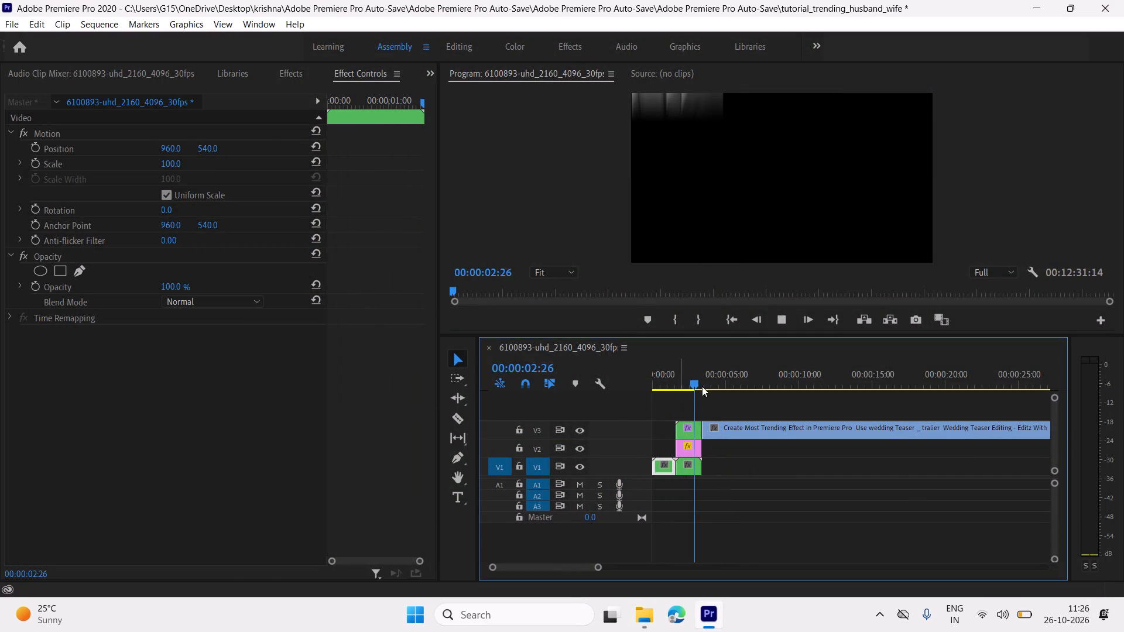
Delete the wedding teaser clip from V3.
click(735, 421)
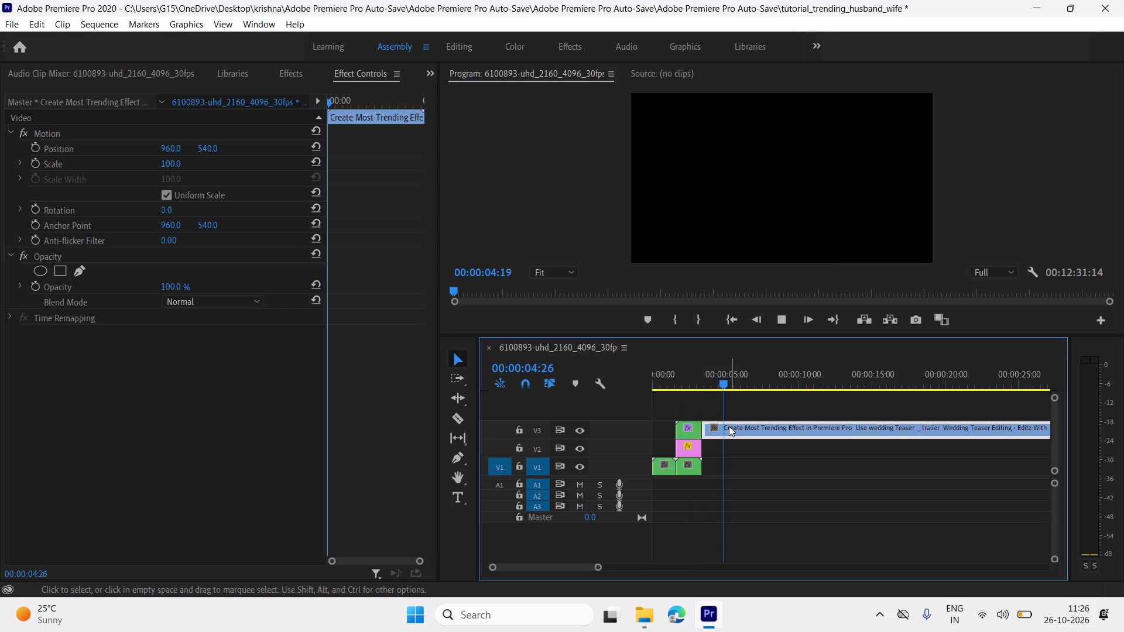
key(space)
key(Delete)
Draw a full-height vertical line with the Pen tool along the boundary between the first two panels at 00:00:00:17.
drag(719, 378, 566, 404)
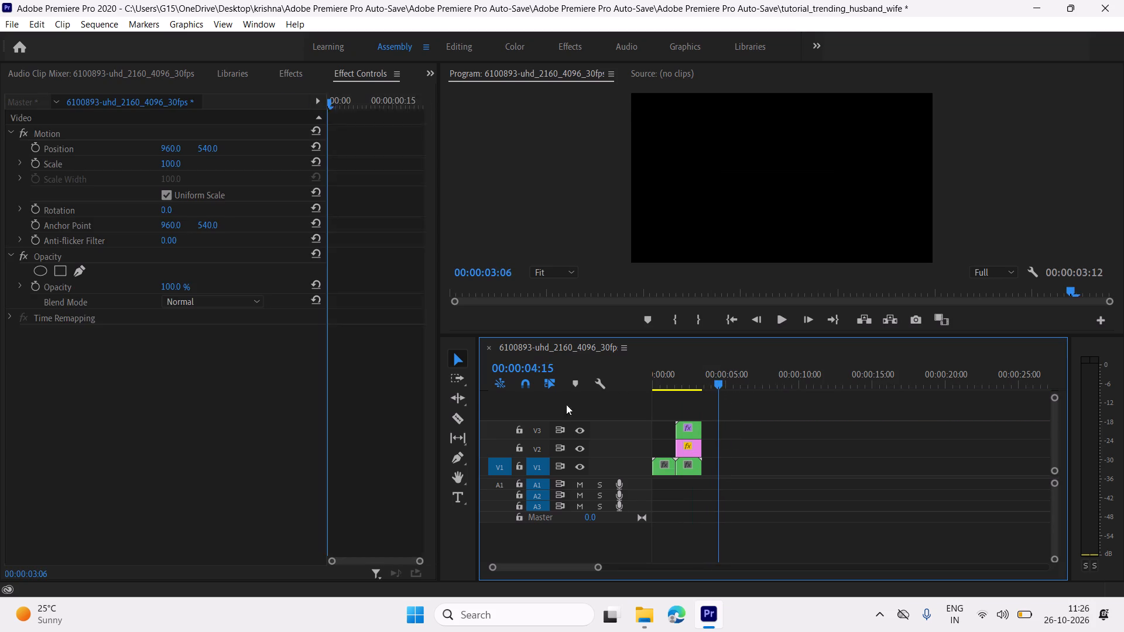
drag(566, 404, 508, 437)
key(equal)
key(equal)
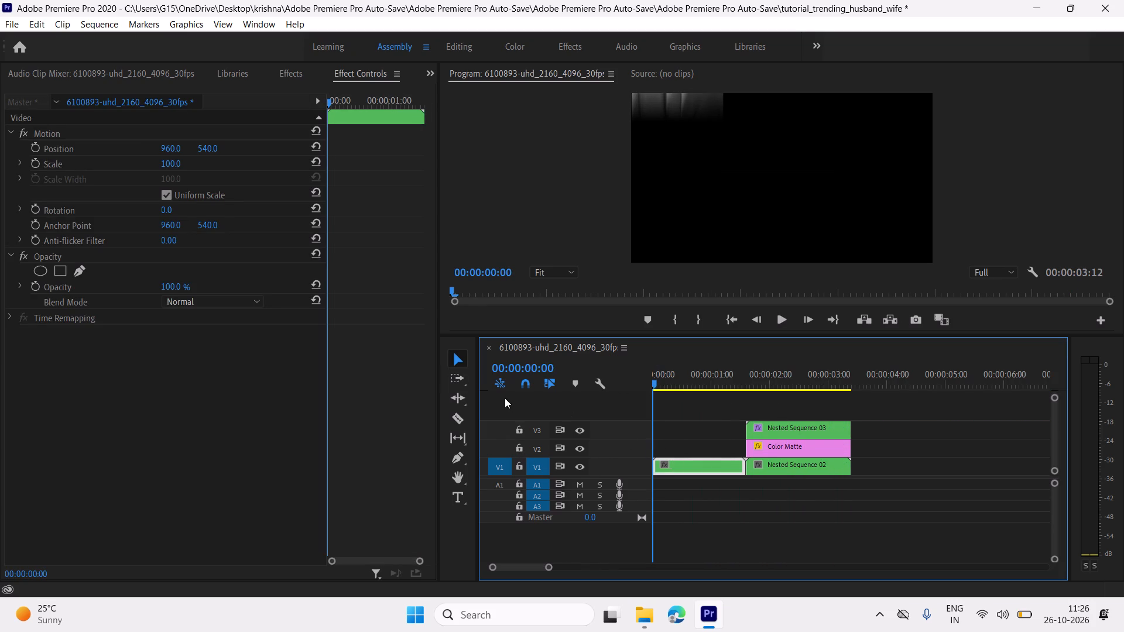
key(space)
key(space)
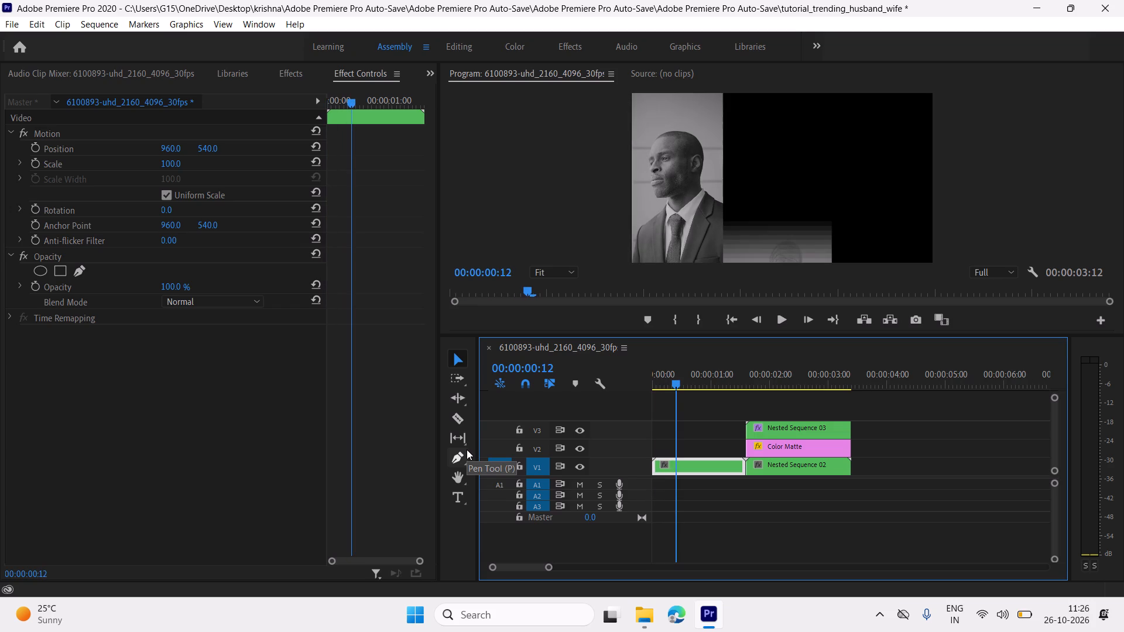
key(space)
key(space)
key(space)
key(space)
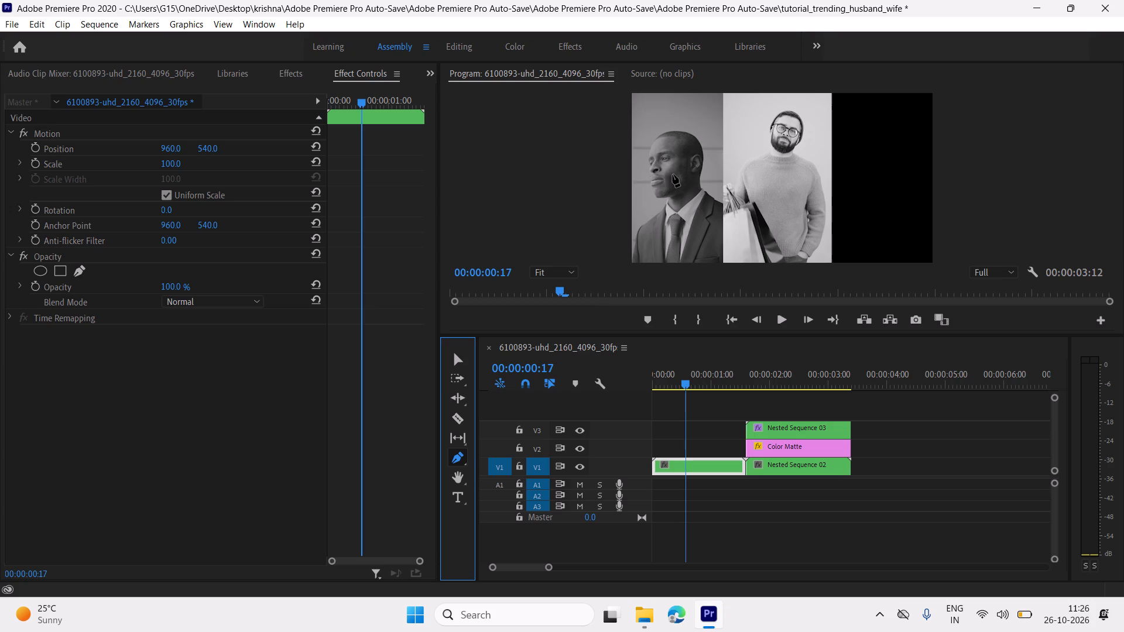
click(722, 94)
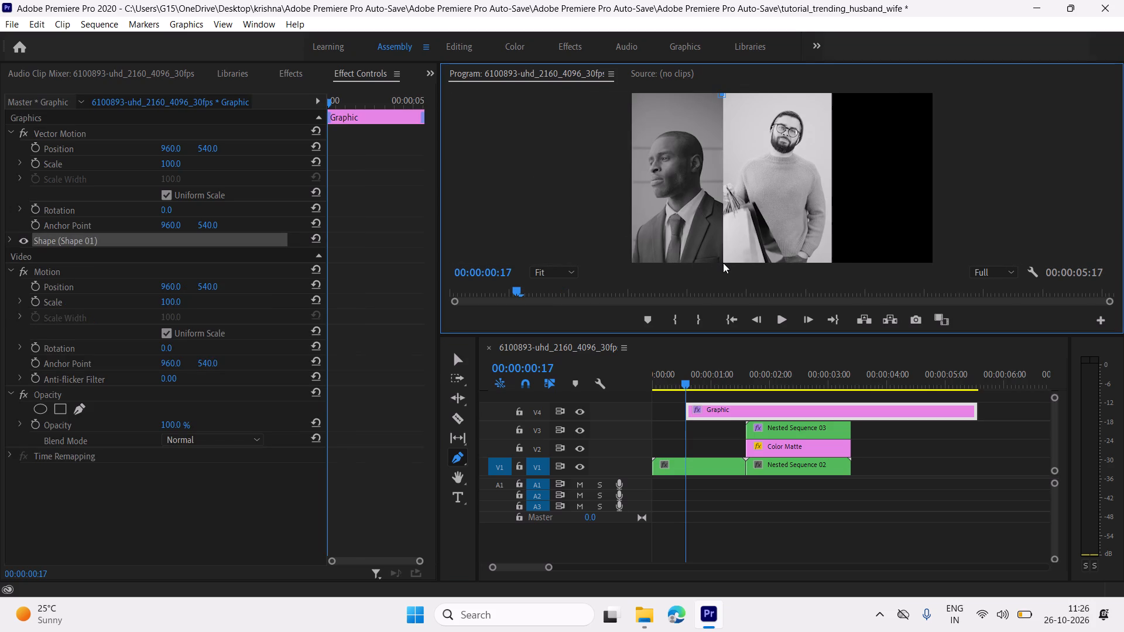
shift+click(722, 262)
Disable the line shape's fill and give it a black #000000 stroke with a width of 12.
click(8, 238)
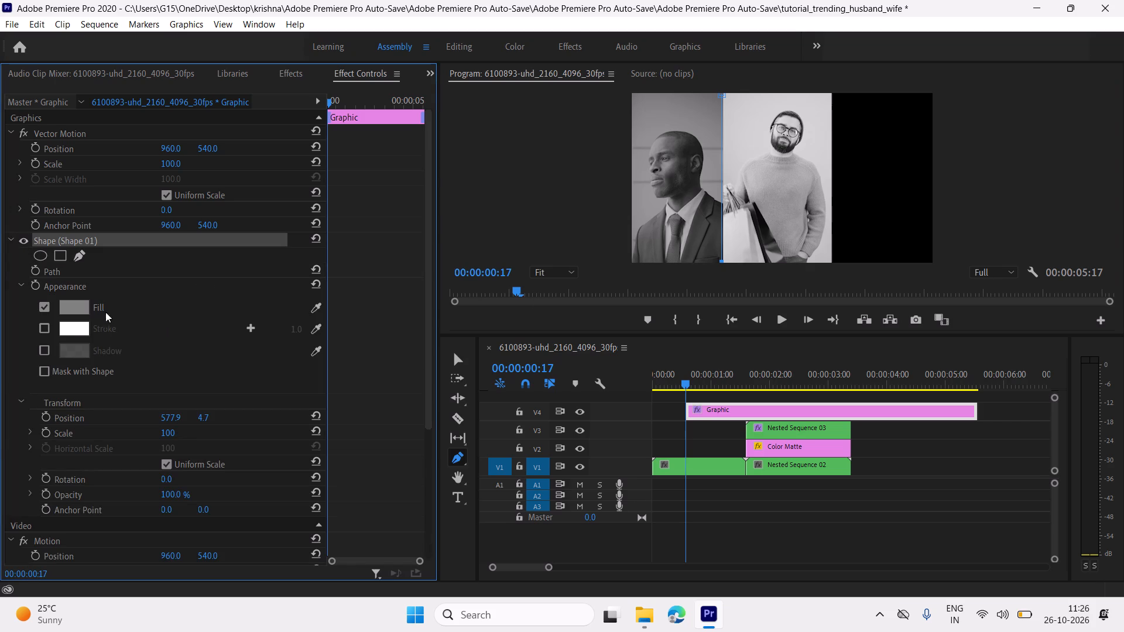
click(44, 307)
click(44, 329)
click(65, 329)
drag(435, 324, 303, 195)
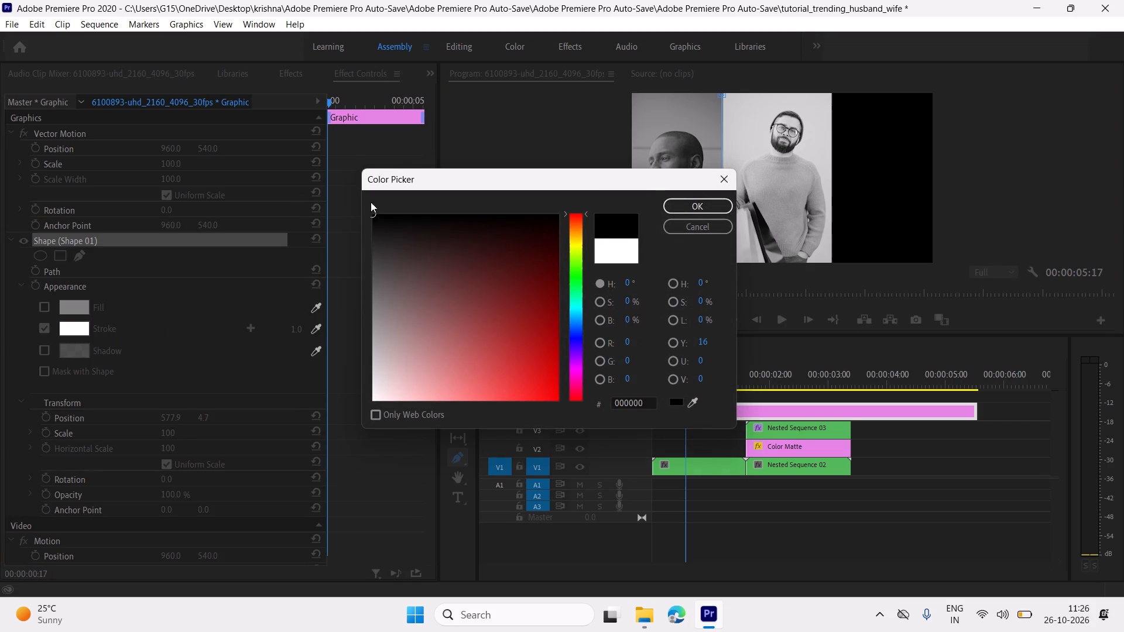
click(684, 200)
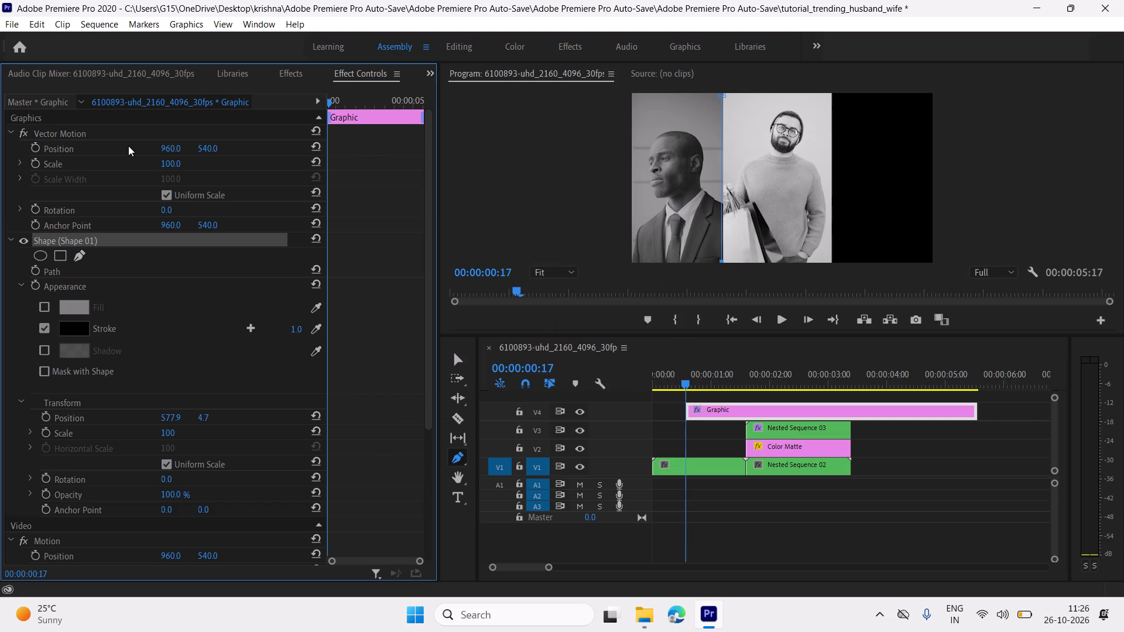
drag(293, 330, 327, 334)
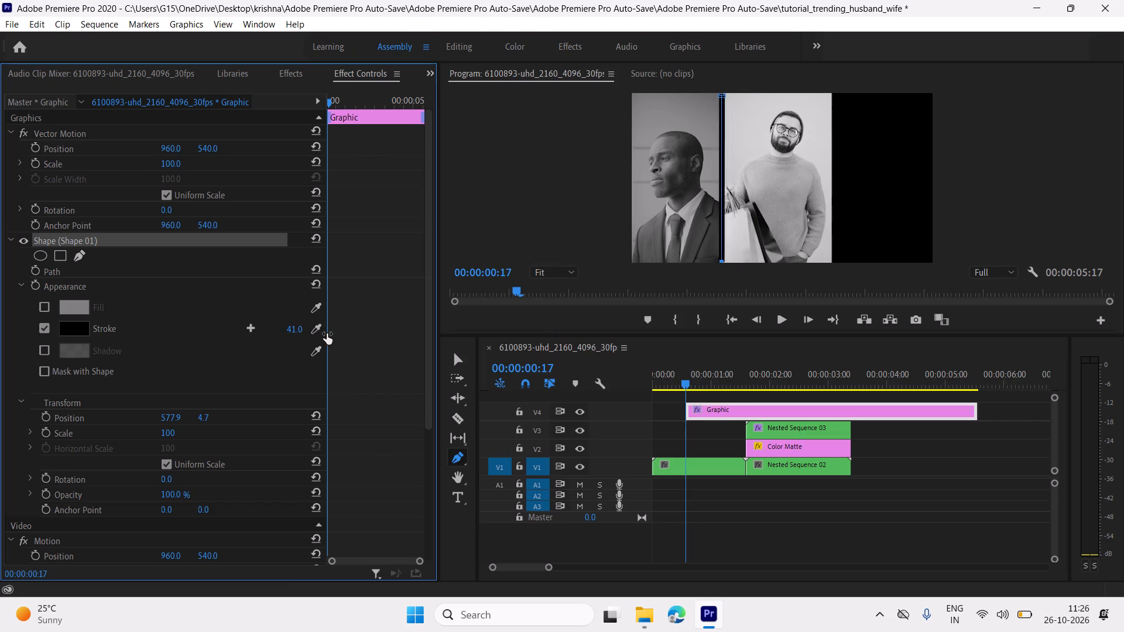
drag(327, 334, 307, 334)
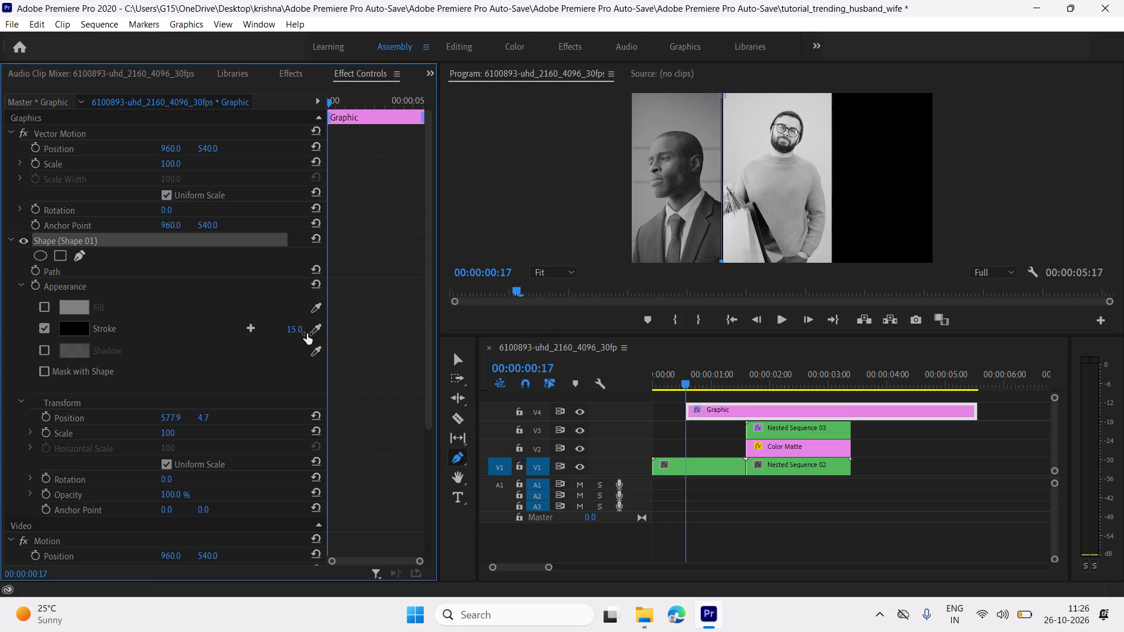
drag(307, 334, 305, 334)
Set the line graphic's Vector Motion position to 984, 540 and its scale to 106.
drag(172, 150, 190, 149)
drag(190, 149, 180, 150)
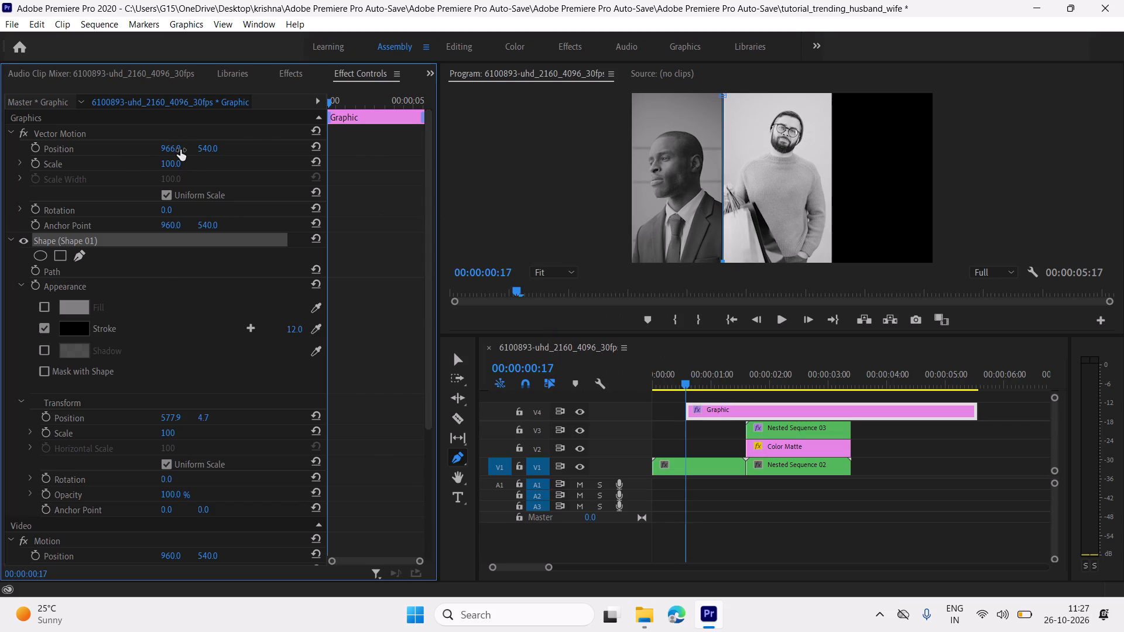
drag(180, 150, 183, 150)
drag(170, 163, 185, 166)
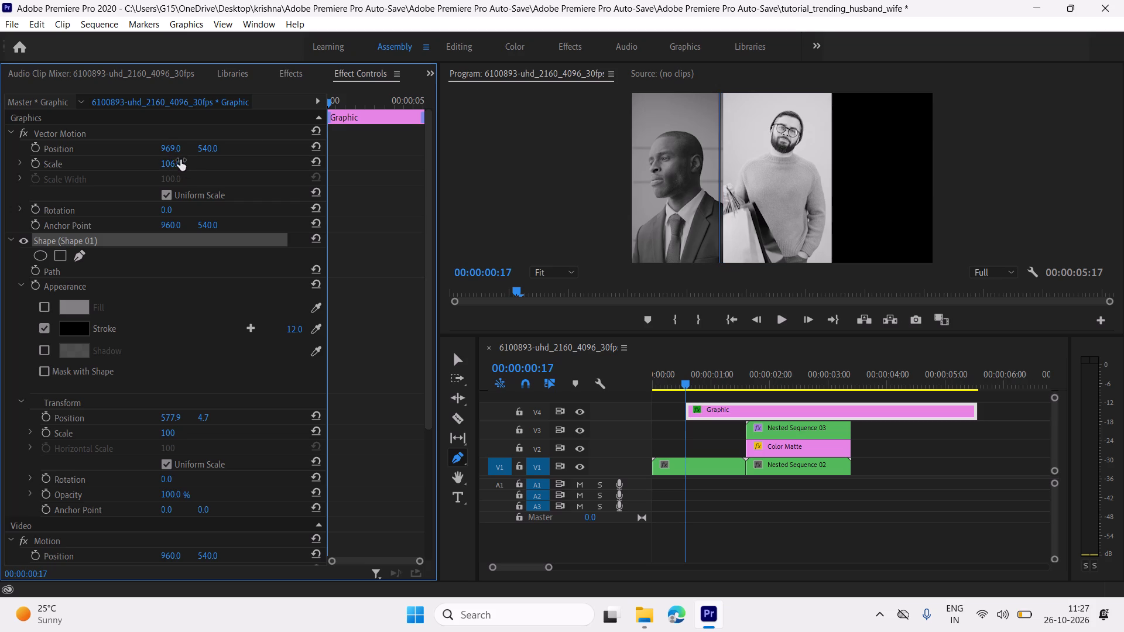
drag(173, 145, 190, 150)
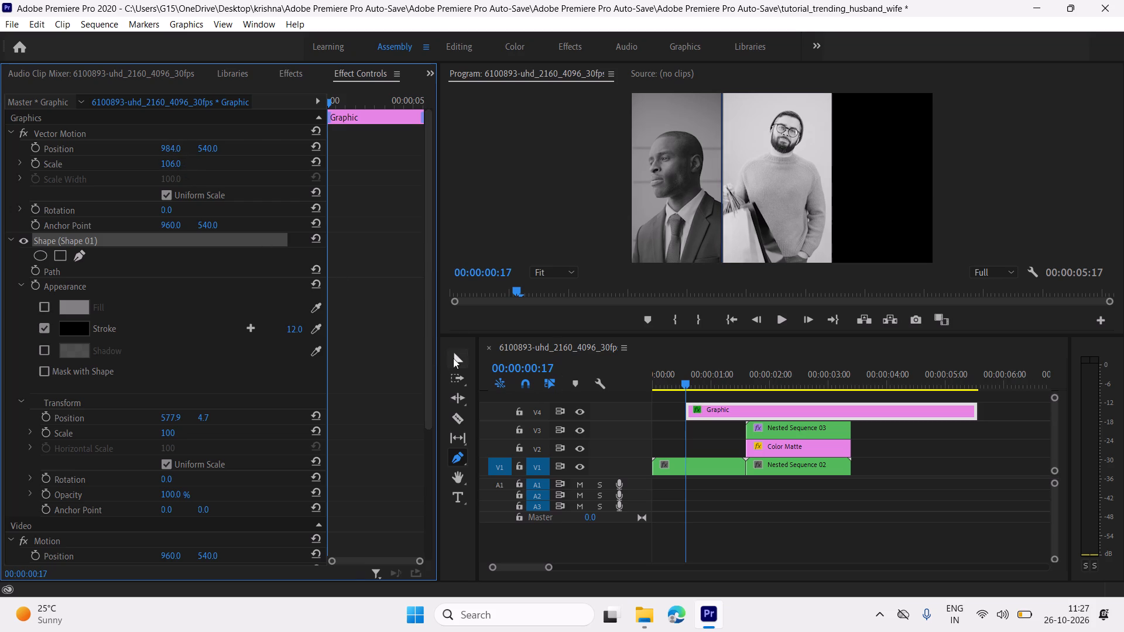
Move the line graphic clip on V4 back to the start of the sequence.
click(454, 358)
click(688, 418)
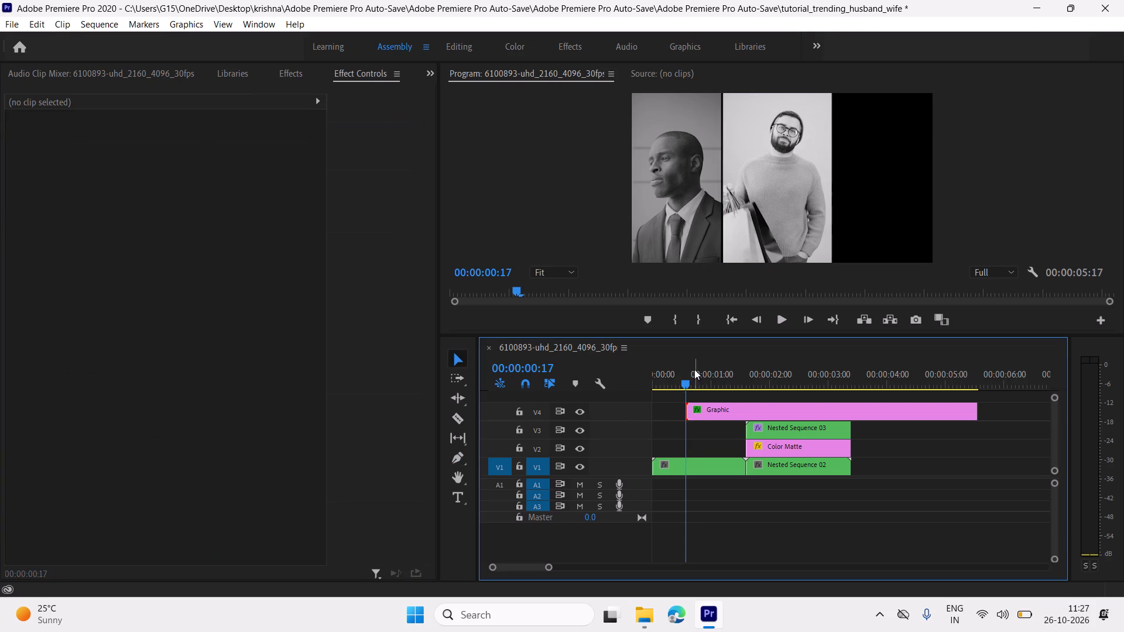
click(682, 387)
drag(703, 410, 668, 411)
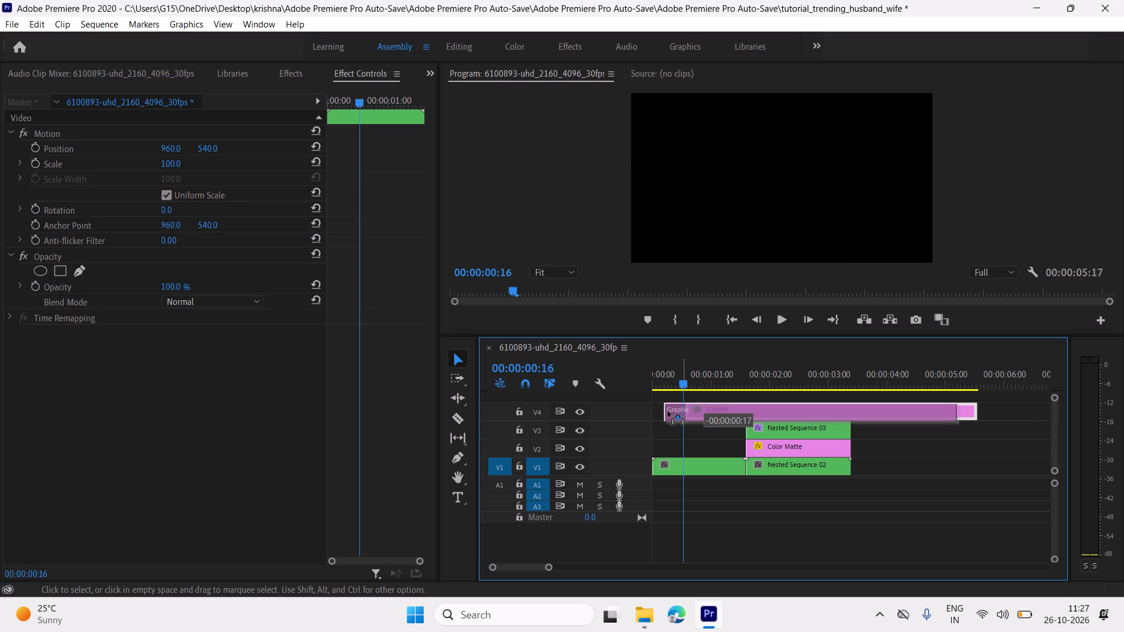
drag(668, 411, 657, 413)
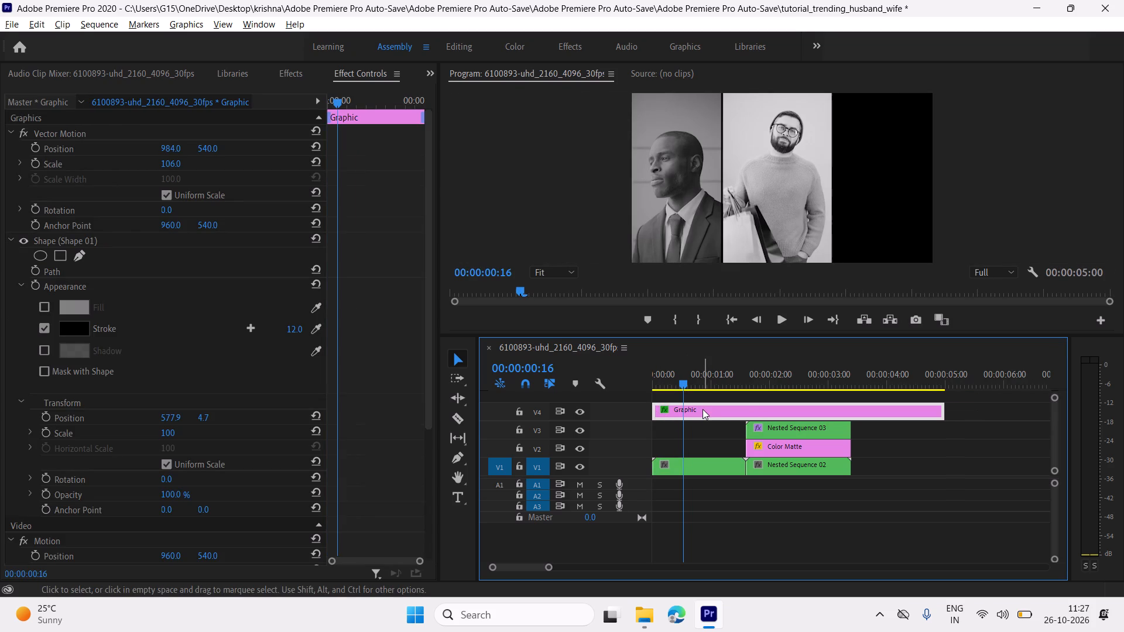
Duplicate the line graphic onto V5, set its horizontal position to 1684 between the second and third panels, and preview it.
alt+drag(702, 409, 704, 396)
key(space)
key(space)
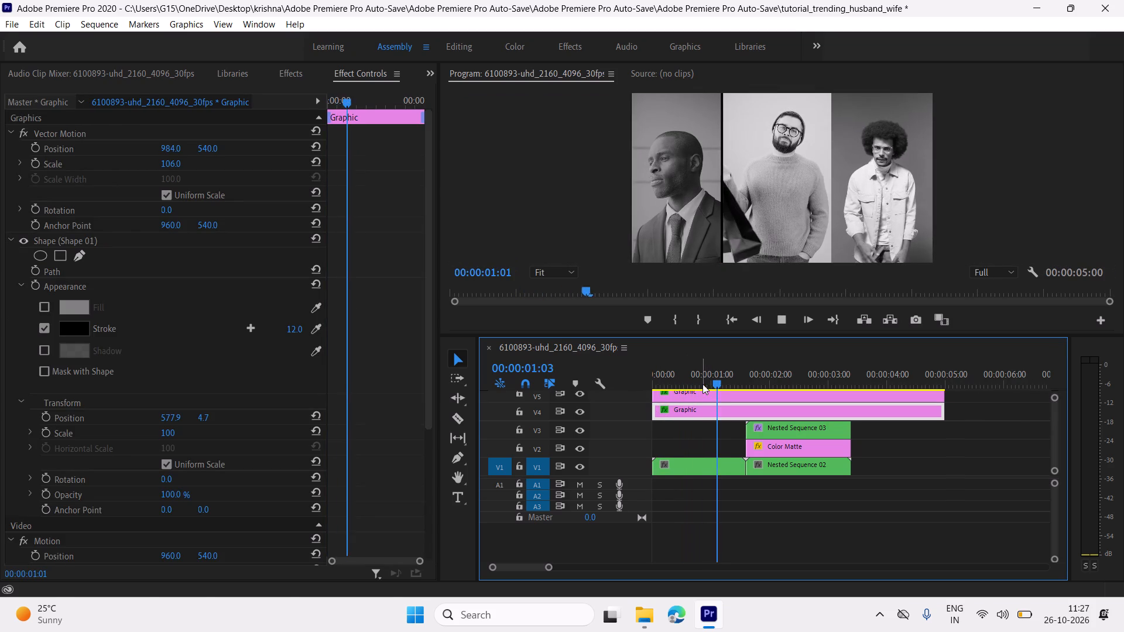
click(704, 394)
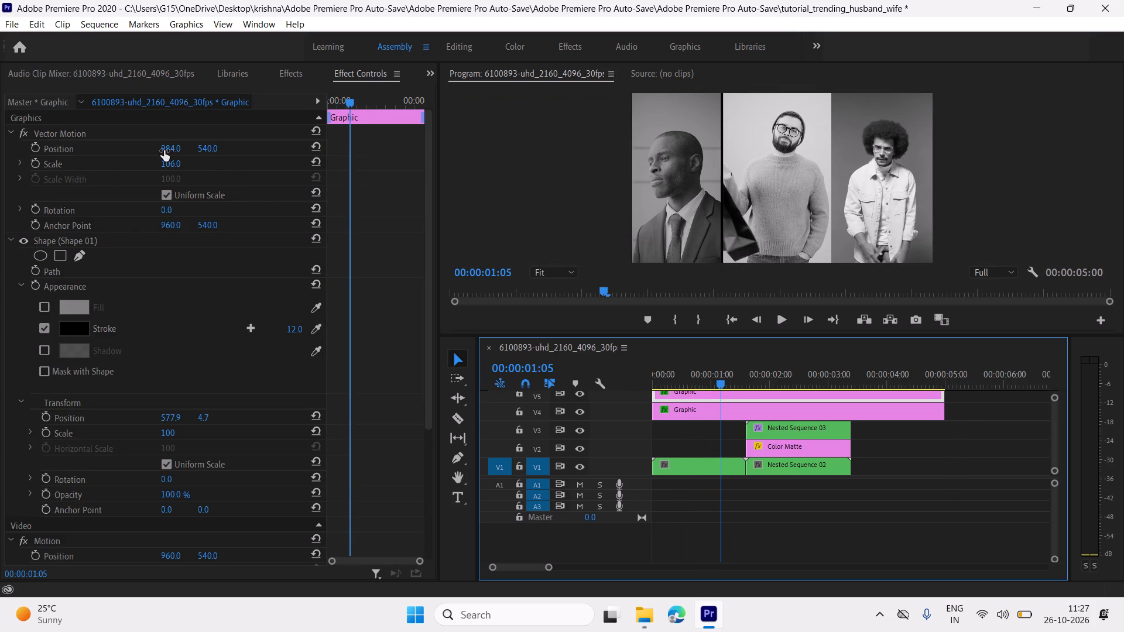
drag(164, 150, 731, 212)
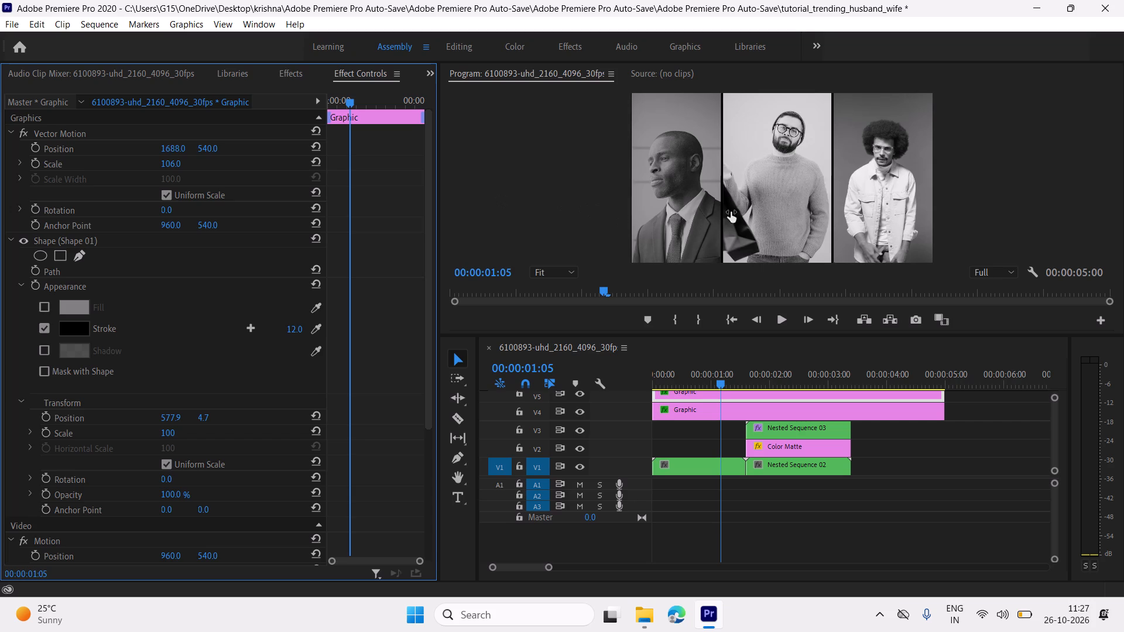
drag(731, 212, 691, 219)
key(space)
key(space)
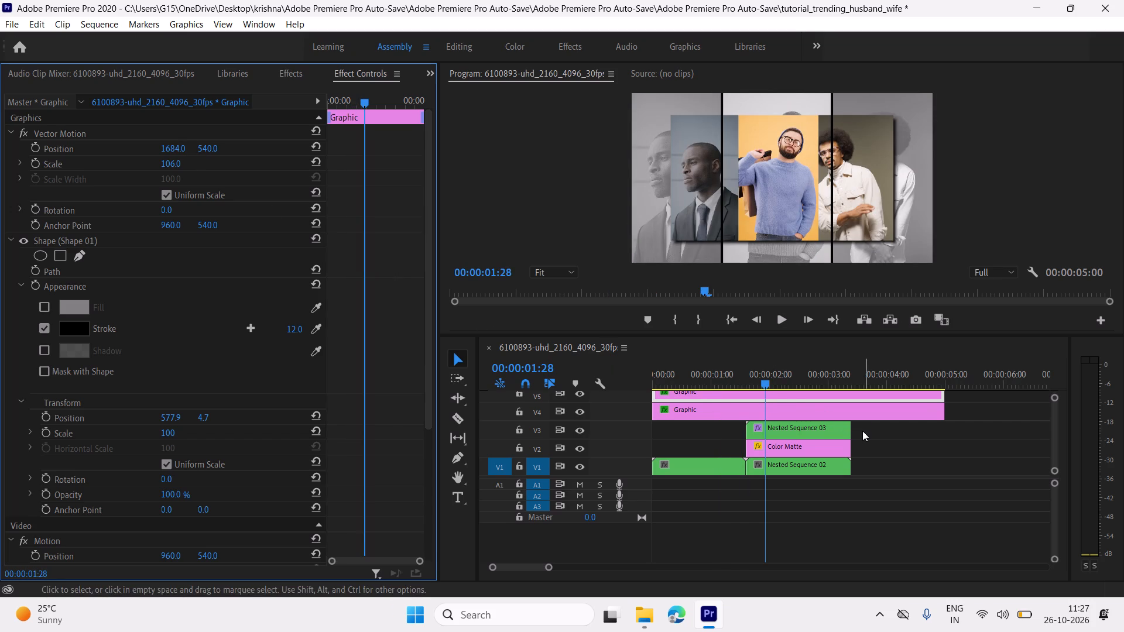
Restack the clips so the two line graphics sit on V3 and V4, Color Matte on V5 and Nested Sequence 03 on V6.
drag(848, 334, 853, 270)
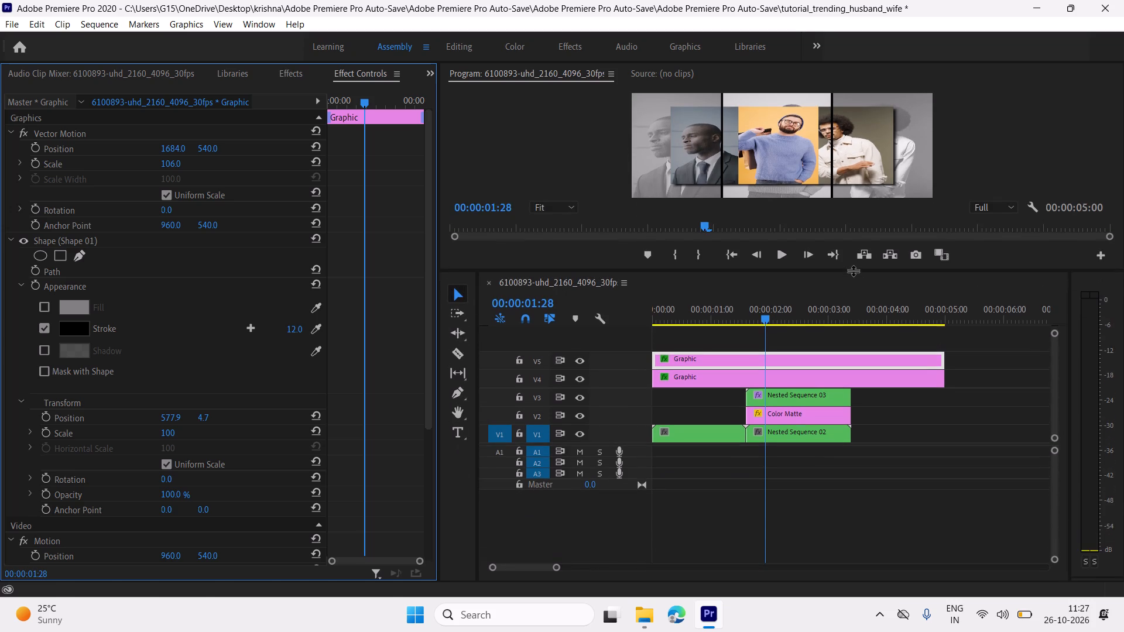
drag(834, 397, 832, 339)
drag(938, 408, 899, 351)
drag(899, 358, 900, 367)
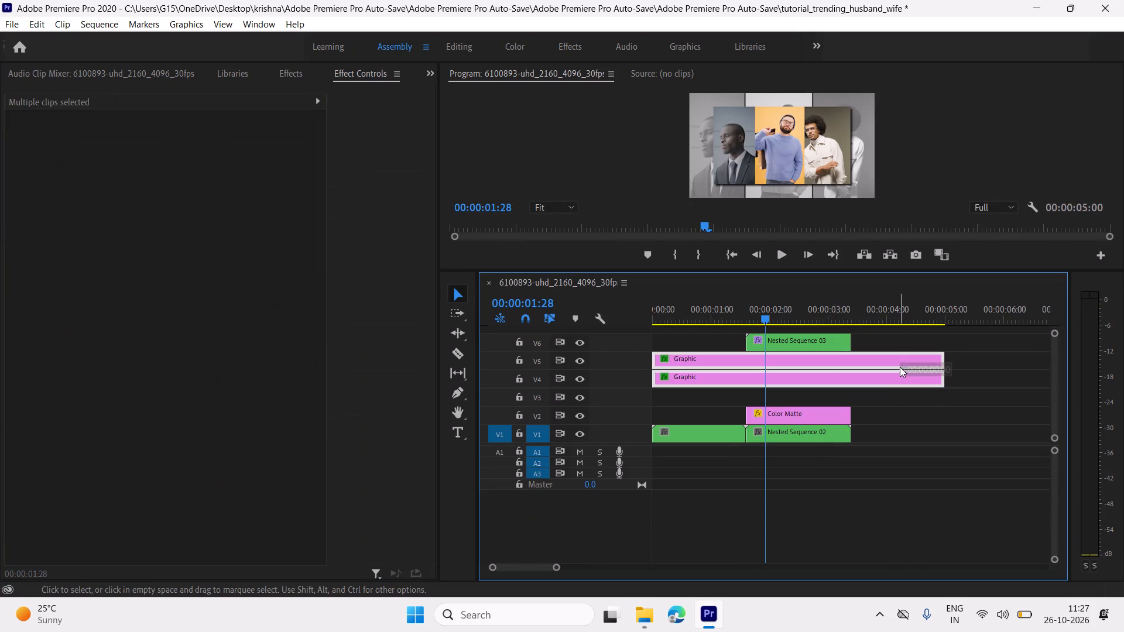
drag(900, 367, 900, 373)
click(913, 423)
drag(834, 417, 831, 376)
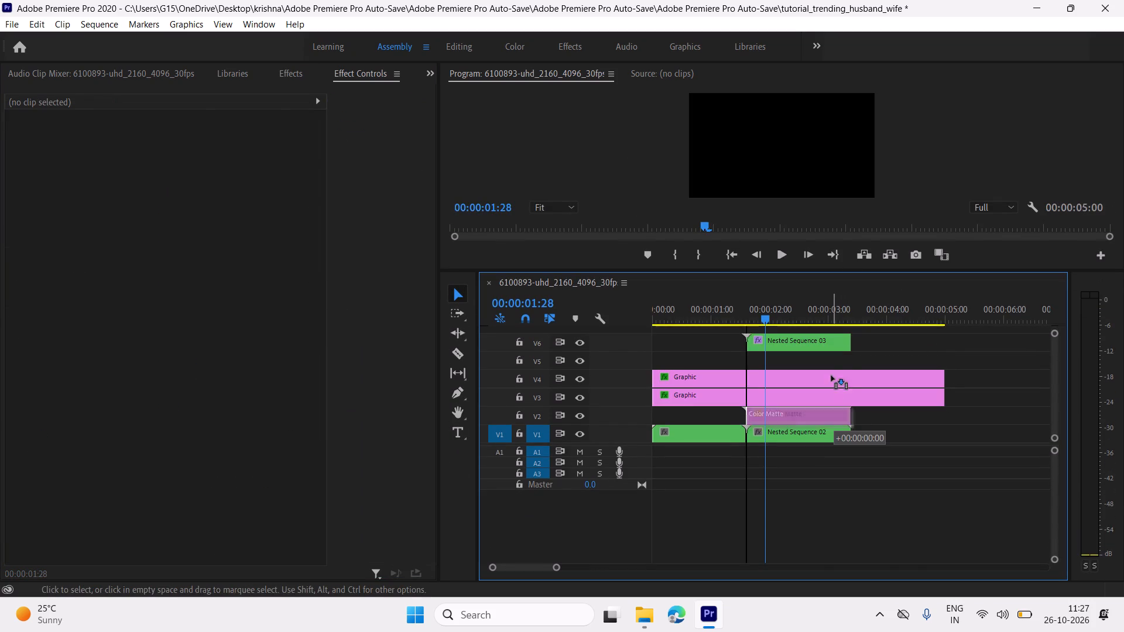
drag(831, 376, 830, 365)
click(965, 379)
Trim the ends of both line graphics to match the end of Nested Sequence 02.
drag(959, 332, 927, 431)
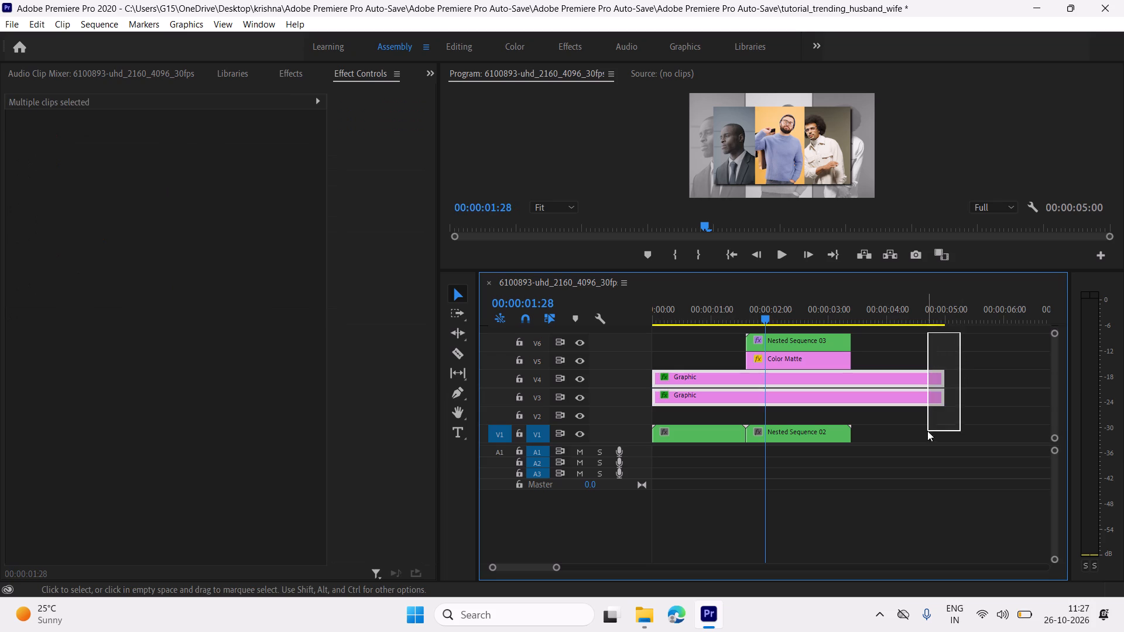
drag(927, 431, 927, 430)
drag(940, 391, 849, 401)
click(891, 395)
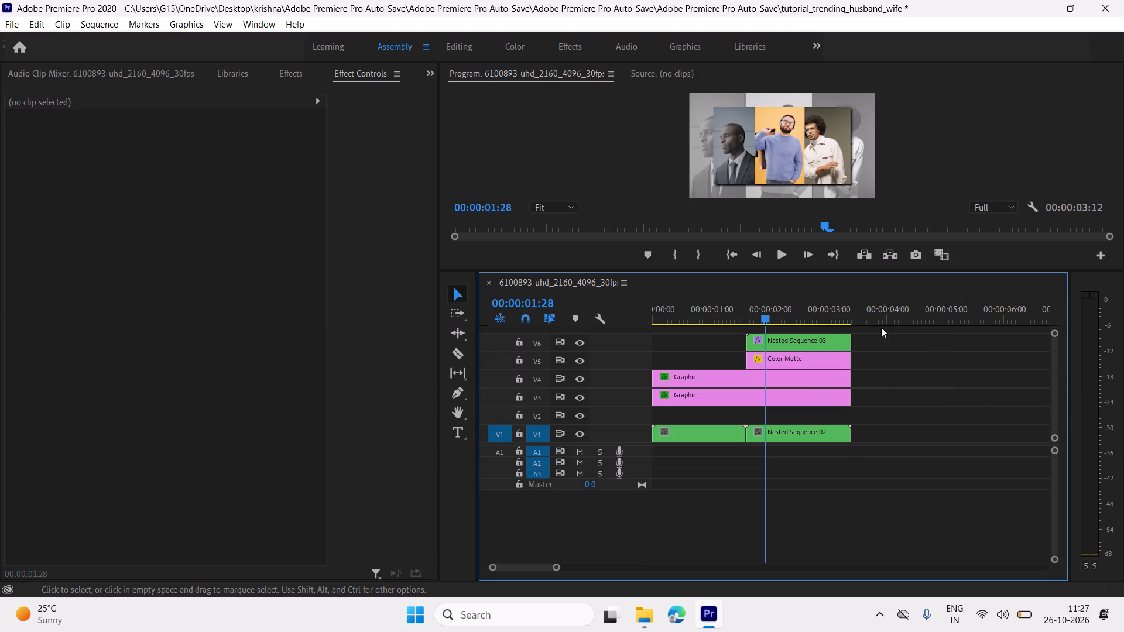
Move the line graphics, Color Matte and Nested Sequence 03 down one track so they occupy V2 through V5.
drag(881, 327, 807, 396)
drag(807, 396, 804, 413)
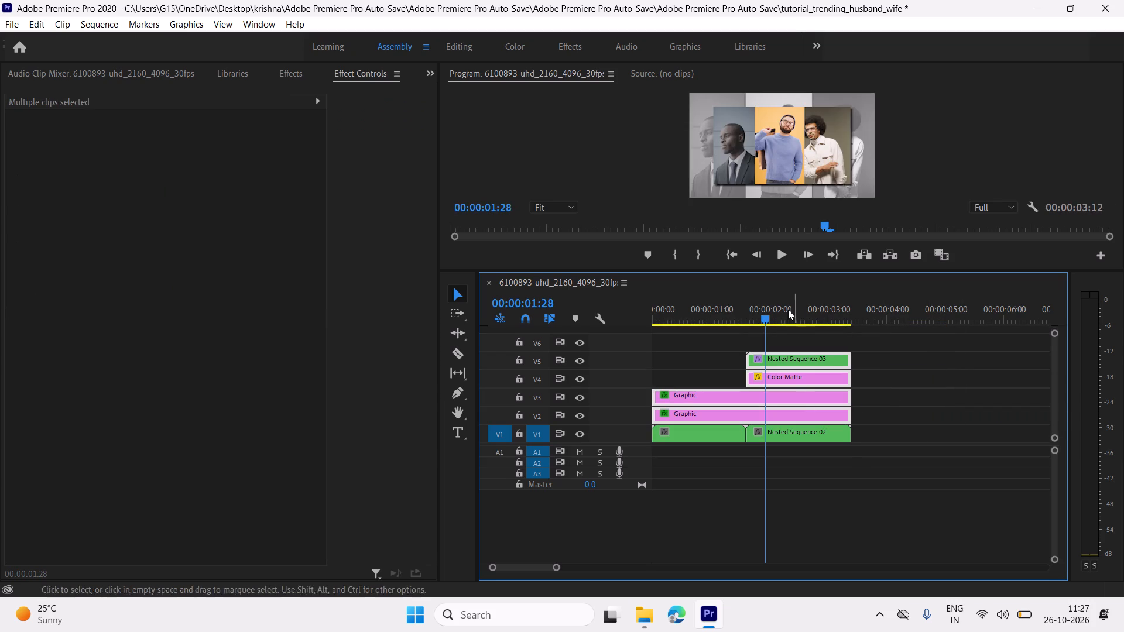
Play the sequence from the start in a maximized program monitor to check the divider lines and the split-screen transition.
drag(764, 316, 639, 336)
click(671, 346)
key(space)
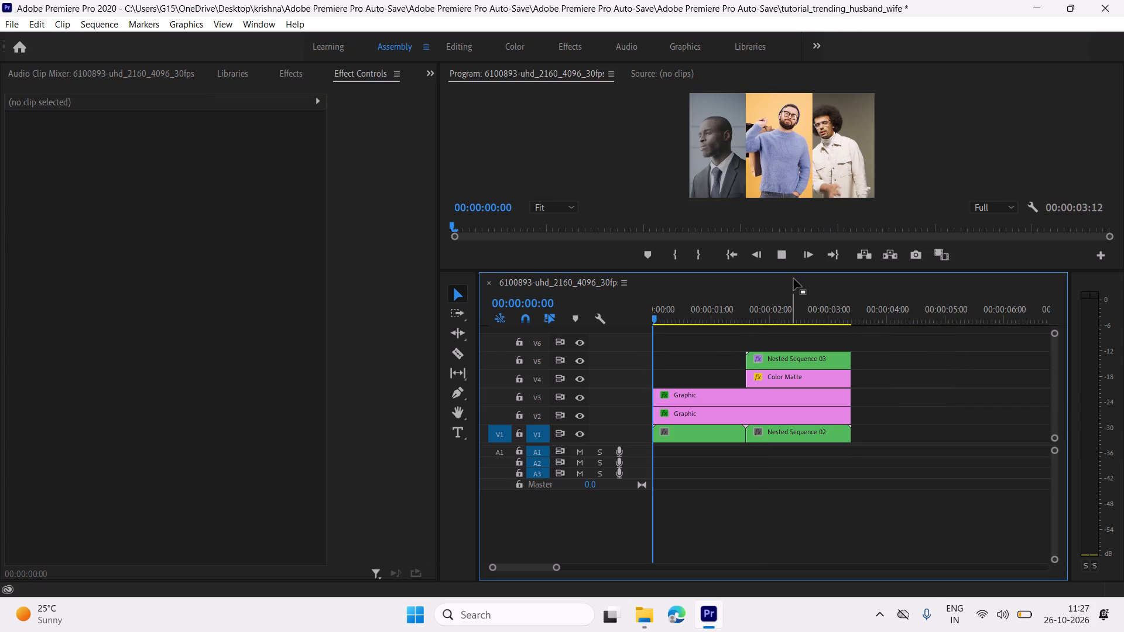
drag(794, 269, 783, 374)
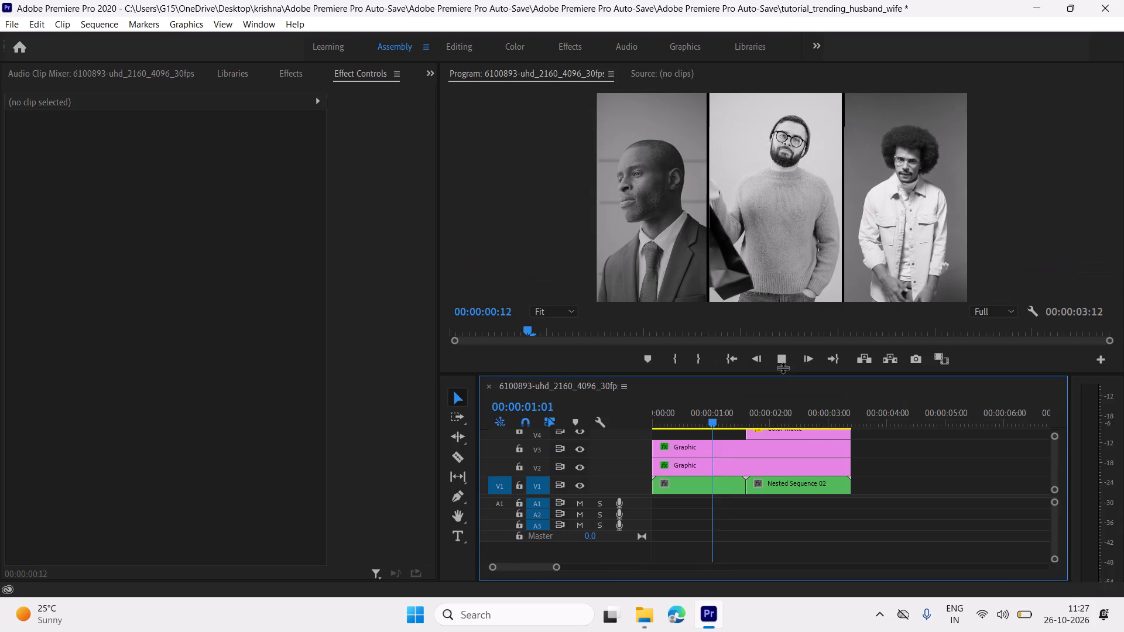
key(grave)
key(space)
drag(720, 535, 650, 540)
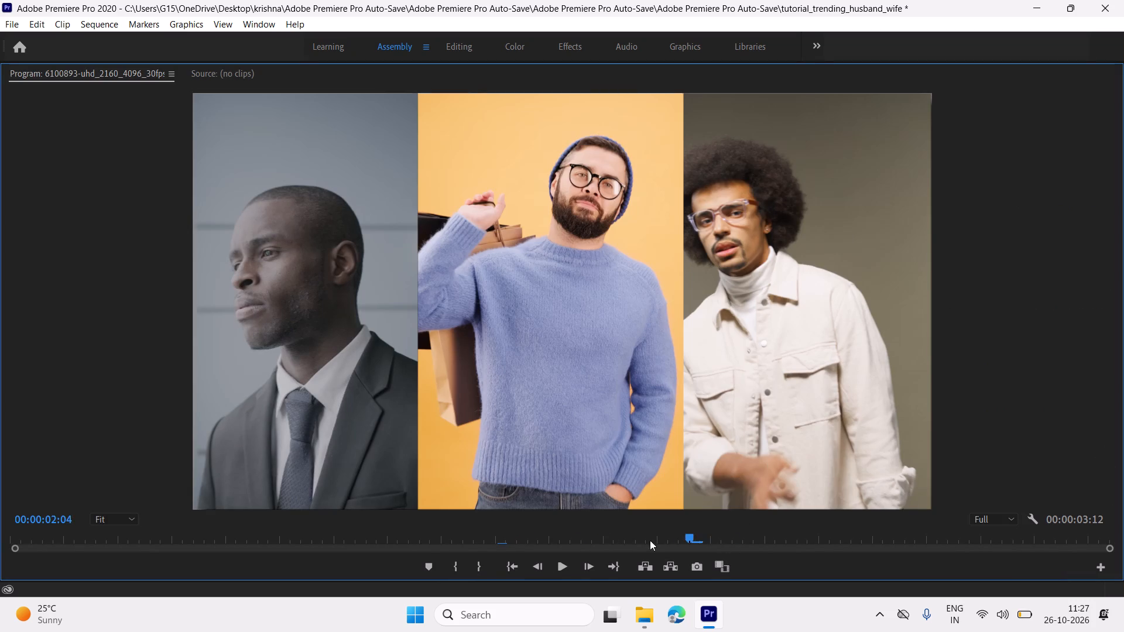
drag(650, 540, 0, 524)
key(space)
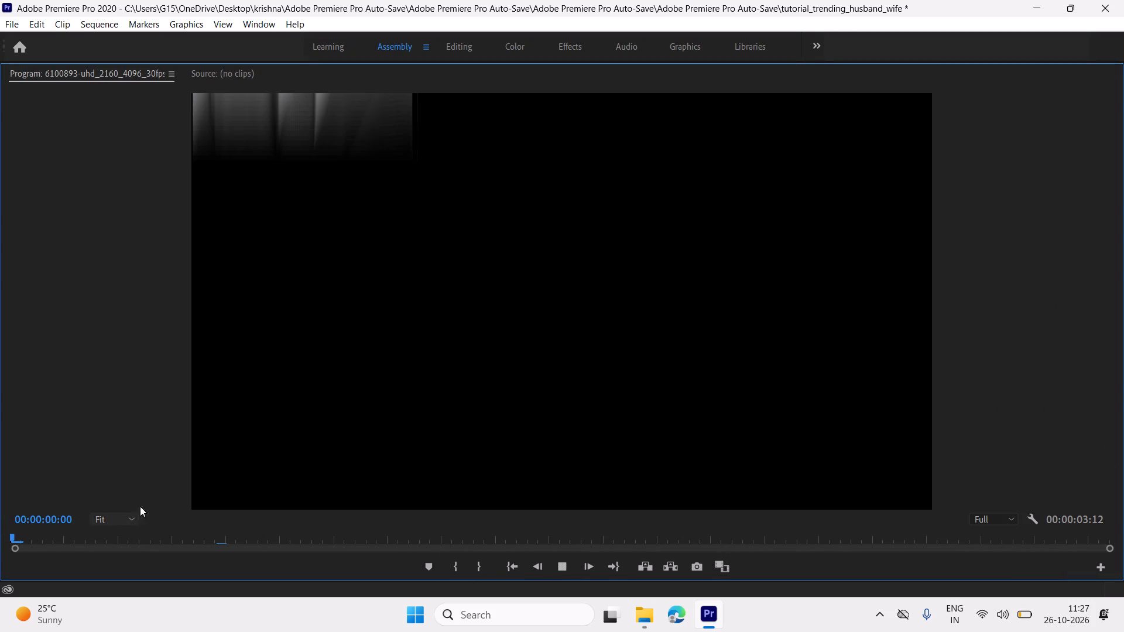
key(space)
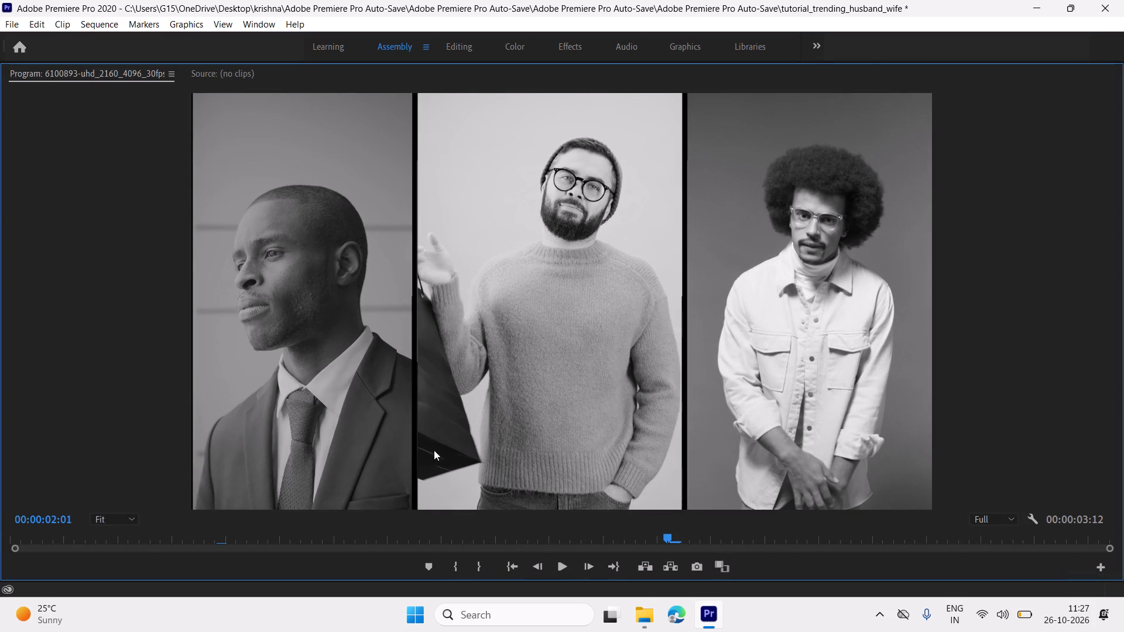
drag(663, 538, 0, 492)
key(space)
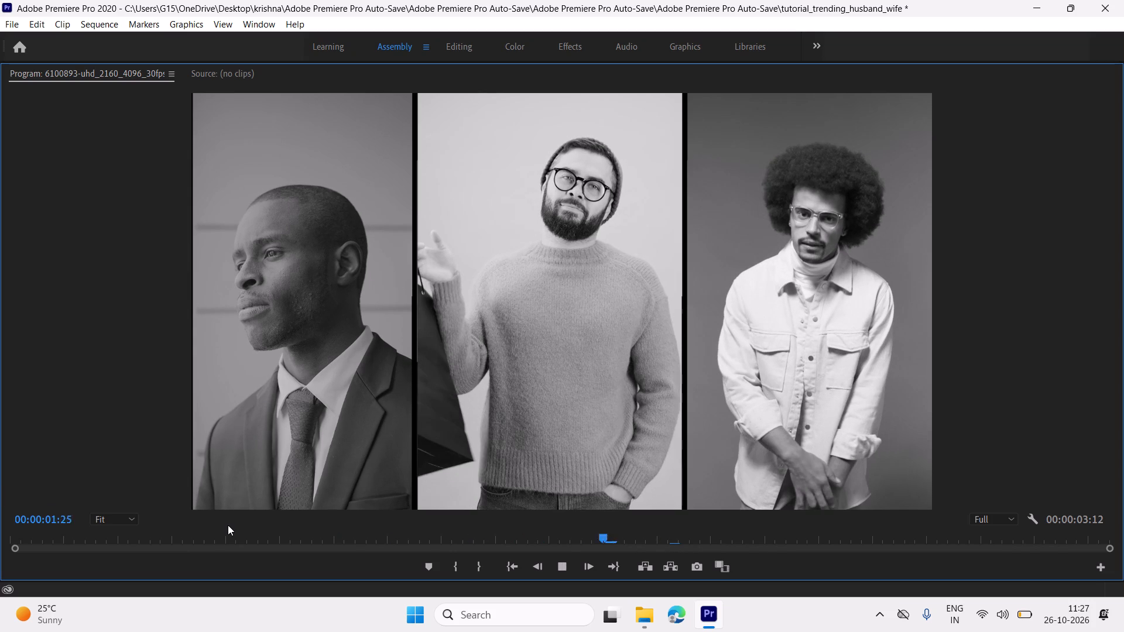
key(space)
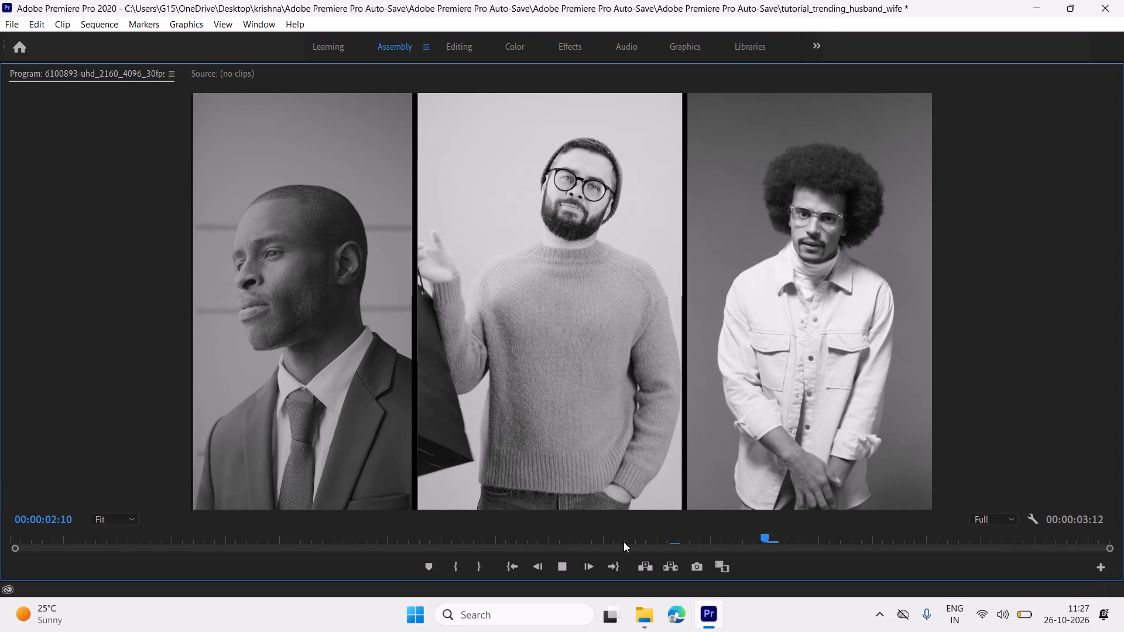
key(space)
key(space)
key(grave)
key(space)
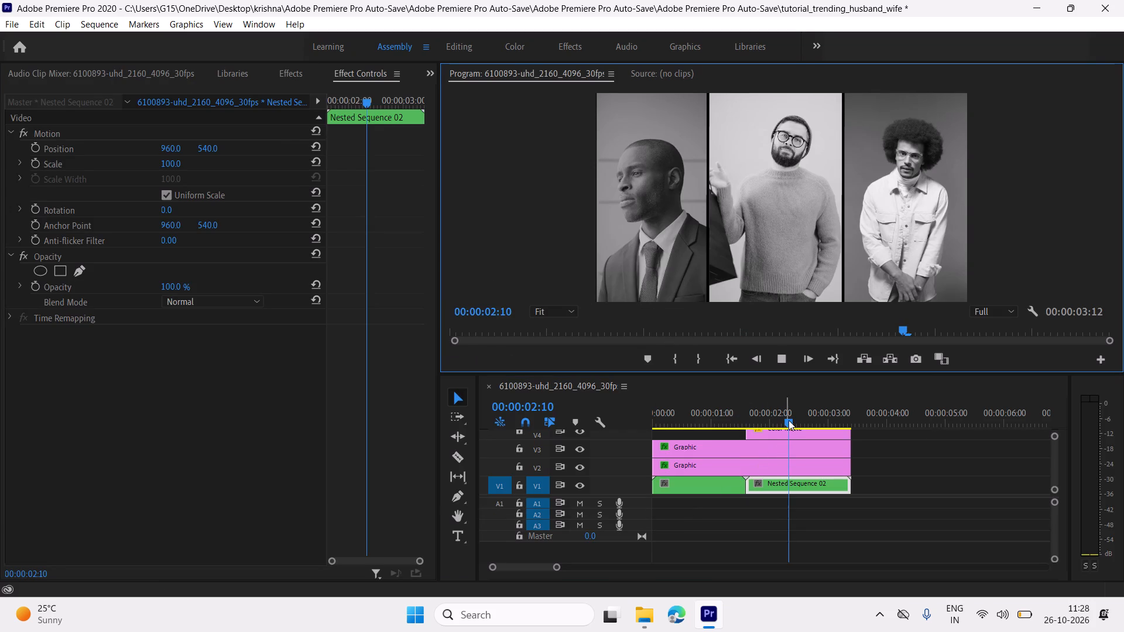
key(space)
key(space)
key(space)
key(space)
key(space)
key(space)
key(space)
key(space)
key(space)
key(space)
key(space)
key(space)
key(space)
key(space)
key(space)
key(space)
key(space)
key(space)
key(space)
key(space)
Open Nested Sequence 03 from its start on V5.
drag(807, 373, 808, 367)
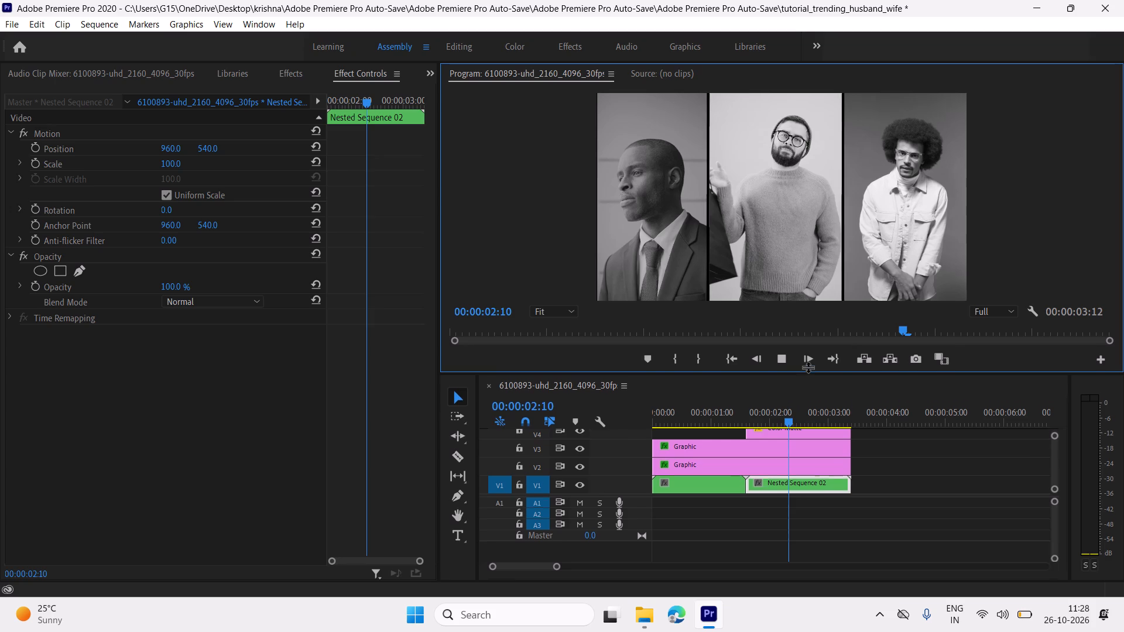
drag(808, 367, 812, 303)
click(806, 383)
key(space)
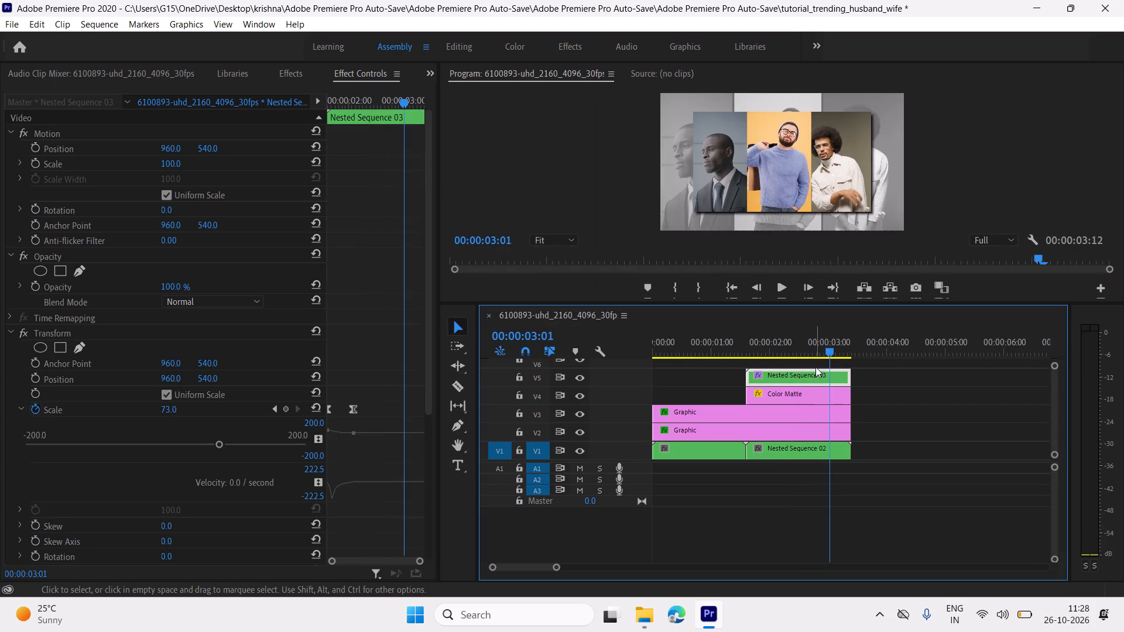
drag(825, 346, 766, 358)
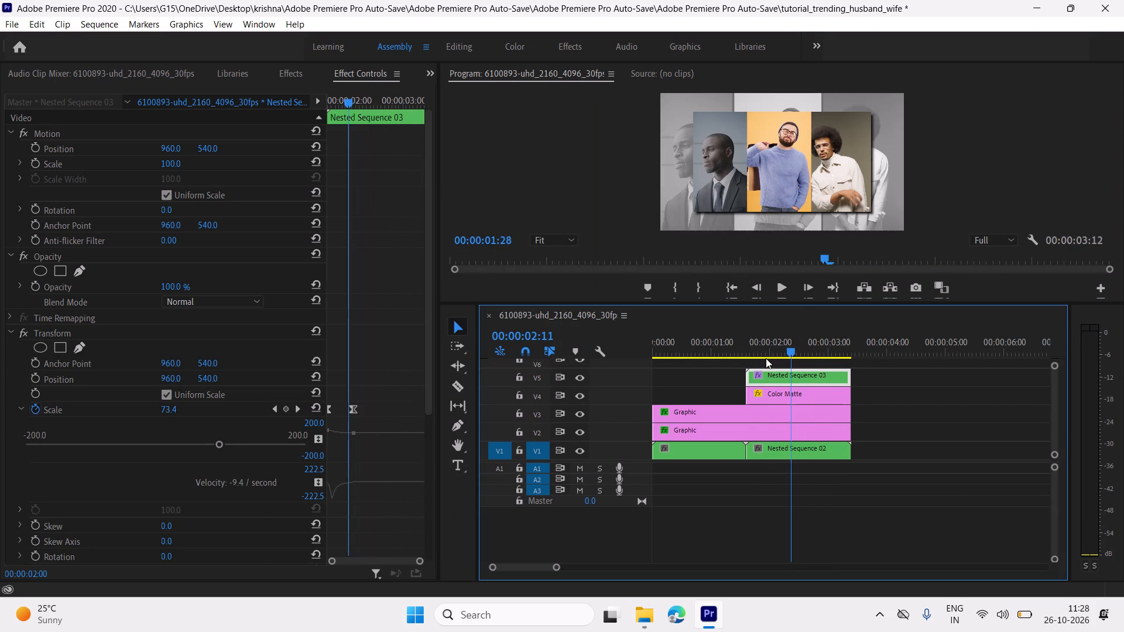
drag(766, 358, 745, 362)
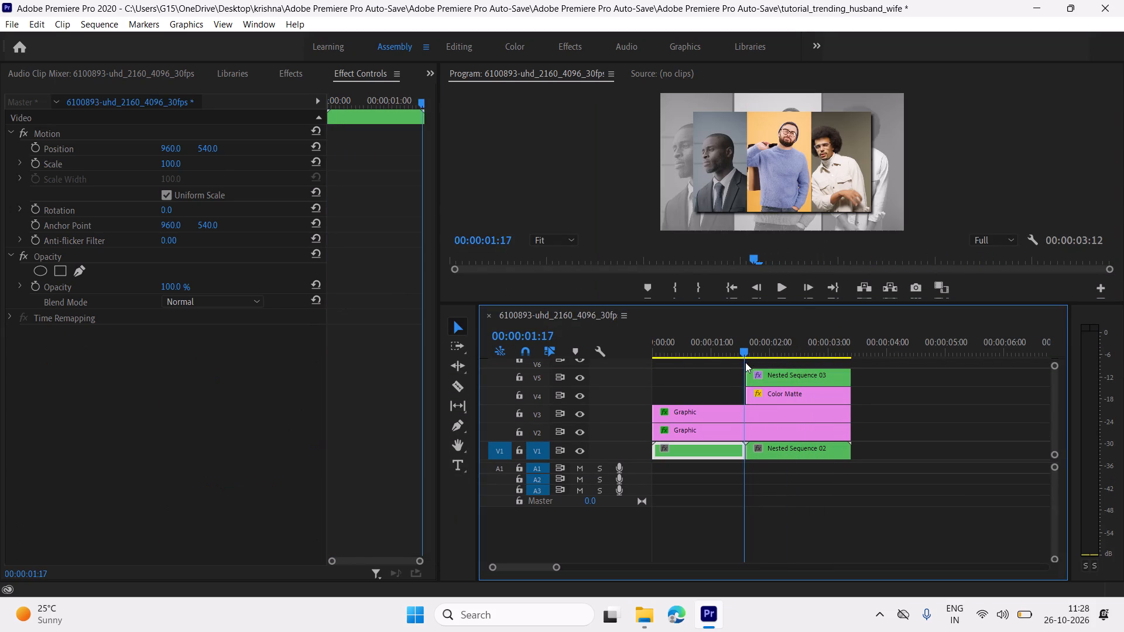
drag(745, 362, 749, 363)
click(759, 372)
double_click(760, 372)
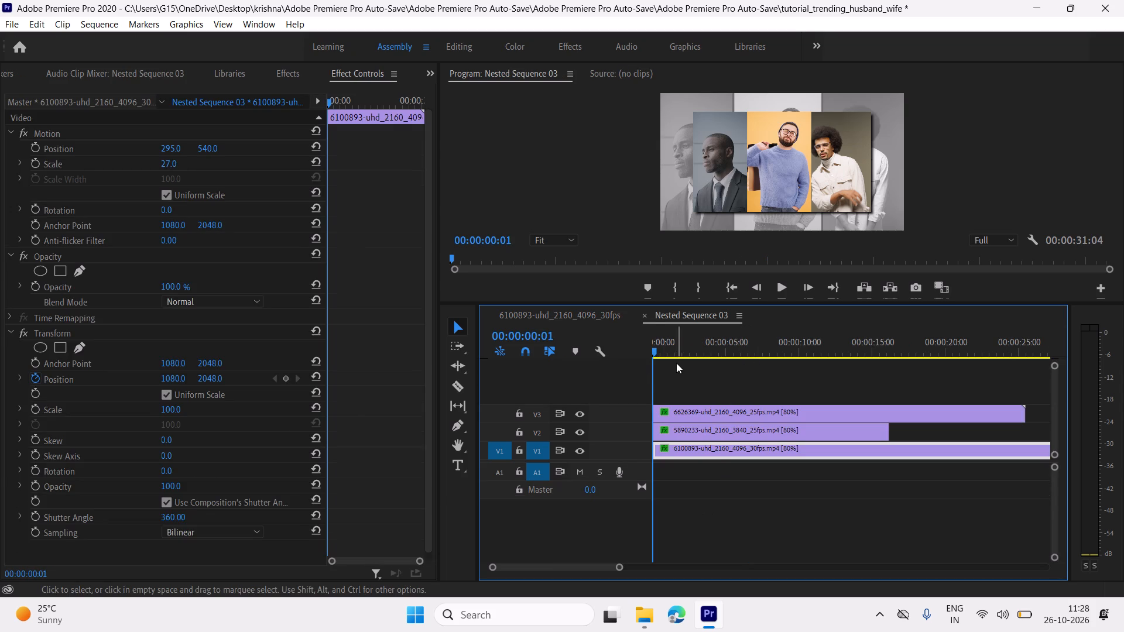
Draw a full-height vertical line with the Pen tool between the first and second panels at 00:00:01:06 in Nested Sequence 03.
click(676, 363)
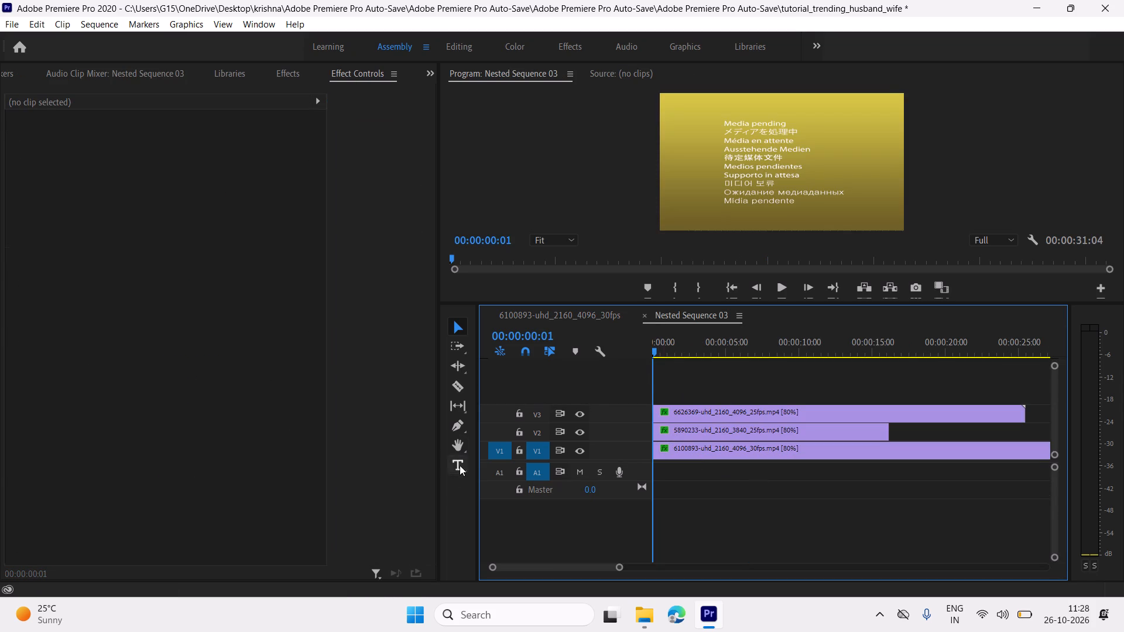
click(457, 418)
drag(656, 347, 659, 349)
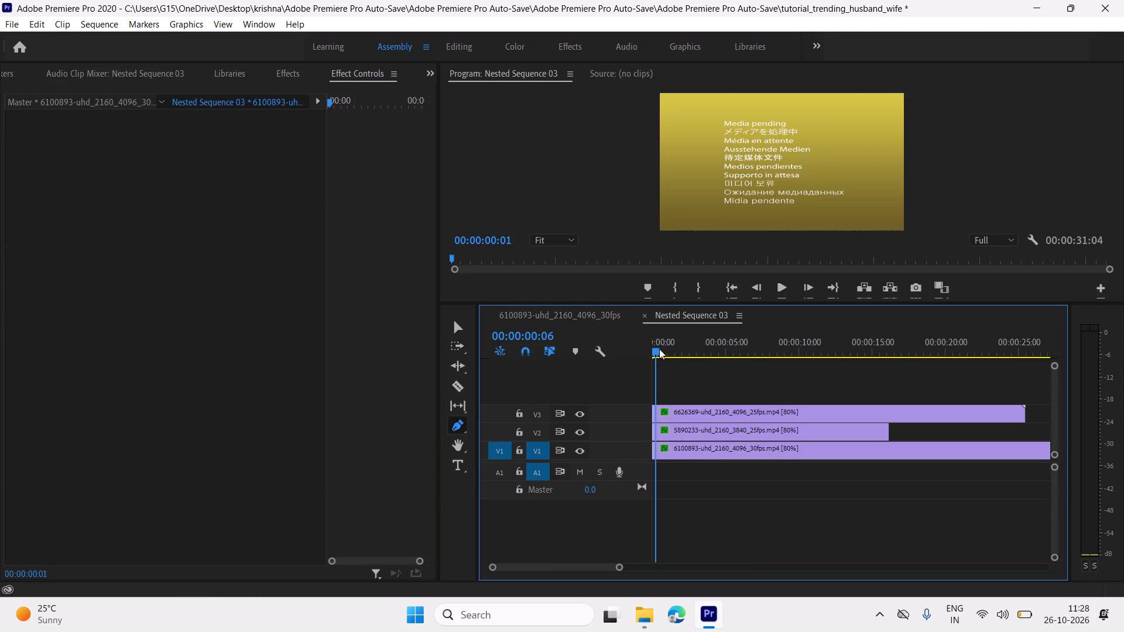
drag(659, 349, 671, 350)
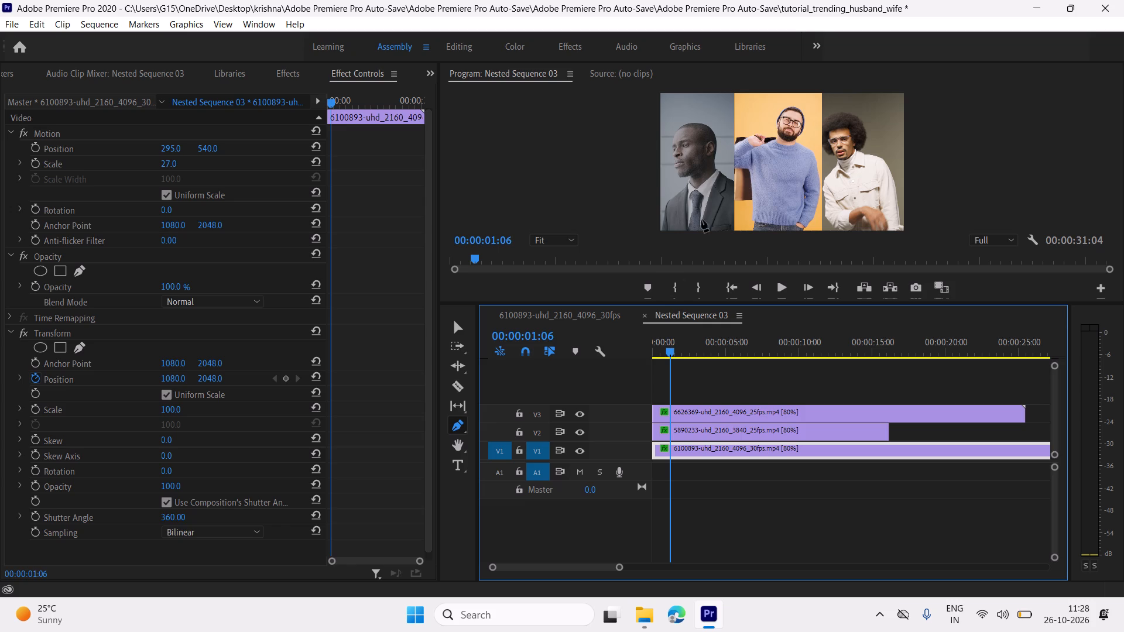
click(733, 93)
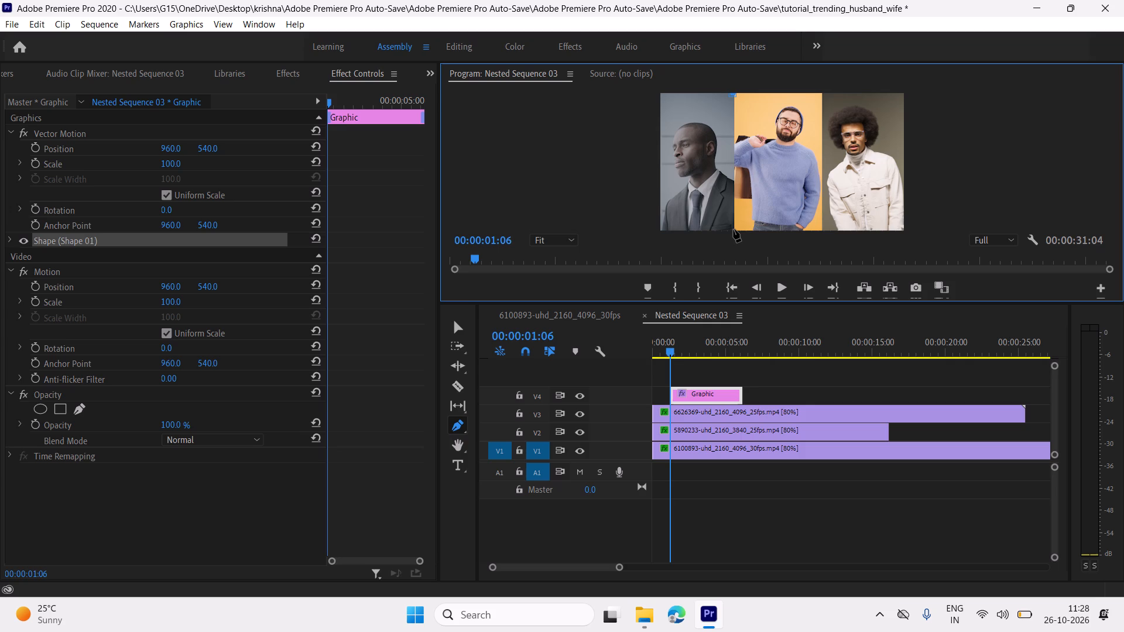
click(734, 229)
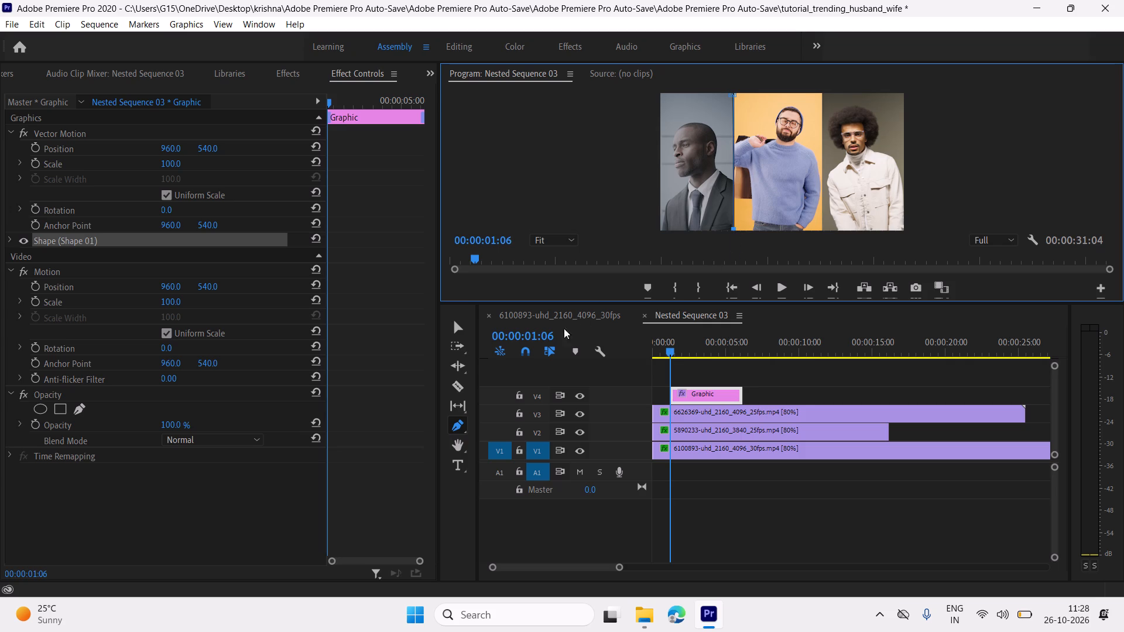
click(461, 329)
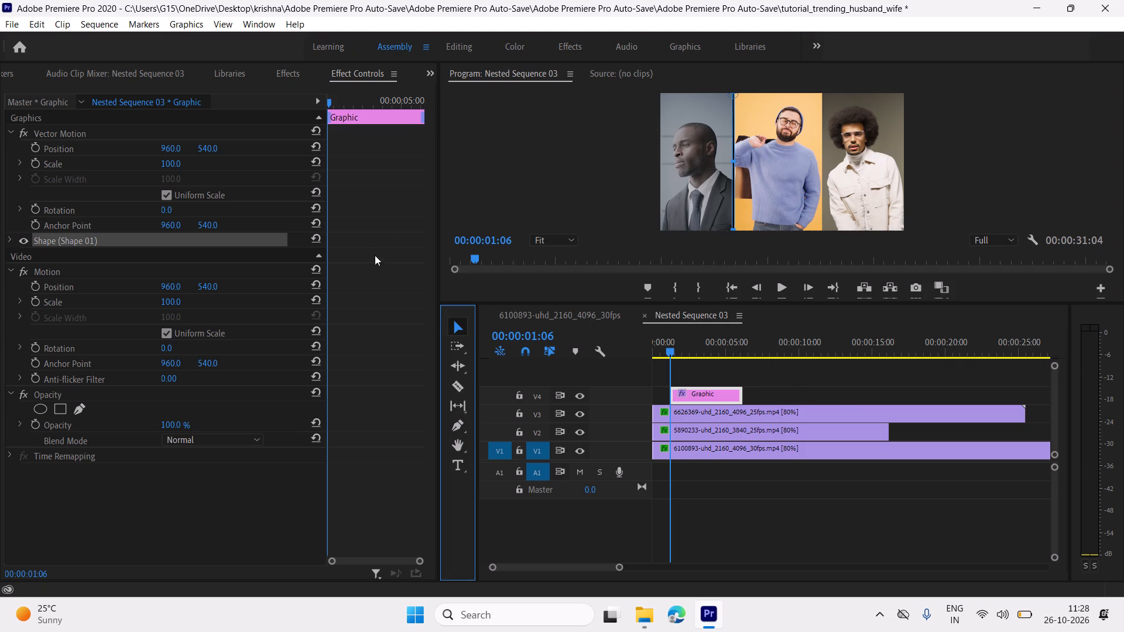
Extend the line graphic on V4 back to the sequence start and forward to the end of the V2 clip.
drag(670, 392, 657, 392)
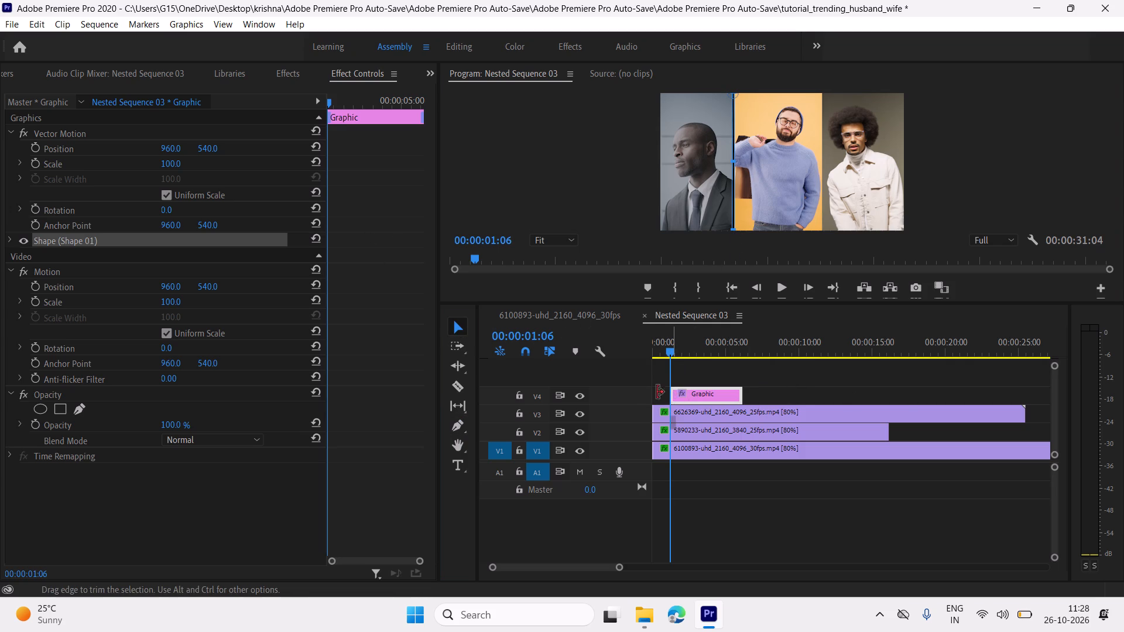
drag(657, 392, 605, 394)
drag(744, 393, 891, 390)
Duplicate the V4 line graphic onto V5 directly above it.
alt+drag(756, 396, 755, 375)
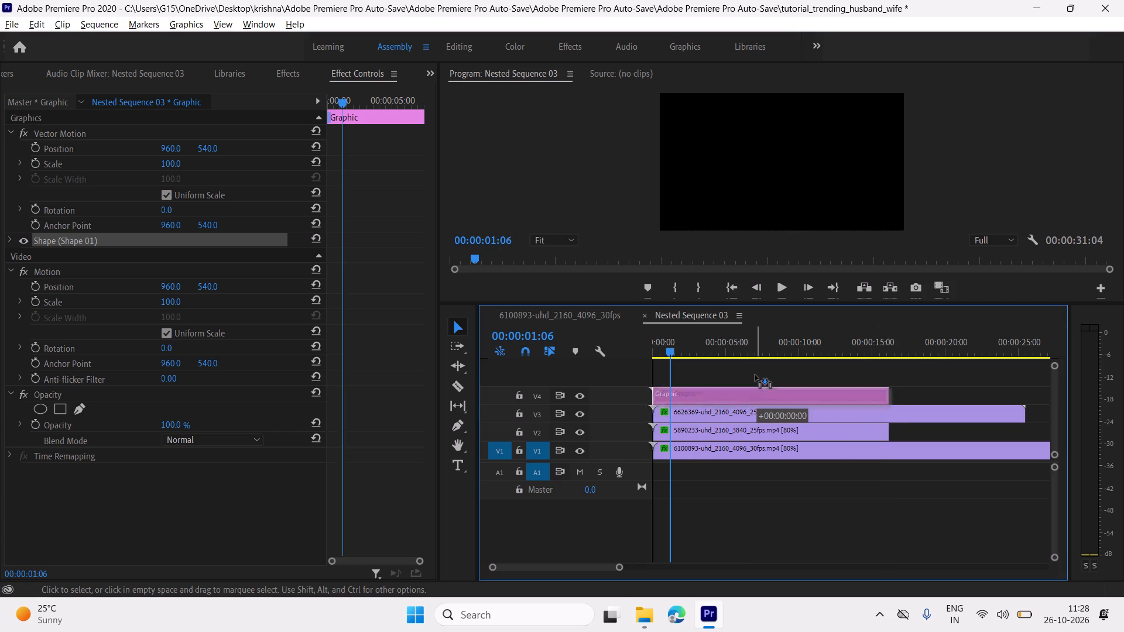
alt+drag(755, 375, 755, 374)
click(745, 376)
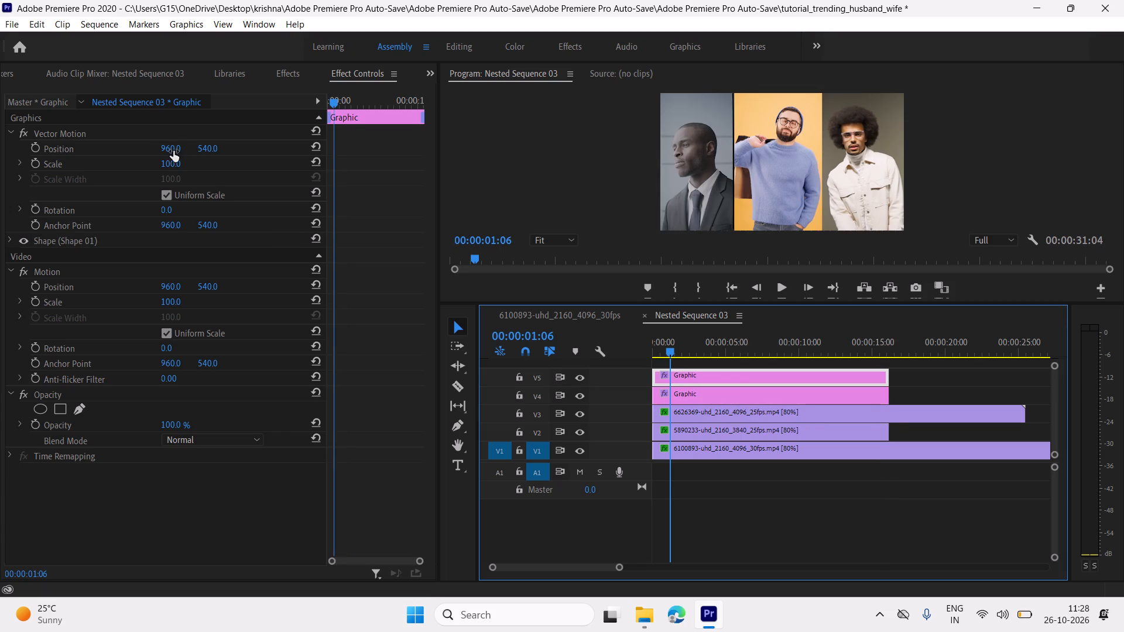
Set the V5 line graphic's Vector Motion position to 1726, 550 and scale to 117, placing it between the second and third panels.
drag(171, 150, 676, 215)
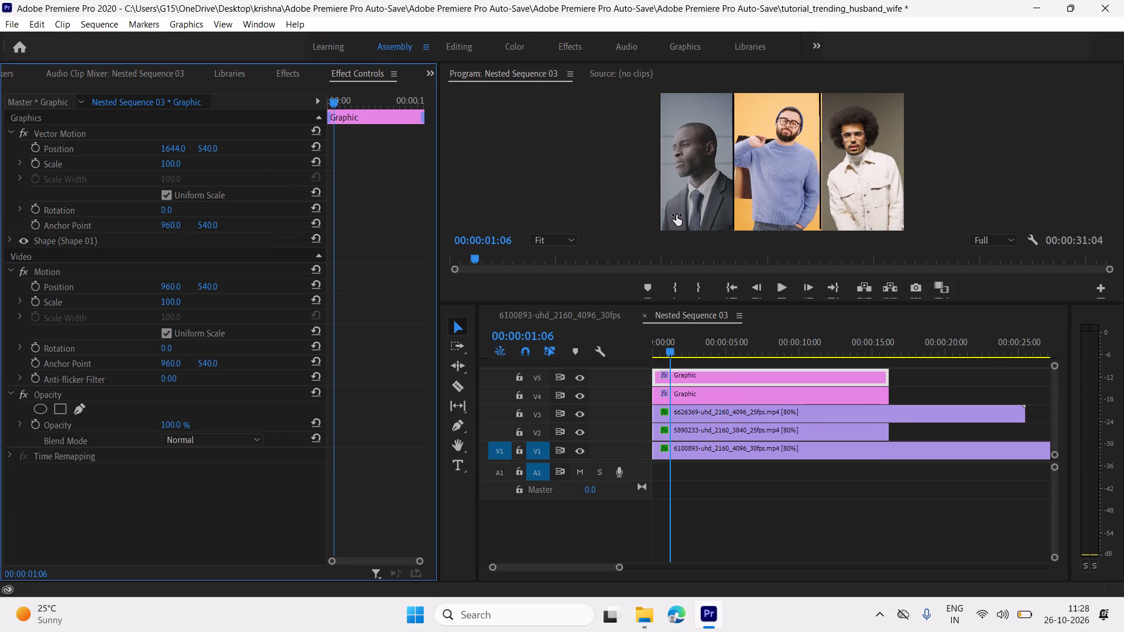
drag(676, 215, 684, 215)
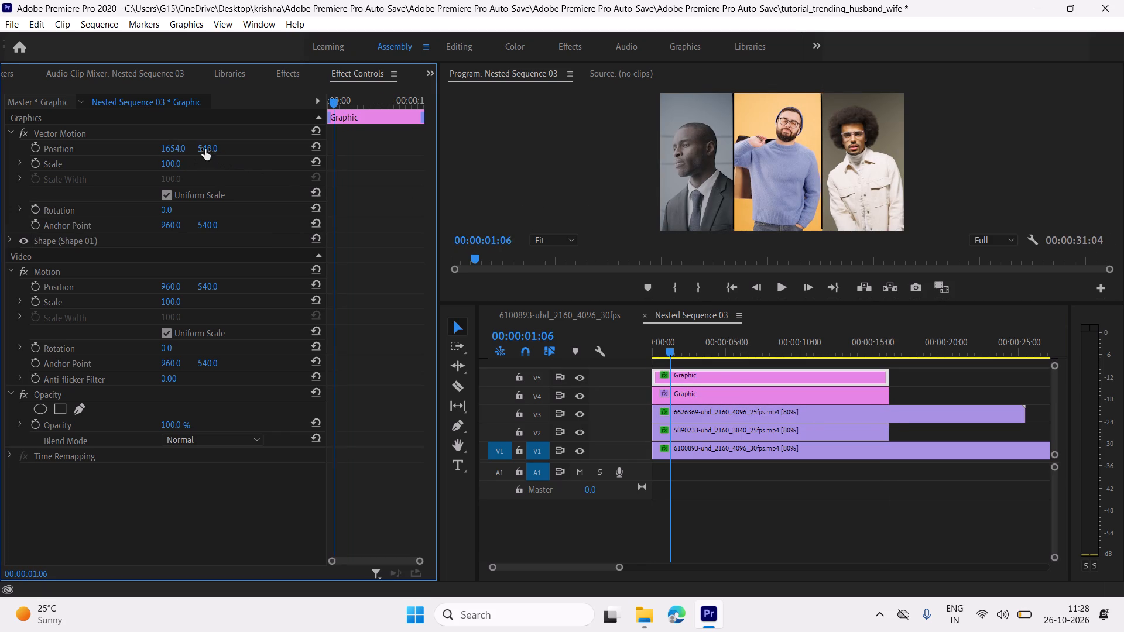
drag(205, 149, 214, 147)
drag(172, 164, 185, 164)
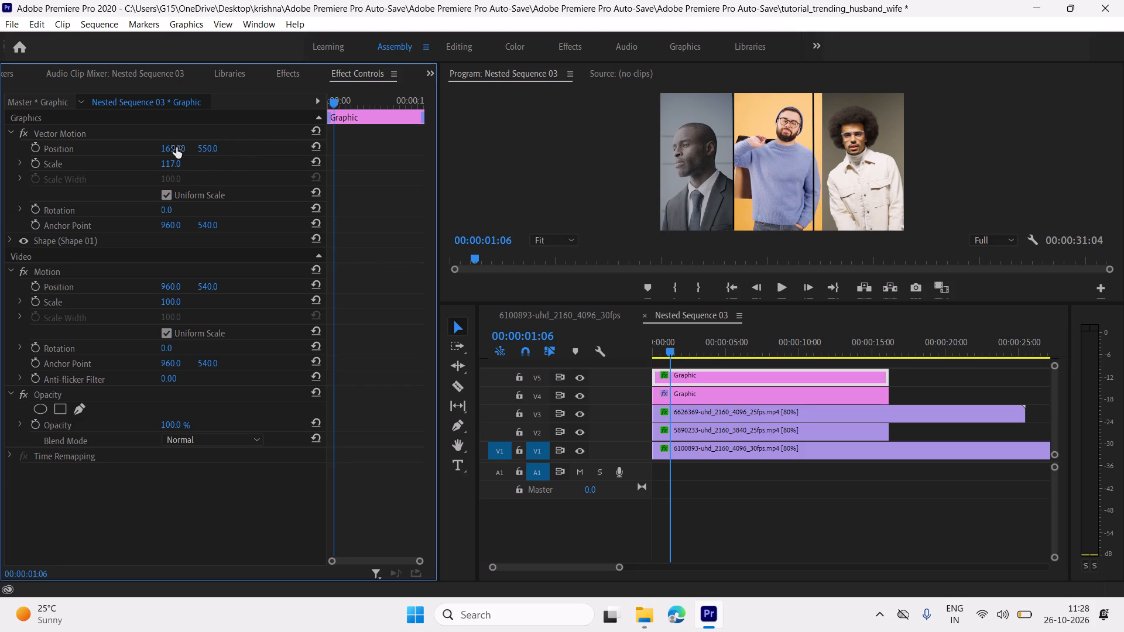
drag(176, 147, 231, 144)
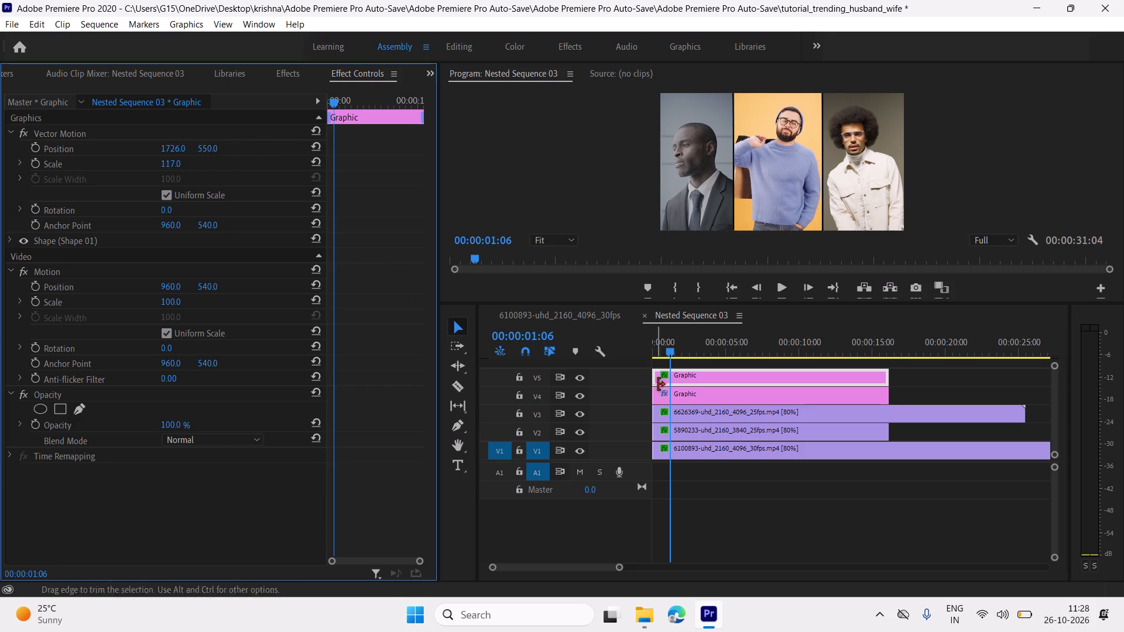
Set the V4 line graphic's Vector Motion scale to 117 and its horizontal position to 1028, between the first and second panels.
click(669, 396)
drag(177, 164, 184, 170)
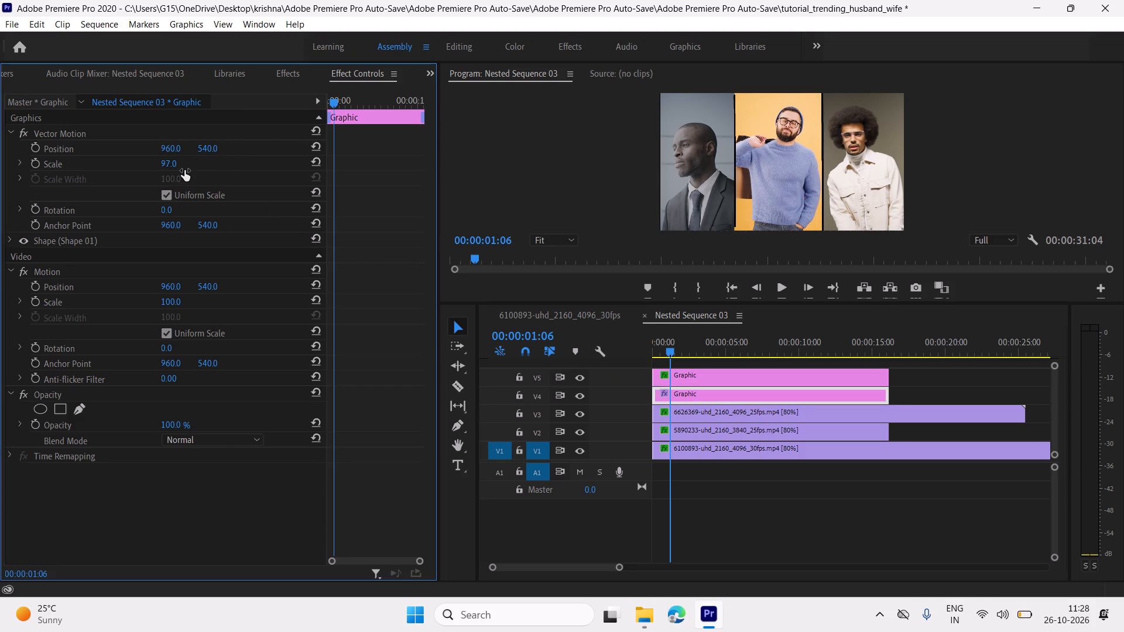
drag(184, 170, 196, 168)
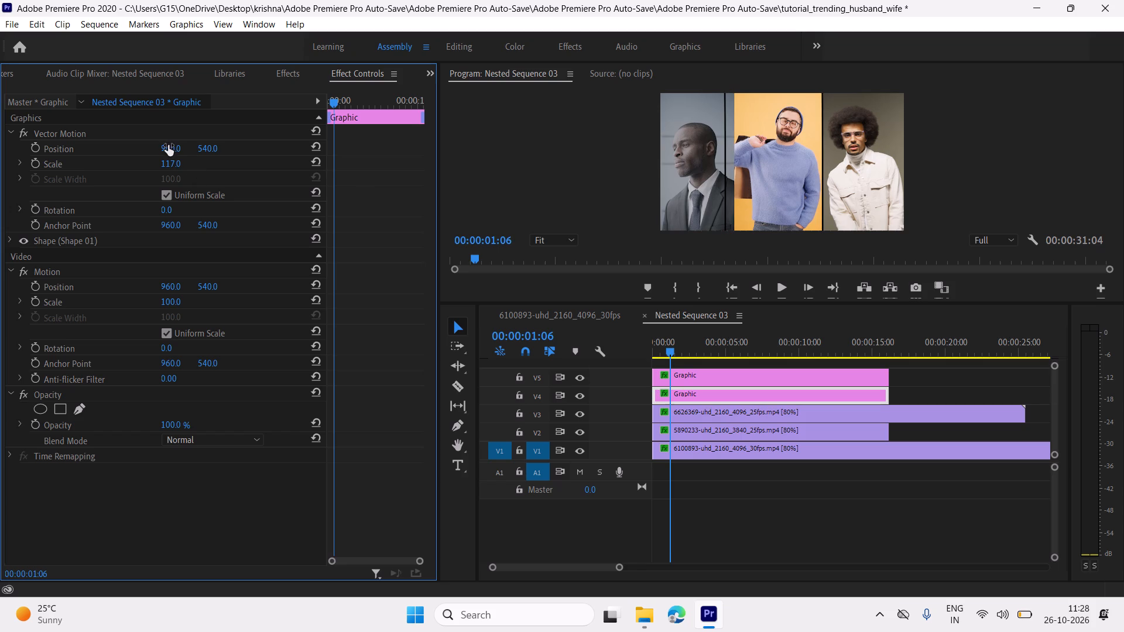
drag(168, 145, 240, 145)
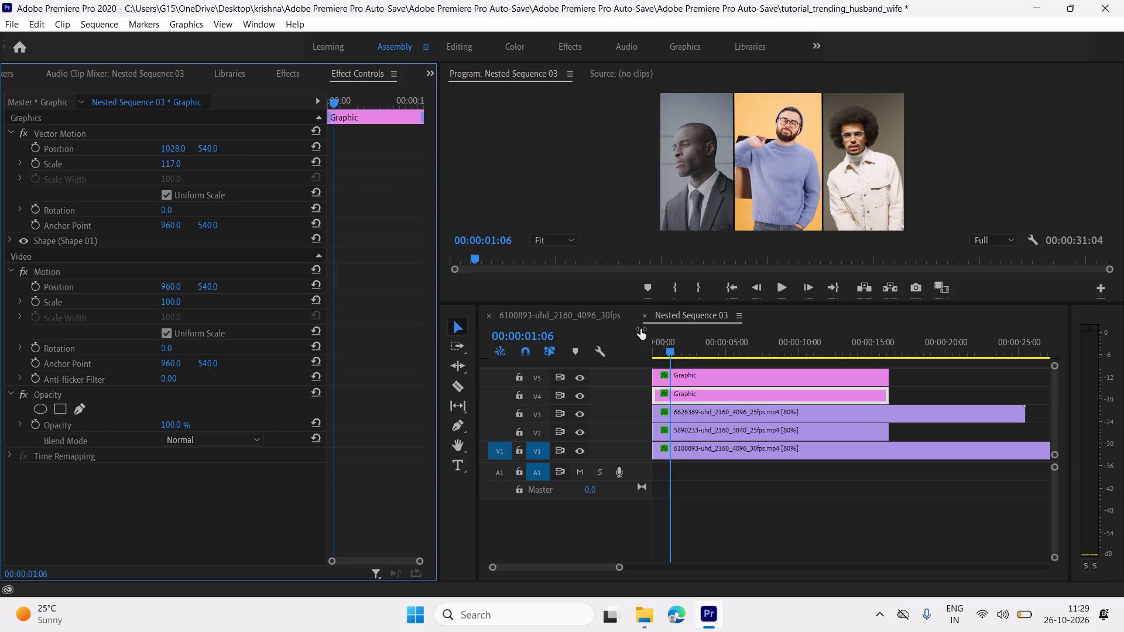
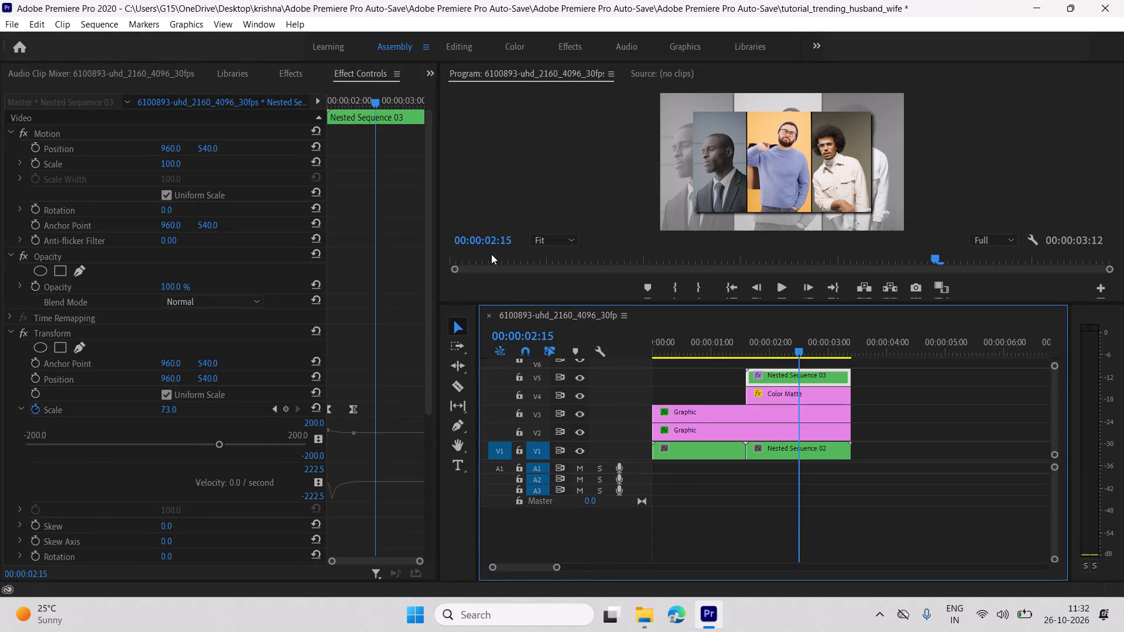
Switch away from the edit to the Windows search.
click(542, 617)
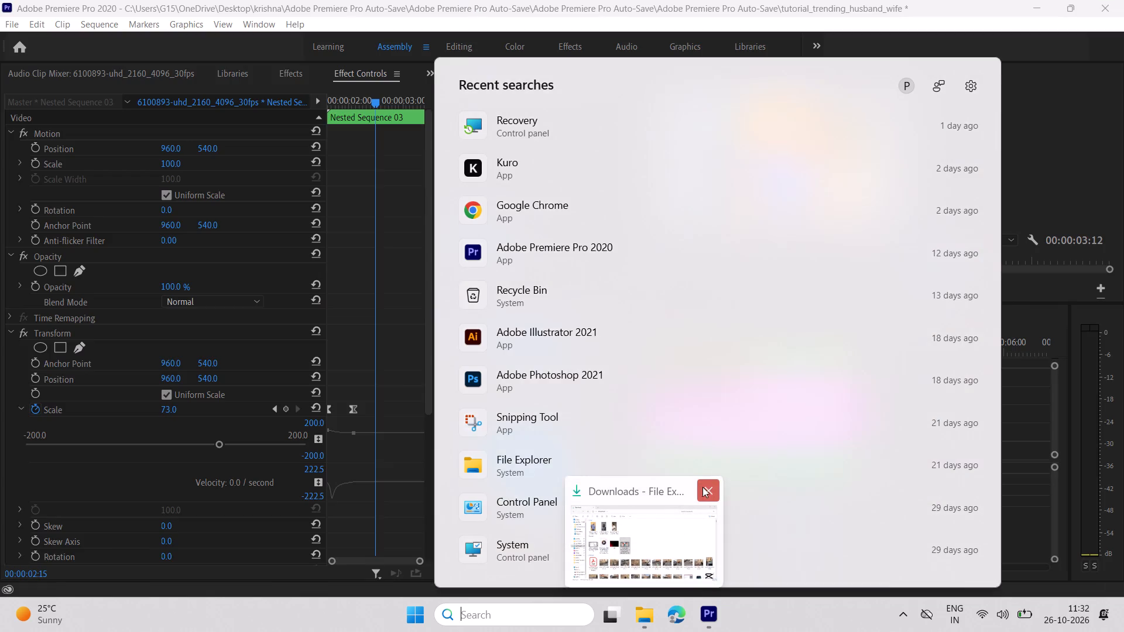
Close the Downloads folder window in File Explorer.
click(702, 487)
Switch to Google Chrome and load WhatsApp Web at web.whatsapp.com.
click(551, 613)
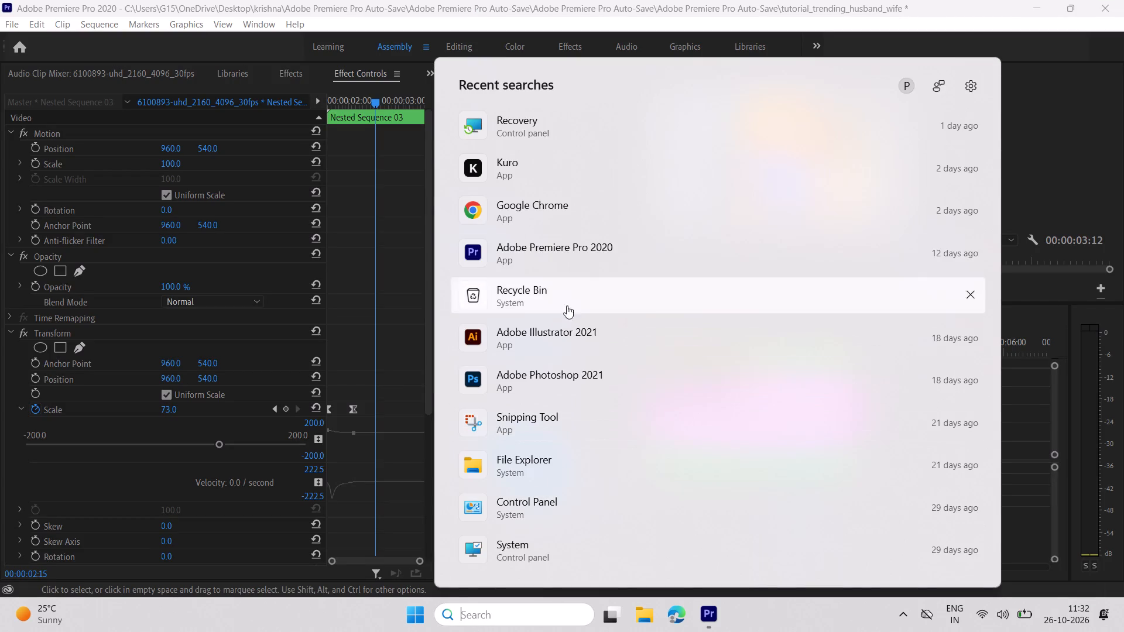
click(561, 199)
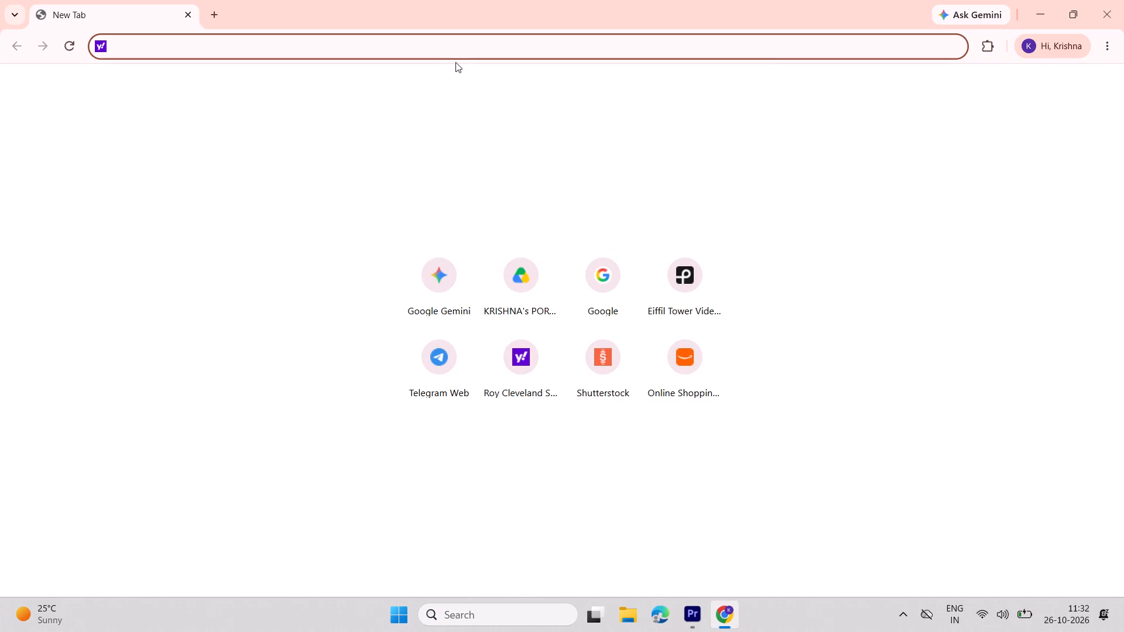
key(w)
key(Return)
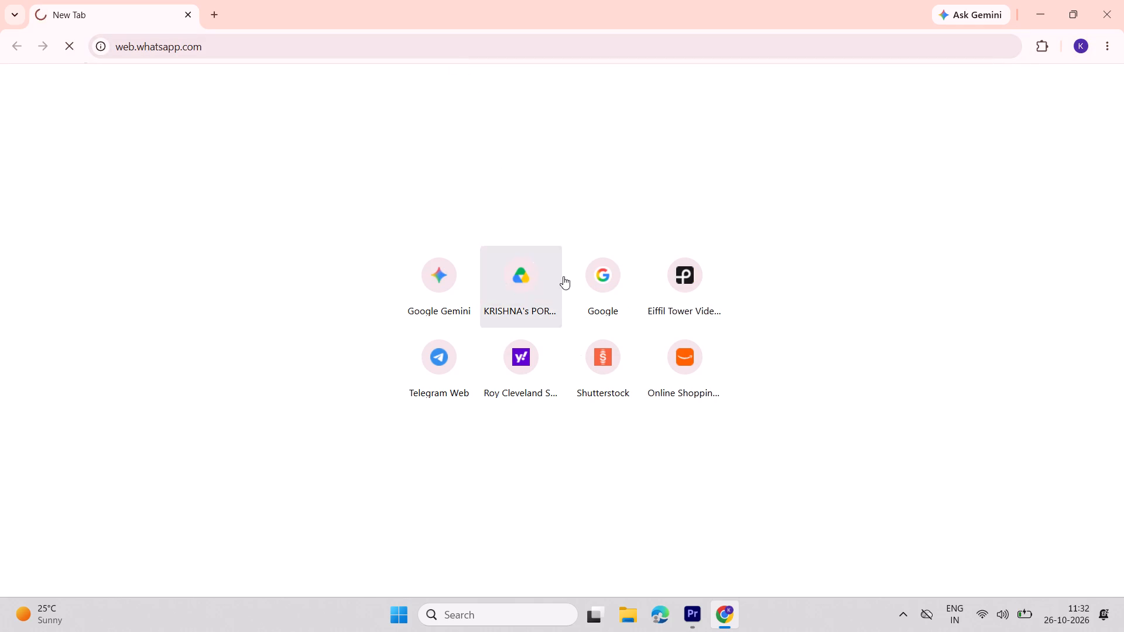
Switch to File Explorer and look through the recent files in the Downloads folder.
click(621, 608)
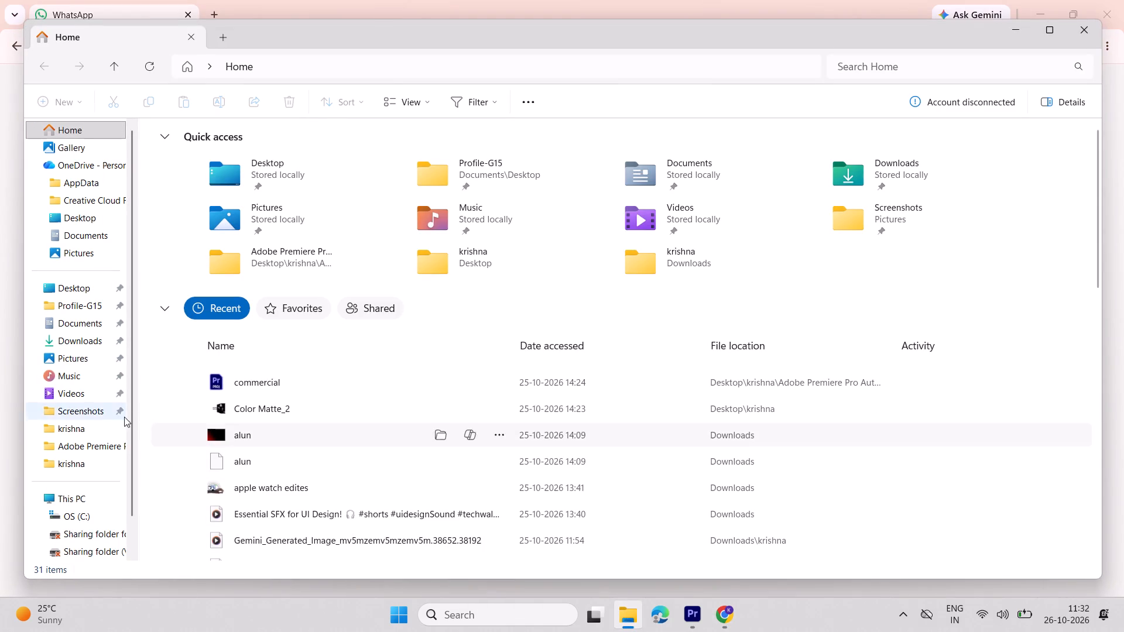
click(124, 417)
click(91, 351)
click(93, 344)
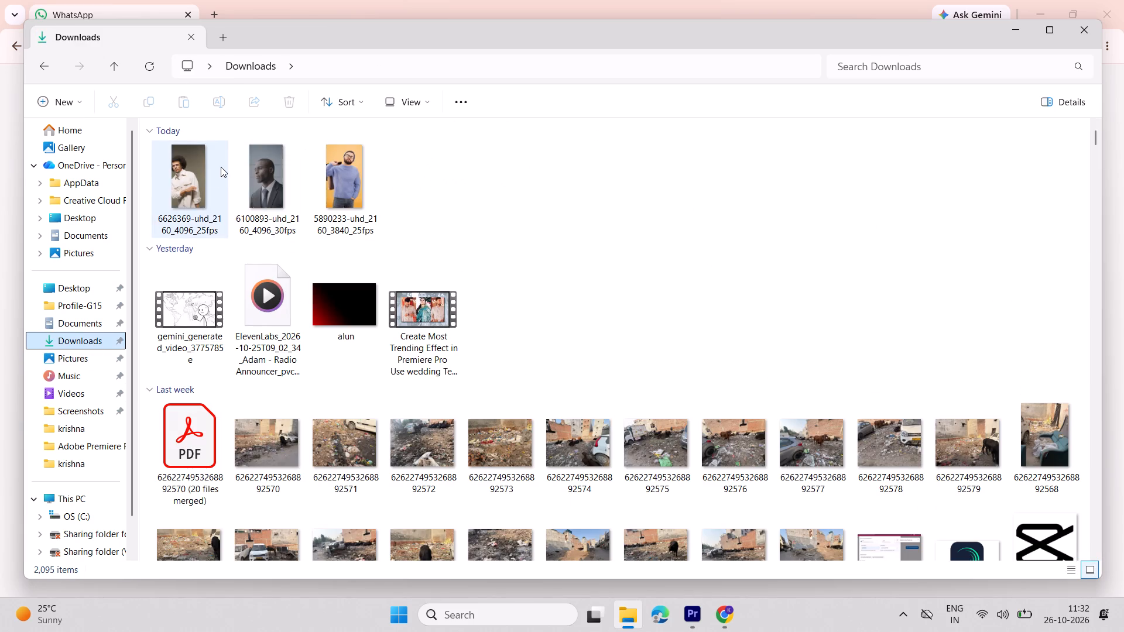
click(212, 175)
click(460, 245)
click(435, 192)
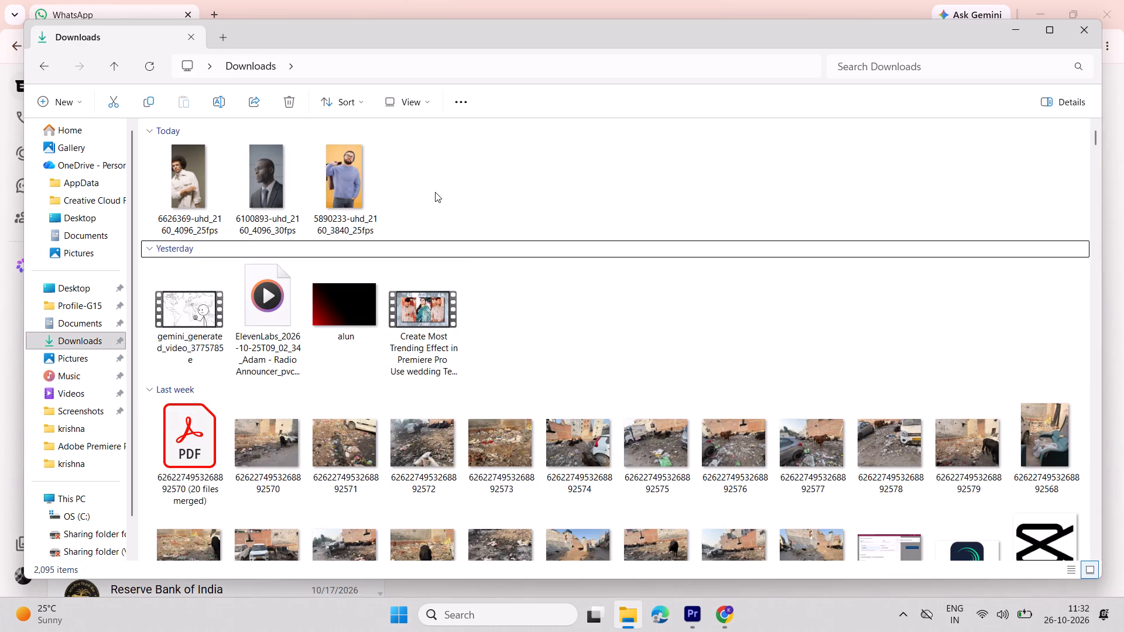
Look through the Desktop's krishna folder and open the Color Matte_2 video for playback.
click(155, 71)
click(68, 417)
click(77, 428)
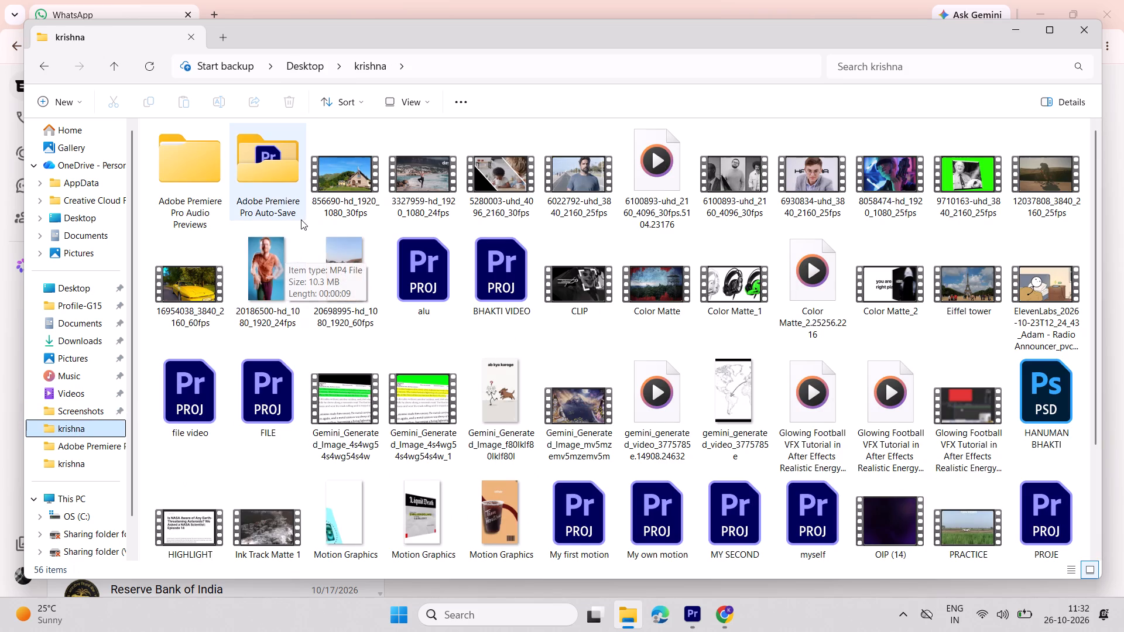
scroll(301, 219, down, 2)
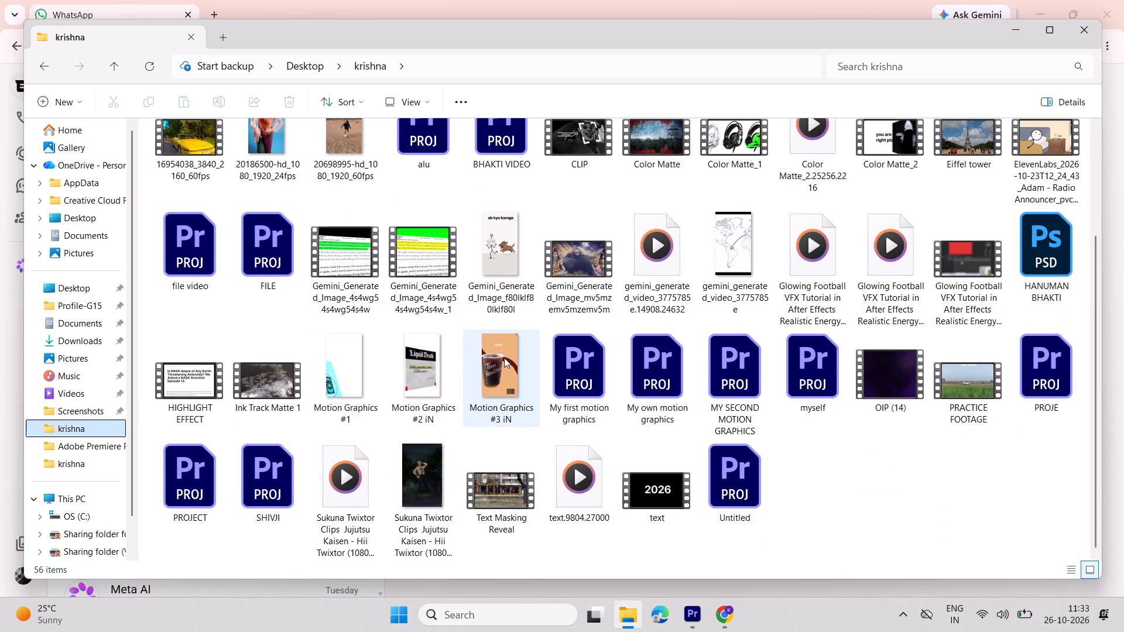
scroll(503, 358, up, 2)
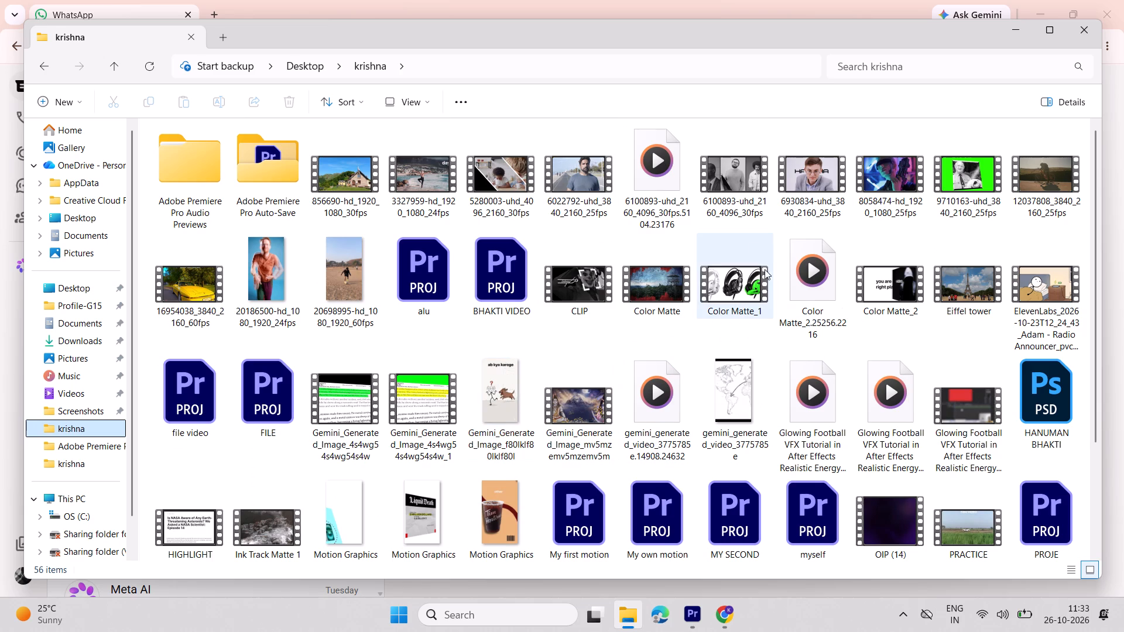
double_click(873, 287)
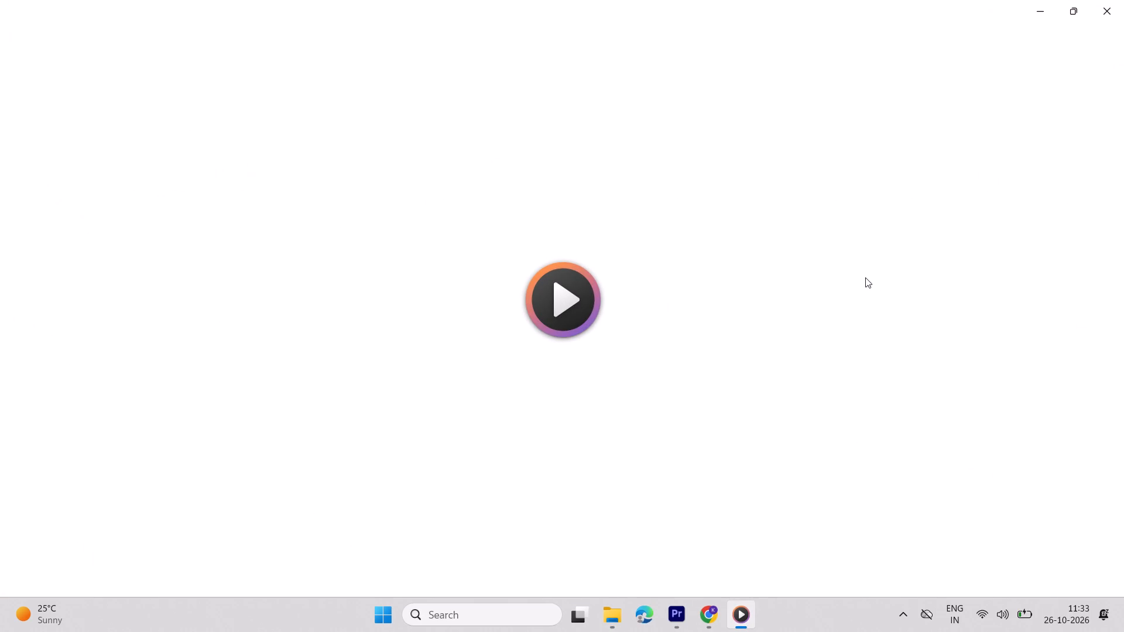